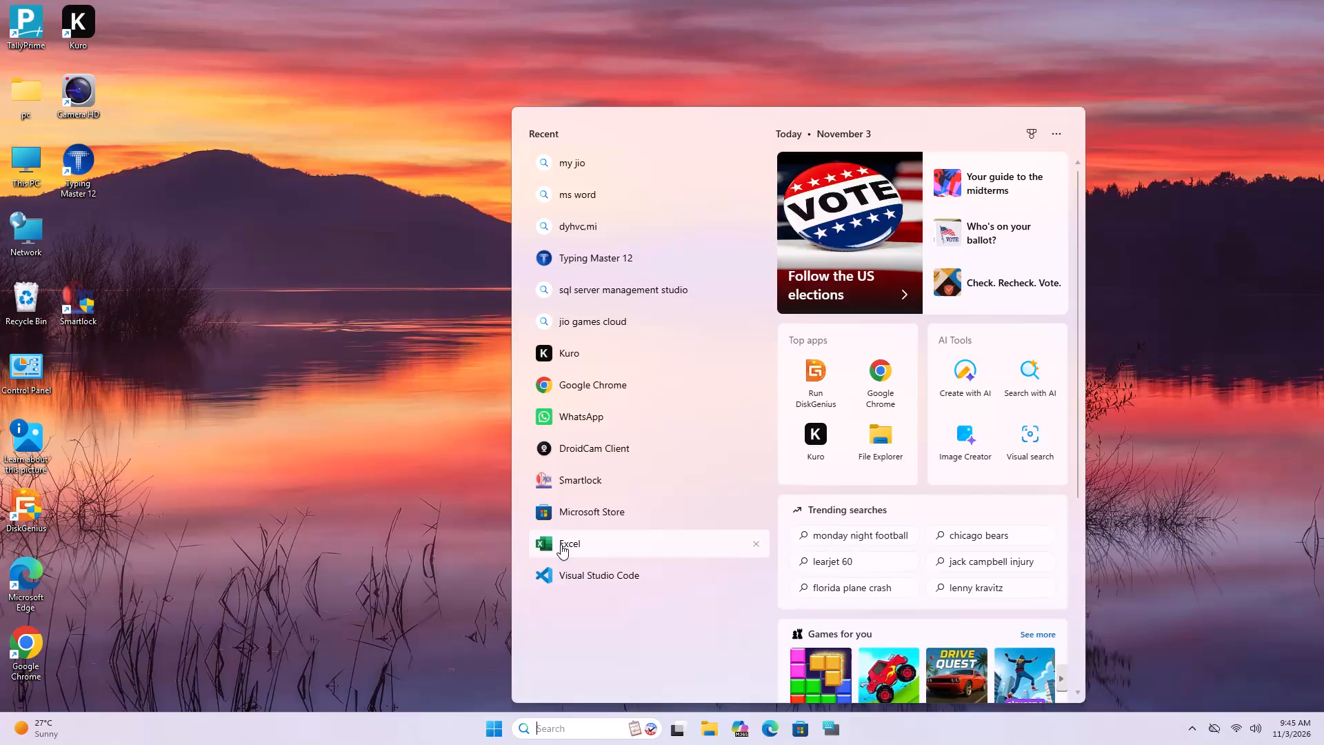
# Launch Excel and open the "shiva result" workbook.
pyautogui.click(561, 544)
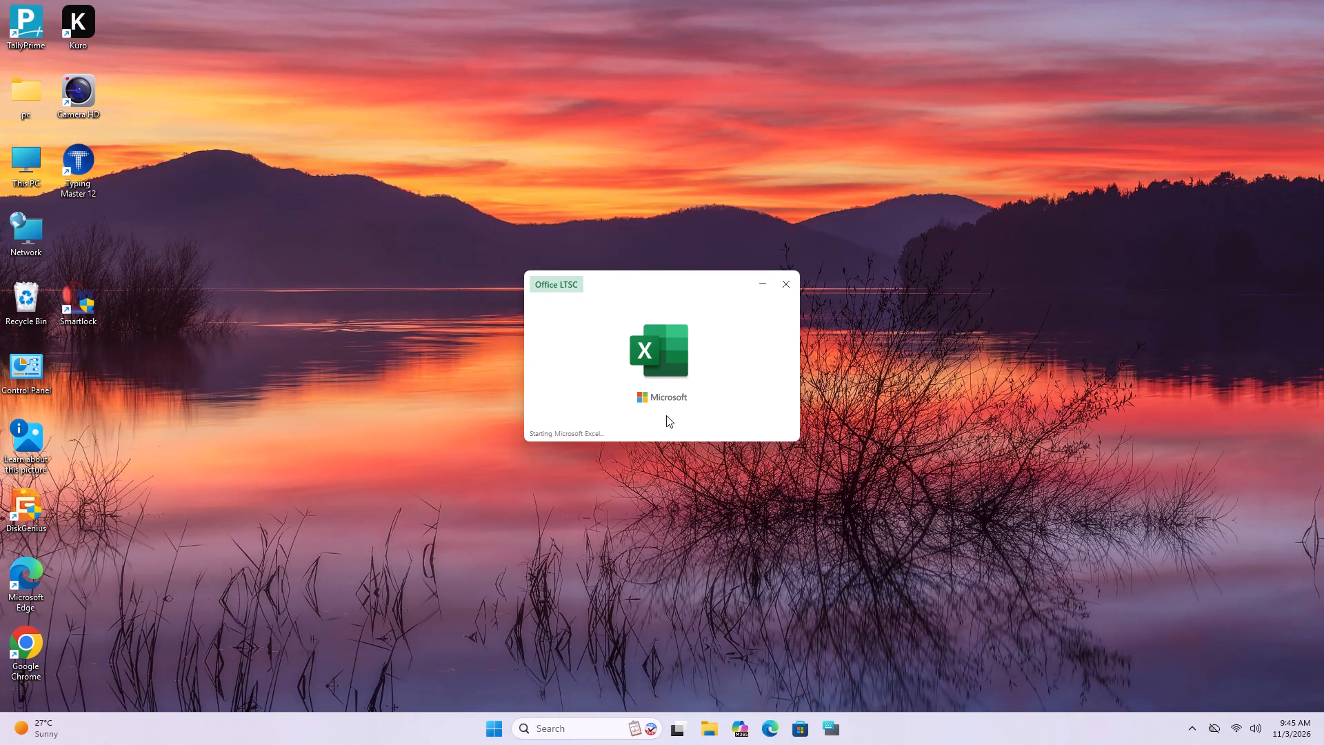
pyautogui.click(253, 319)
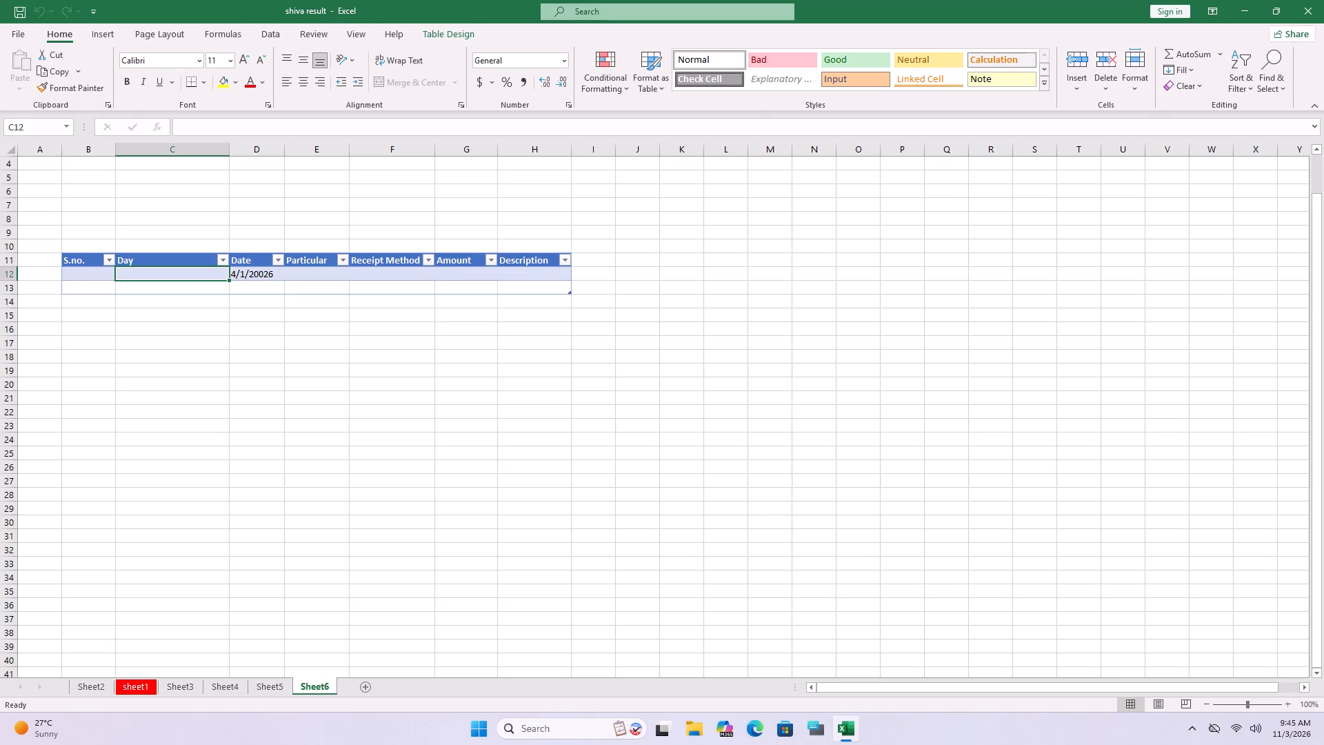
# Add a new blank worksheet after Sheet6.
pyautogui.click(373, 683)
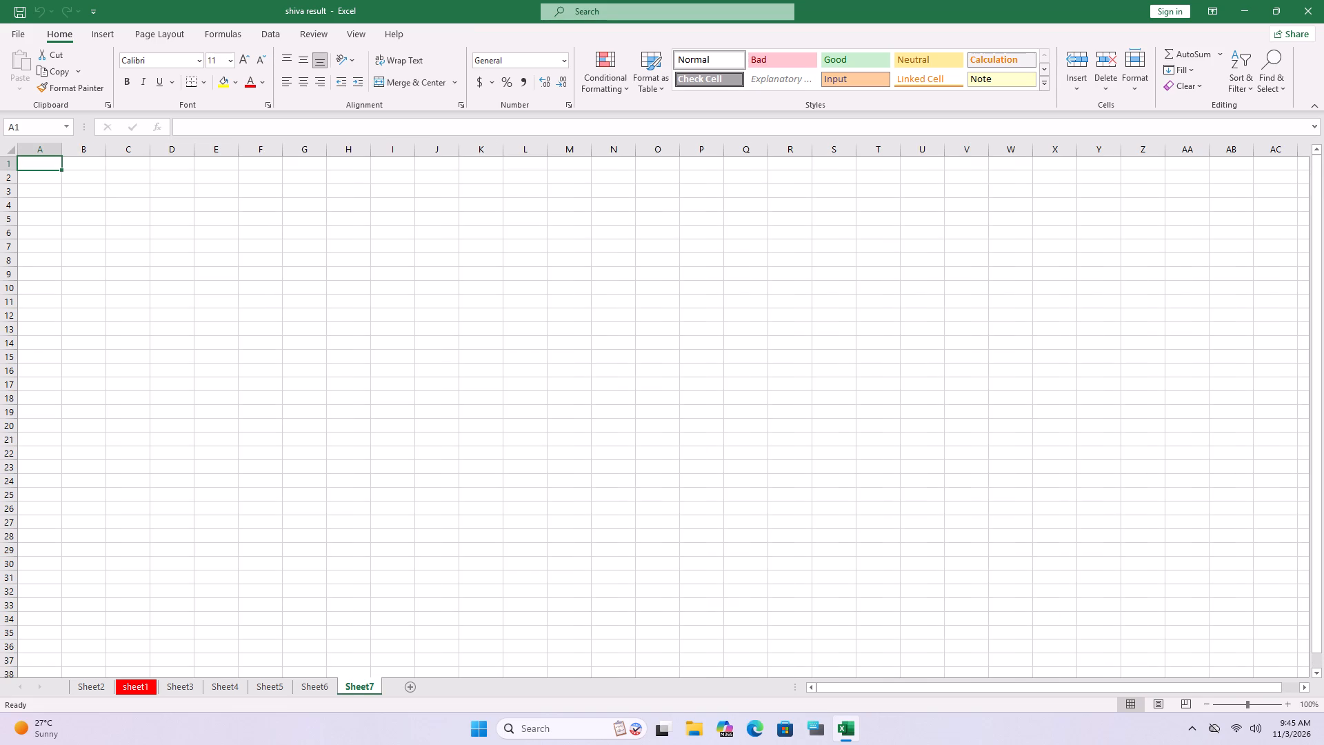
# Merge and center cells E1 through N1 on the new sheet.
pyautogui.moveTo(237, 164); pyautogui.dragTo(425, 169)
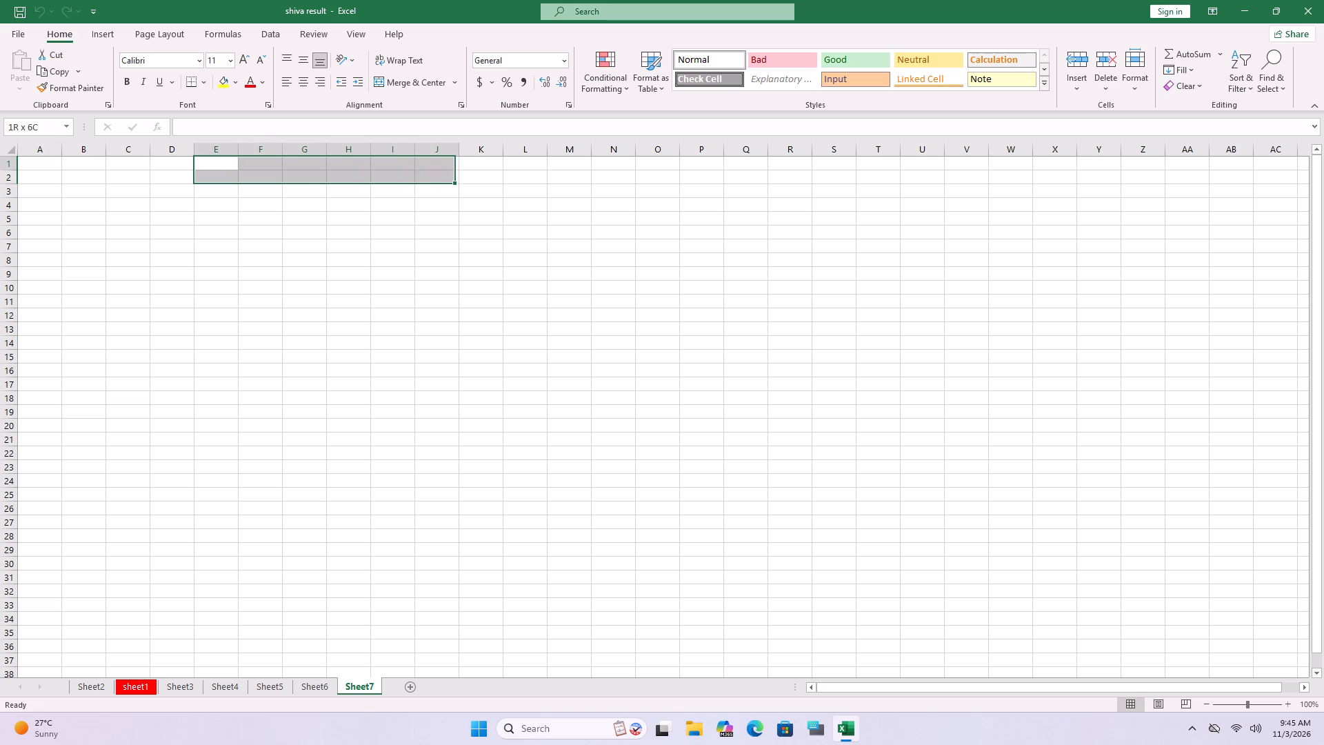
pyautogui.moveTo(425, 169); pyautogui.dragTo(596, 169)
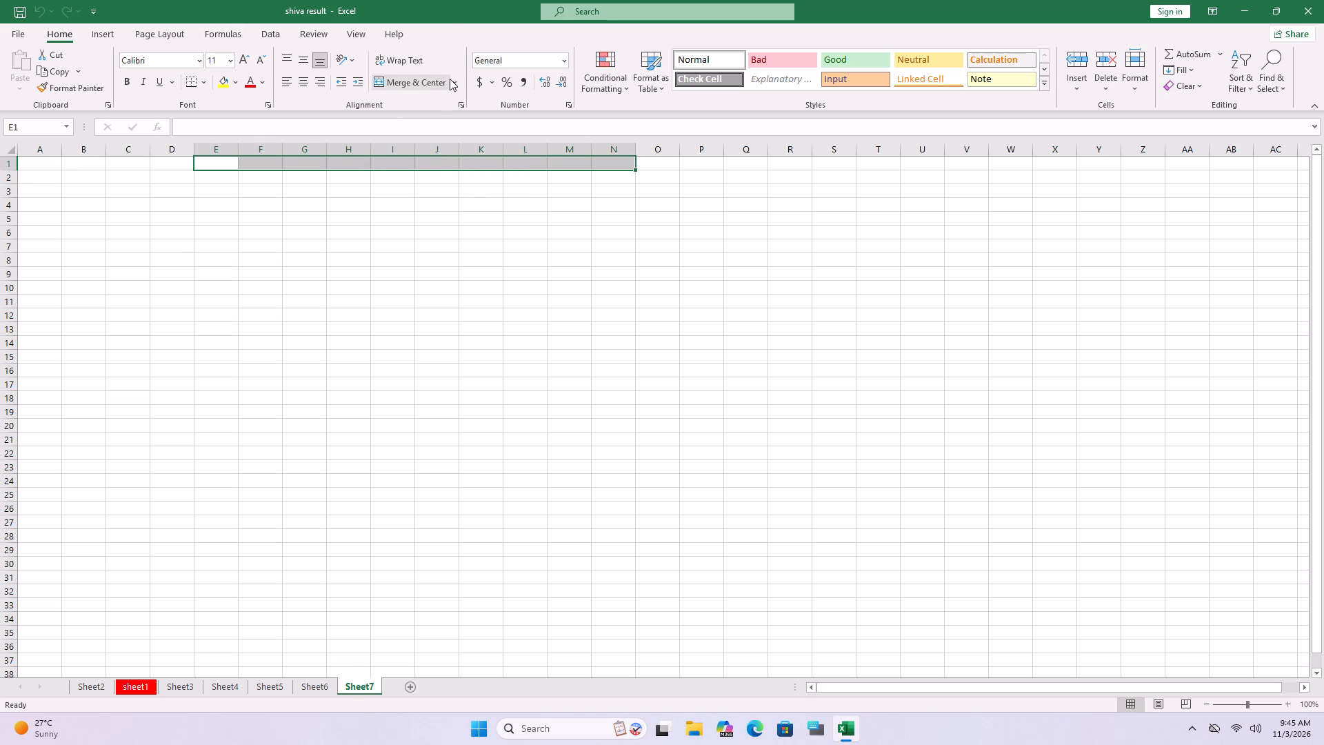
pyautogui.click(450, 79)
# Enter the title "SBI Bank Details" in the merged cell in row 1.
pyautogui.click(361, 159)
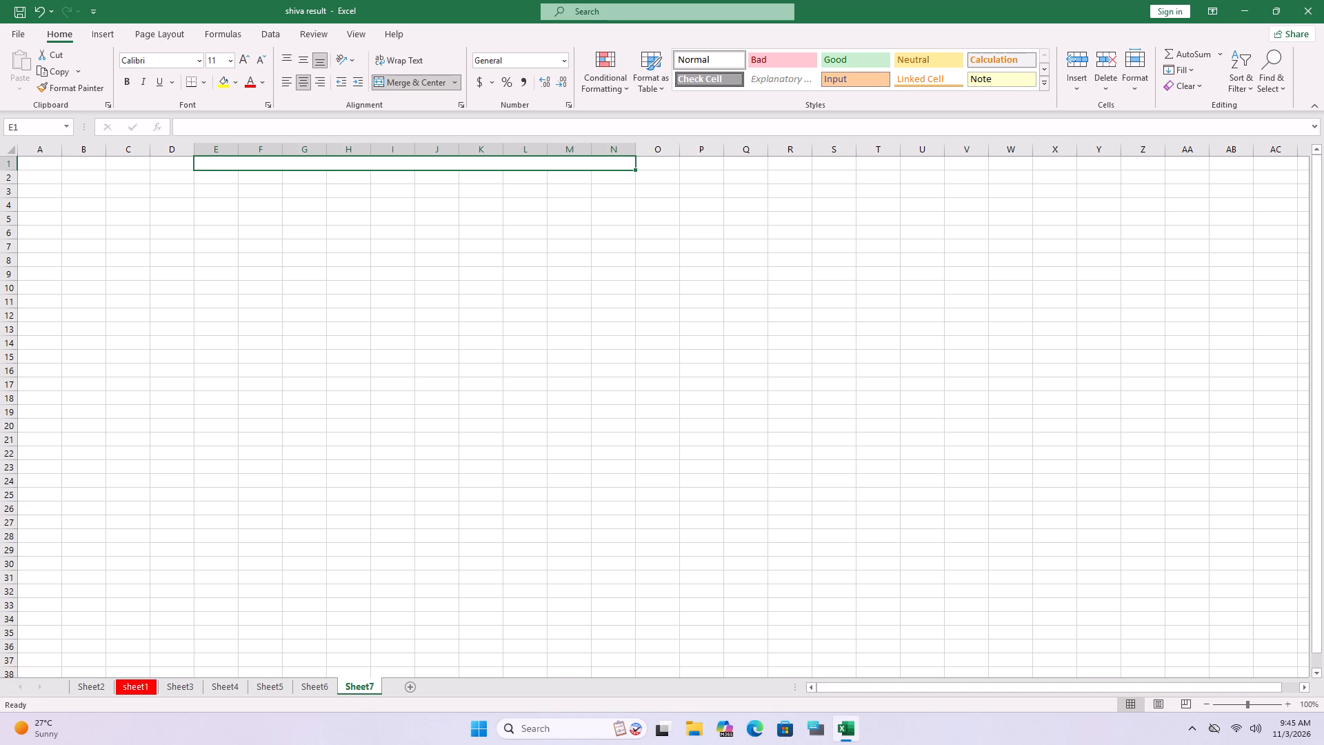
pyautogui.doubleClick(354, 166)
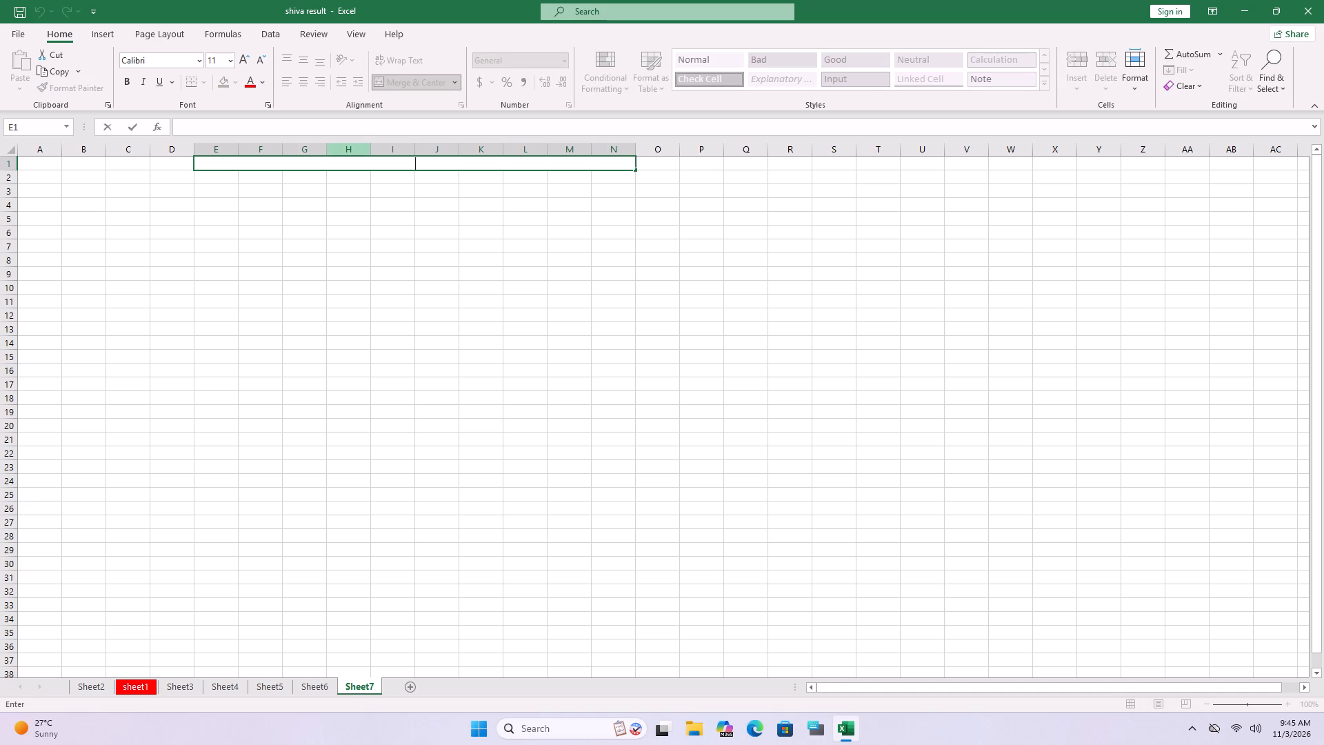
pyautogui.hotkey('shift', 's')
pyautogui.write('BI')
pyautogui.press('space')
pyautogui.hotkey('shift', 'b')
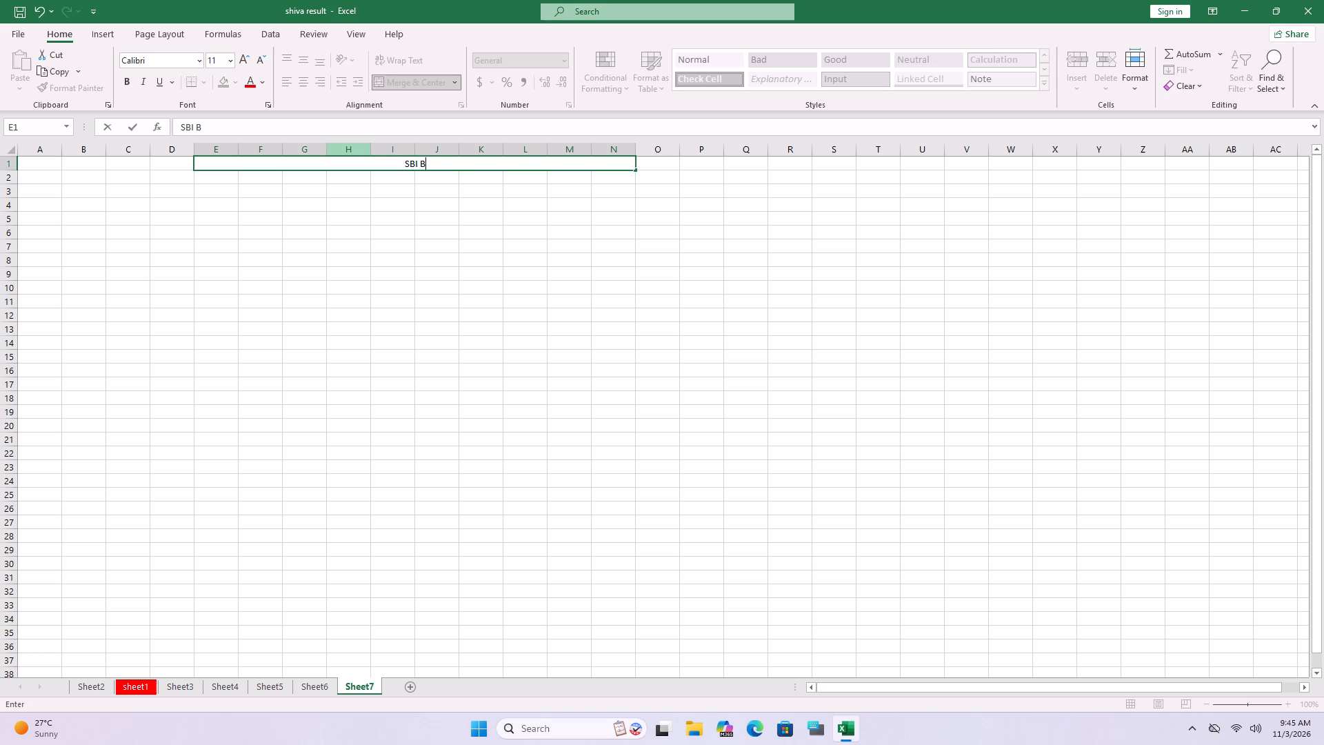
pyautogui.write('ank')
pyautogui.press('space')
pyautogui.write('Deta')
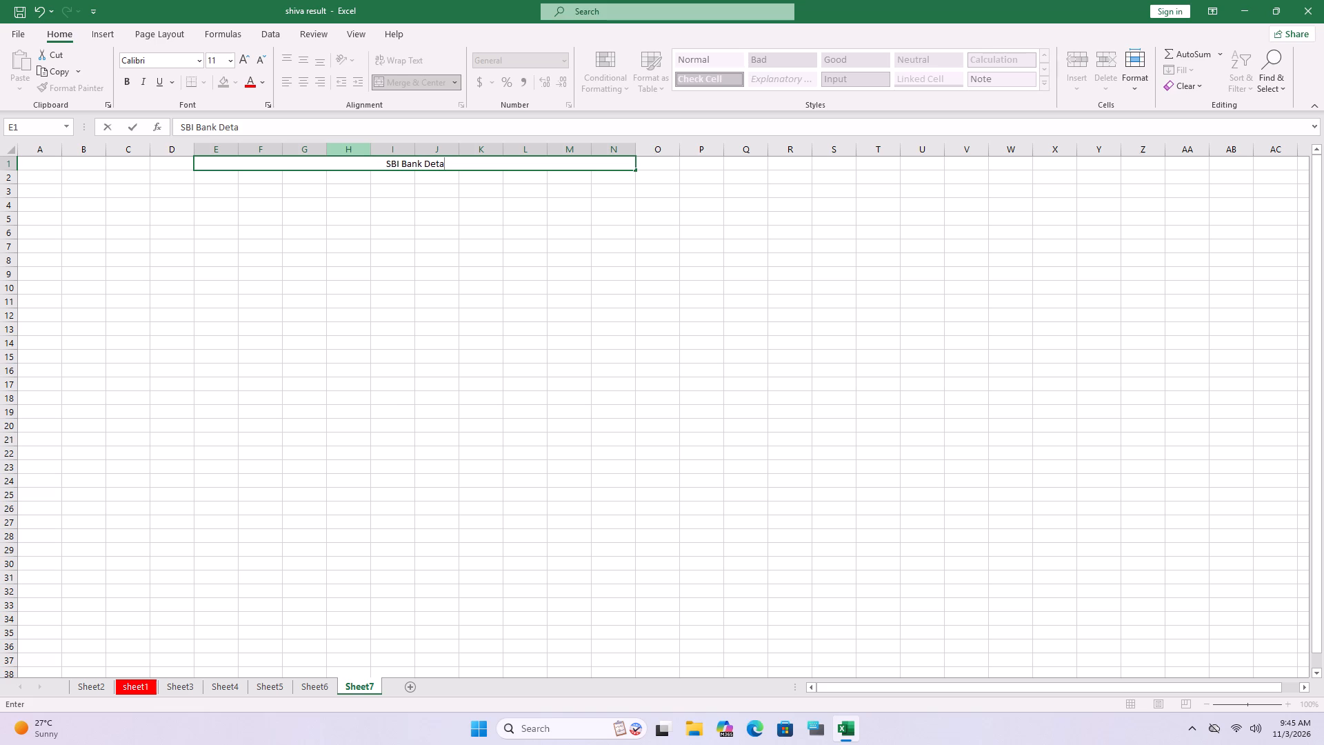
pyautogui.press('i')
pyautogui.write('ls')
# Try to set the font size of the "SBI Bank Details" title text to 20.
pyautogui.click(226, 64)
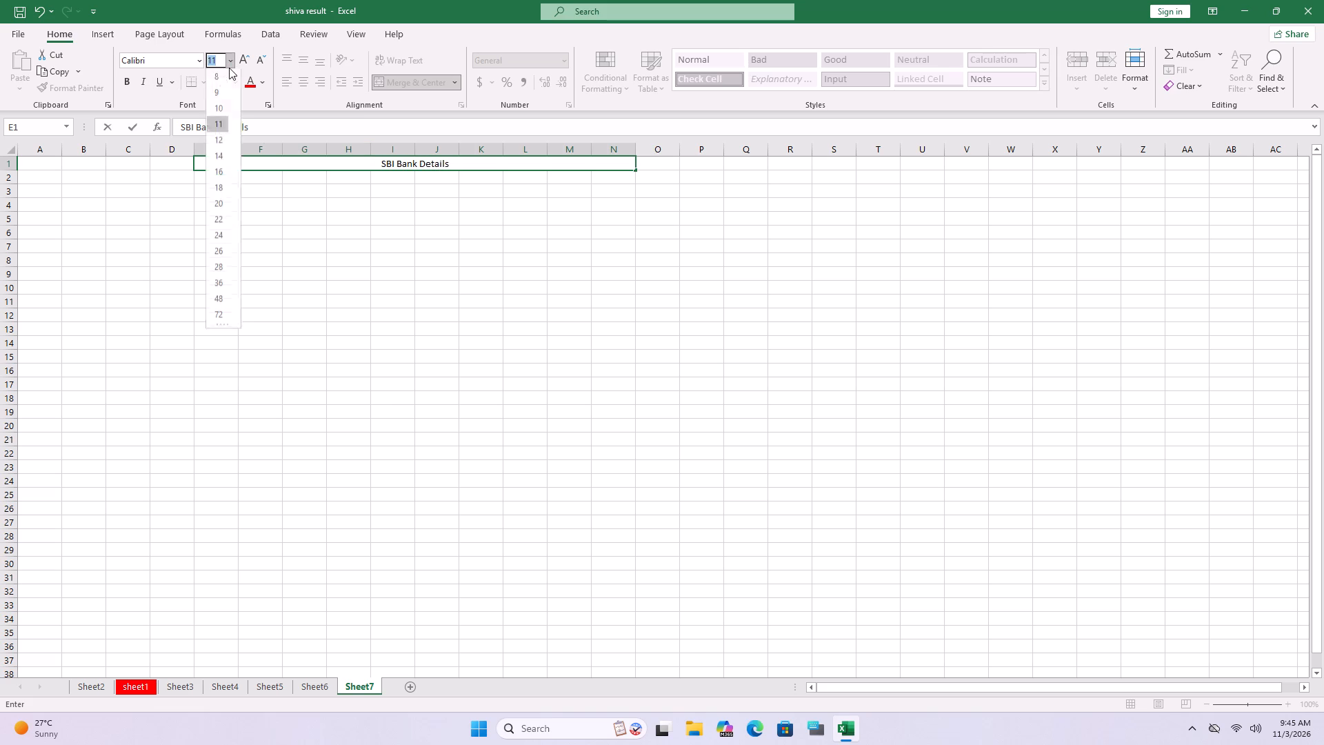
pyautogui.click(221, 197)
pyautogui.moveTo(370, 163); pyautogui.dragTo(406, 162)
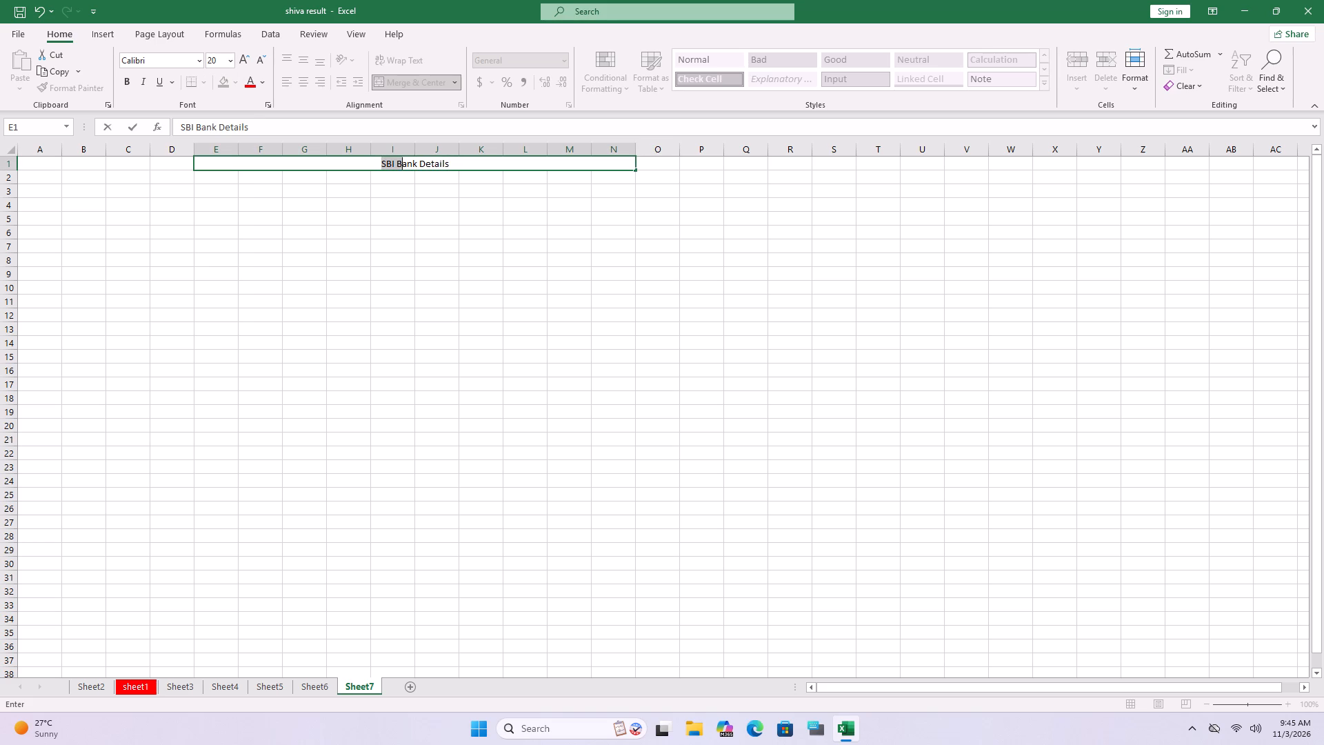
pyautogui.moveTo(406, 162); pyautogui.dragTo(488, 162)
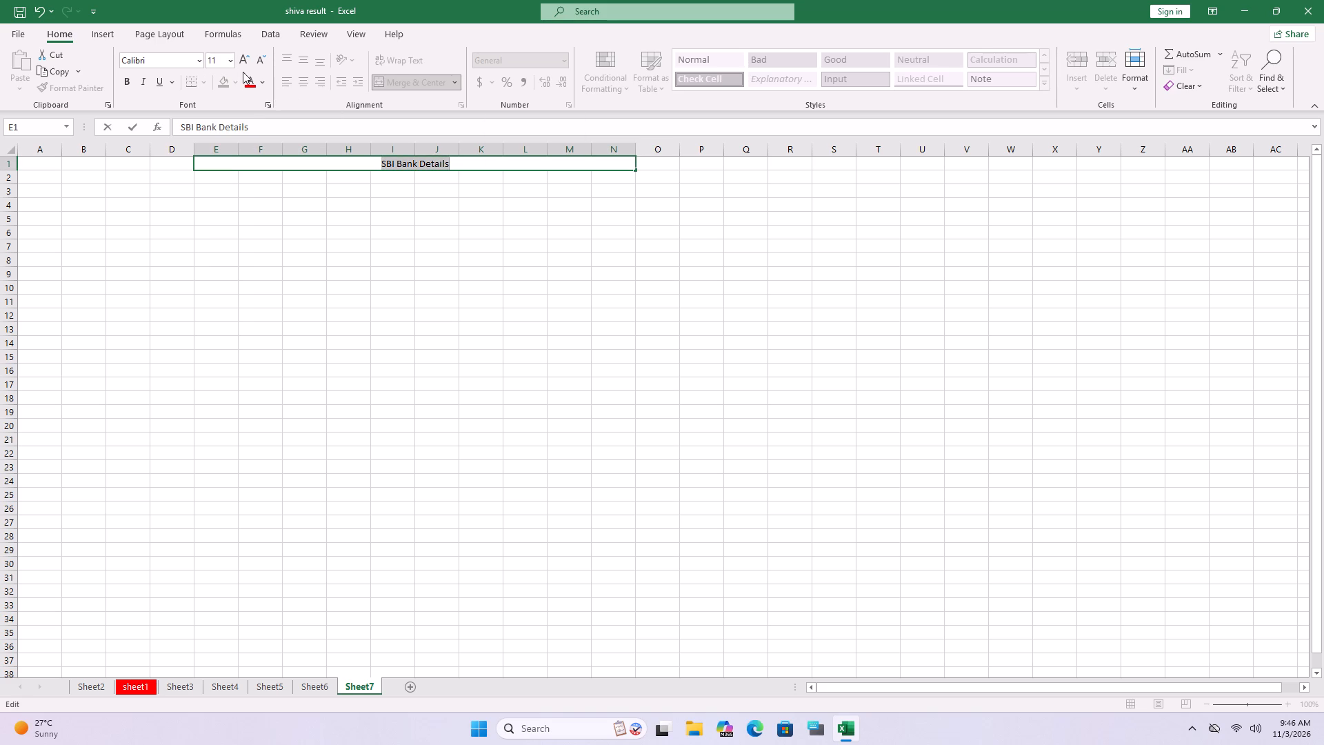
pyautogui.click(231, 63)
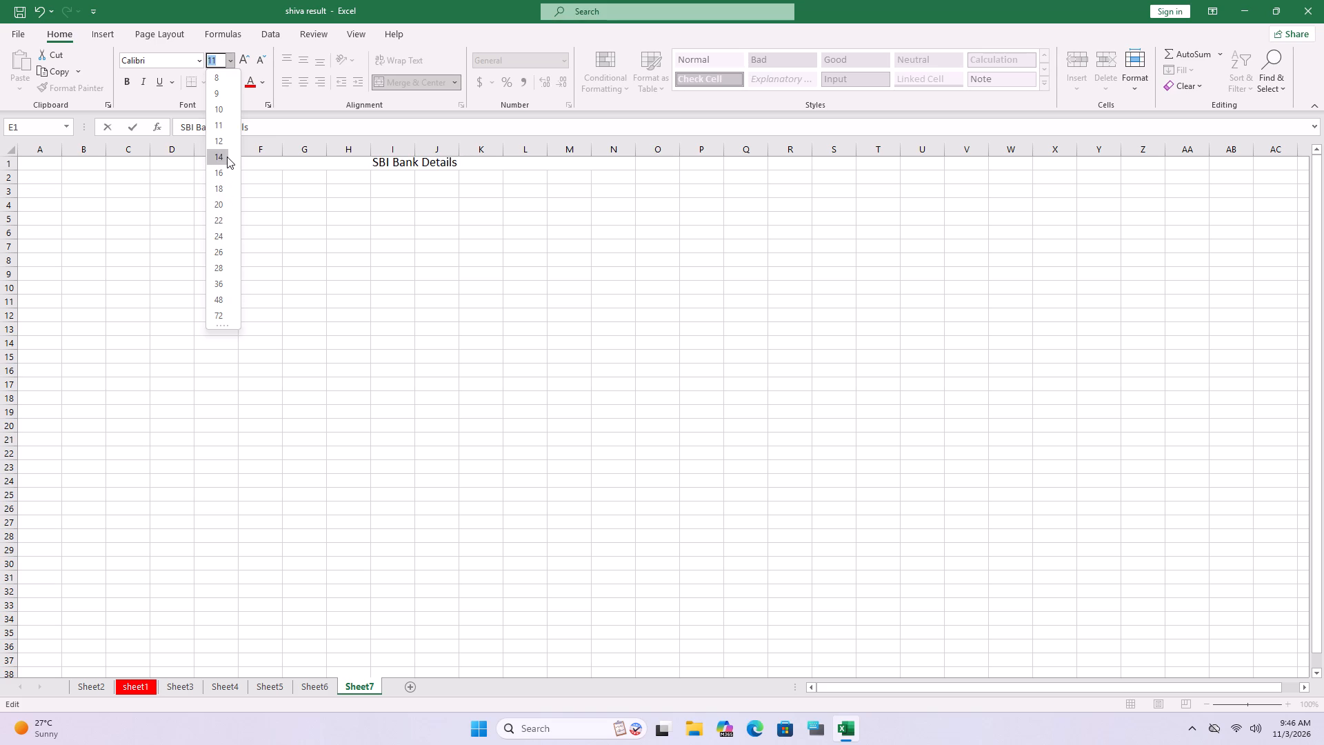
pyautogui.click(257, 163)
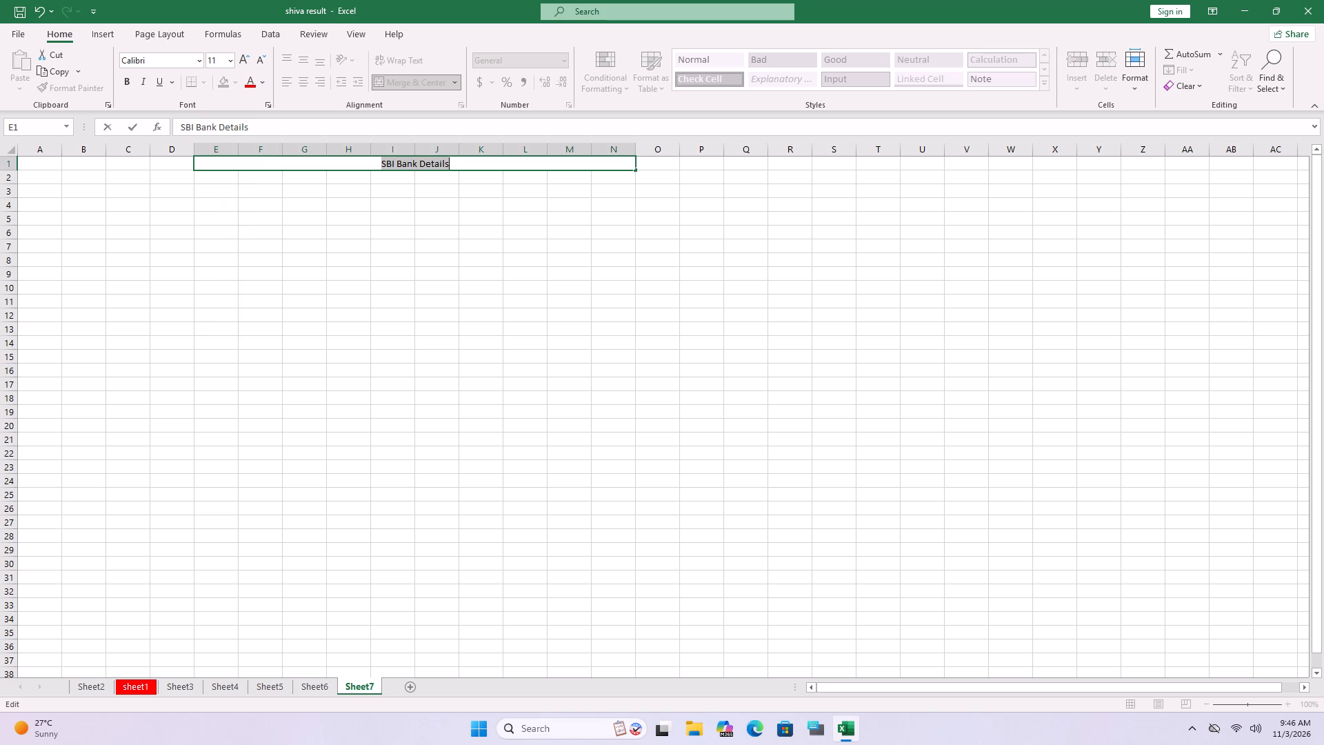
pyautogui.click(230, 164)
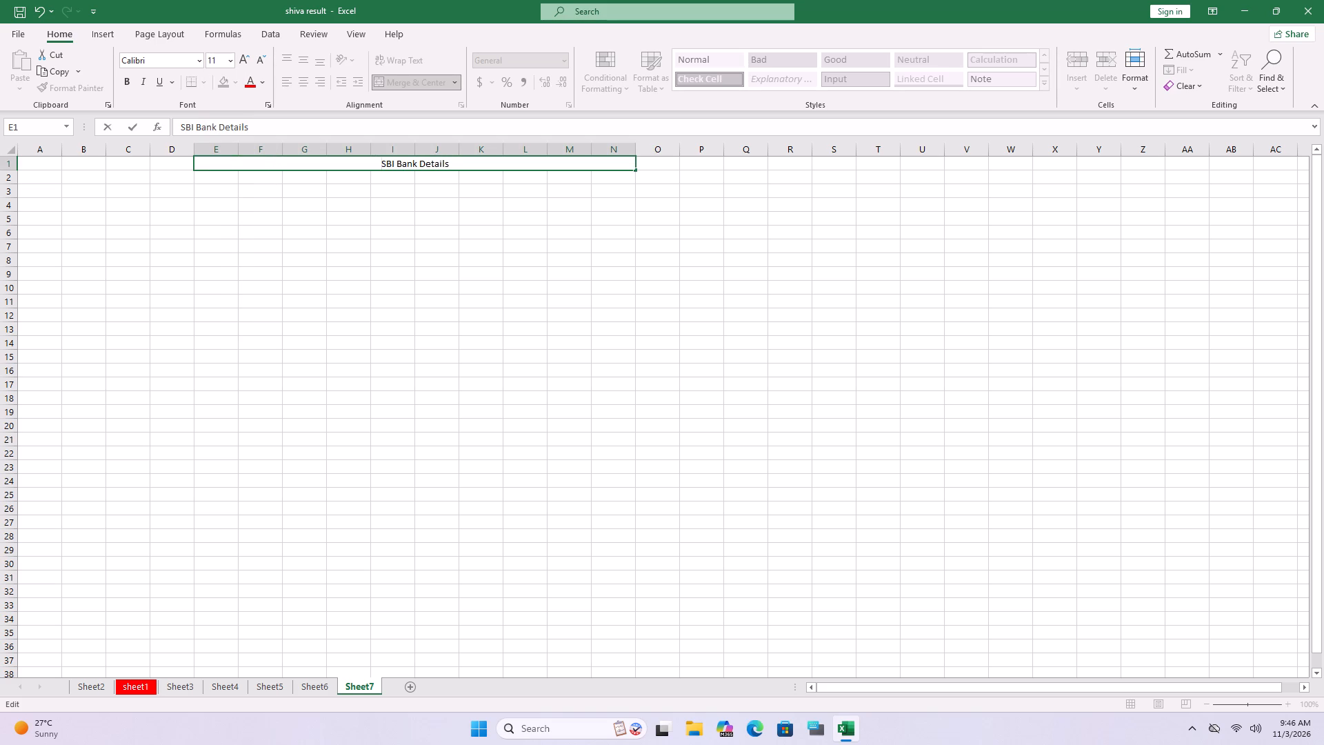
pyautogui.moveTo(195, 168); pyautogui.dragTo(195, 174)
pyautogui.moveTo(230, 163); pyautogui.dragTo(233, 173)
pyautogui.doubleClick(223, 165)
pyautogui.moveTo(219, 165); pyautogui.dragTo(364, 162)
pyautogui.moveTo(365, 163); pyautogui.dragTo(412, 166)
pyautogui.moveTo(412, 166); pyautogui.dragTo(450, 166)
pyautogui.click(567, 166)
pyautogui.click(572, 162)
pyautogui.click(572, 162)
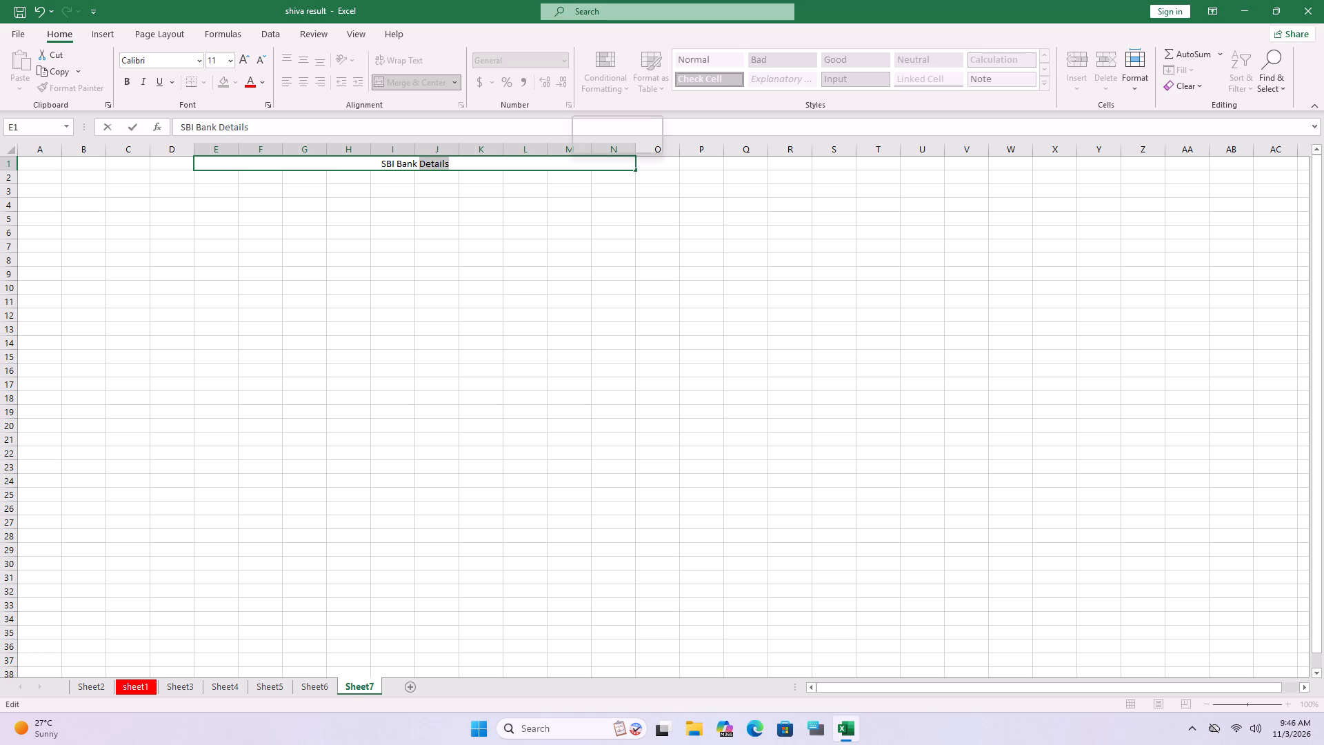
# Commit the title entry and fill the merged title cell with the standard light green color.
pyautogui.click(46, 181)
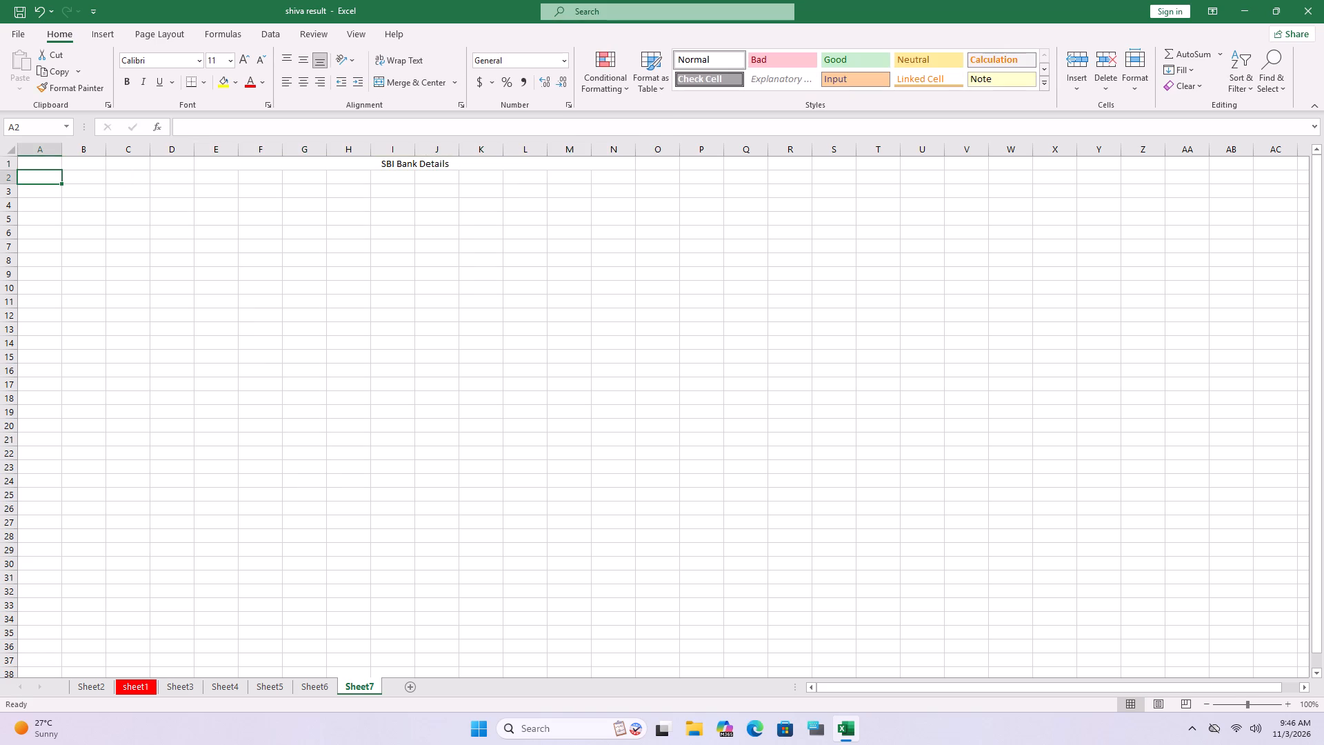
pyautogui.click(170, 162)
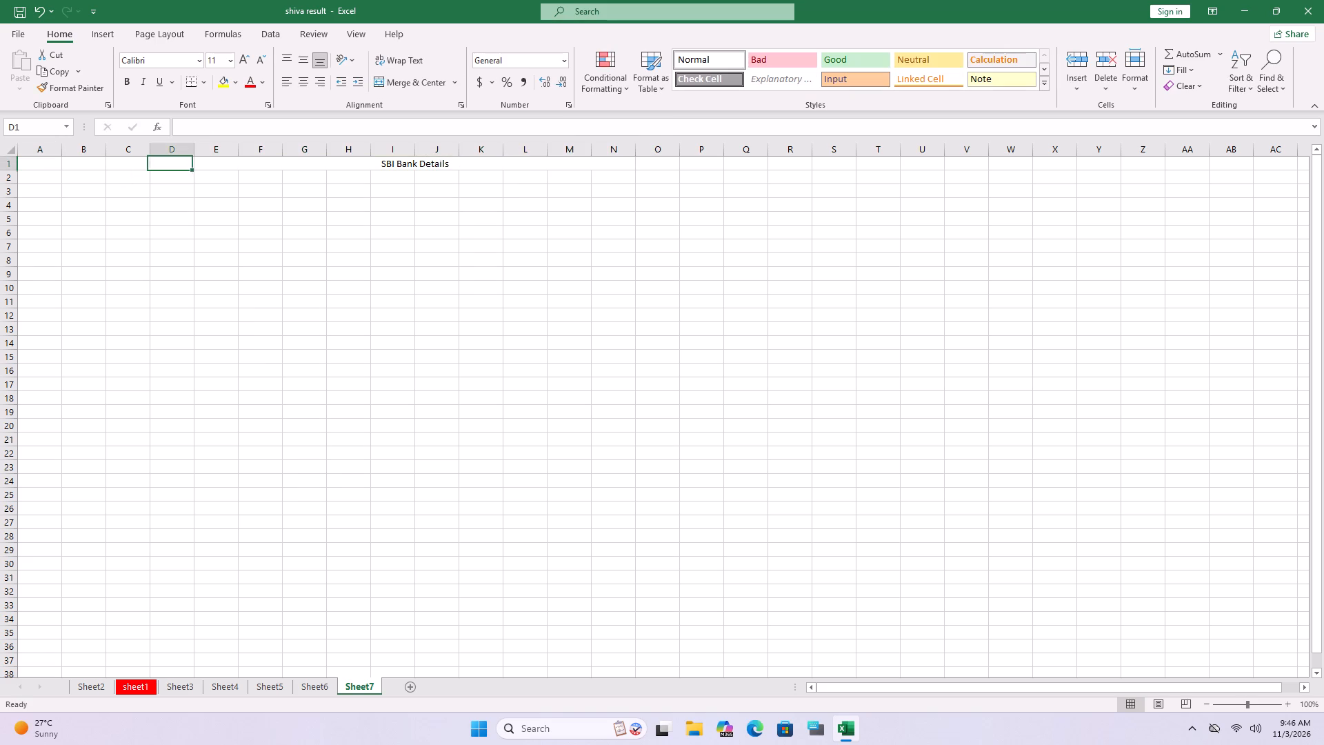
pyautogui.click(257, 161)
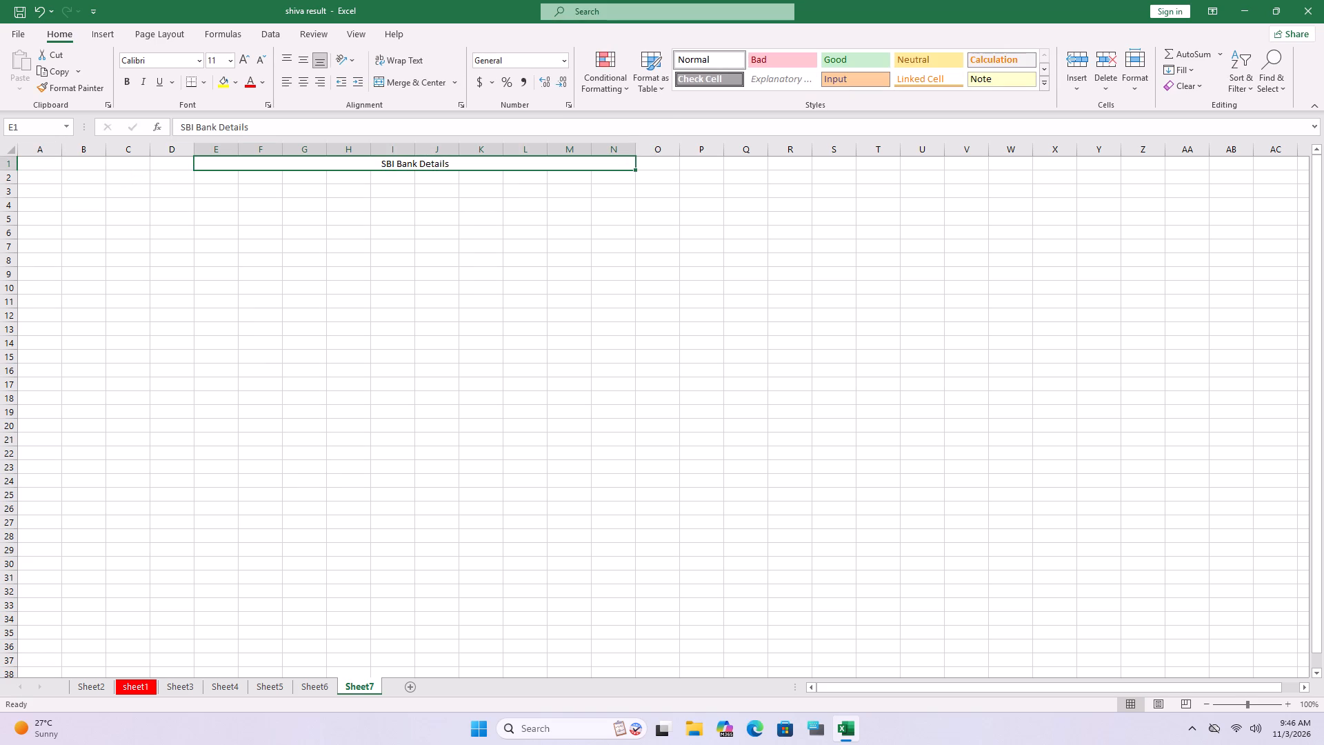
pyautogui.click(233, 85)
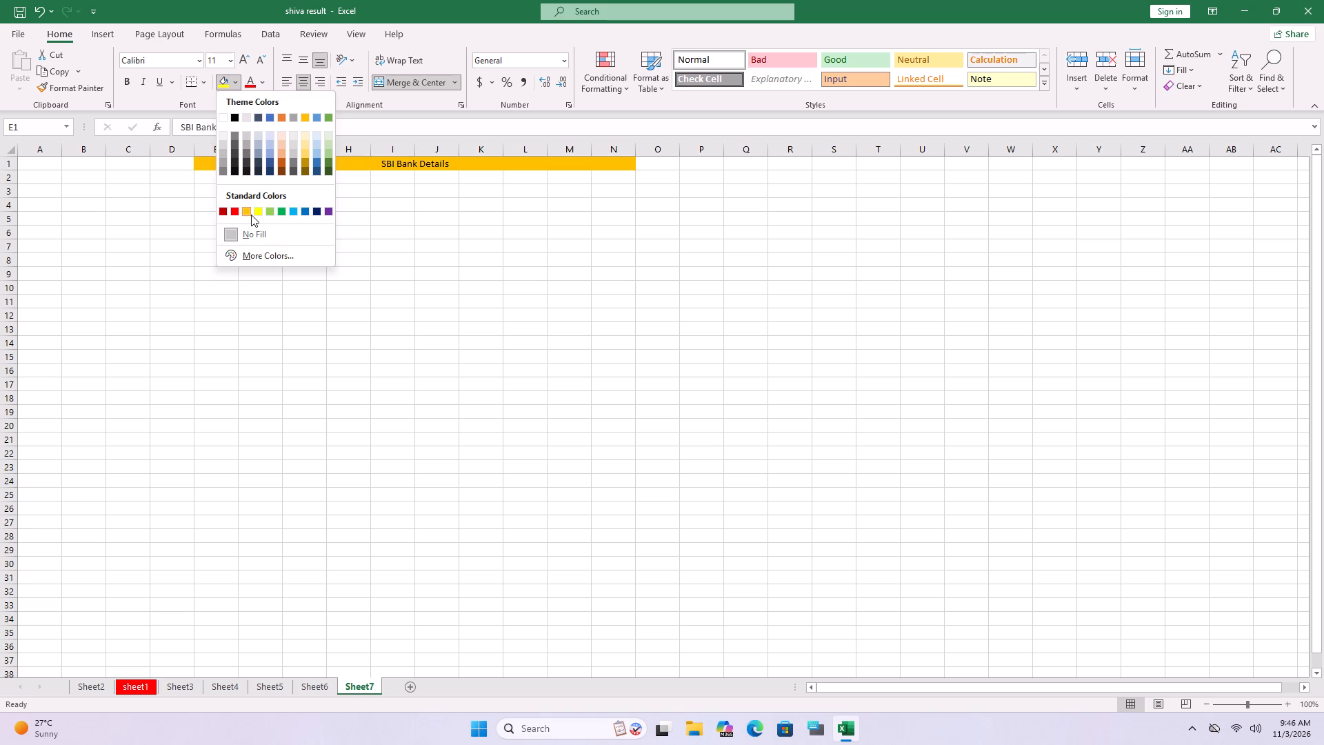
pyautogui.click(273, 206)
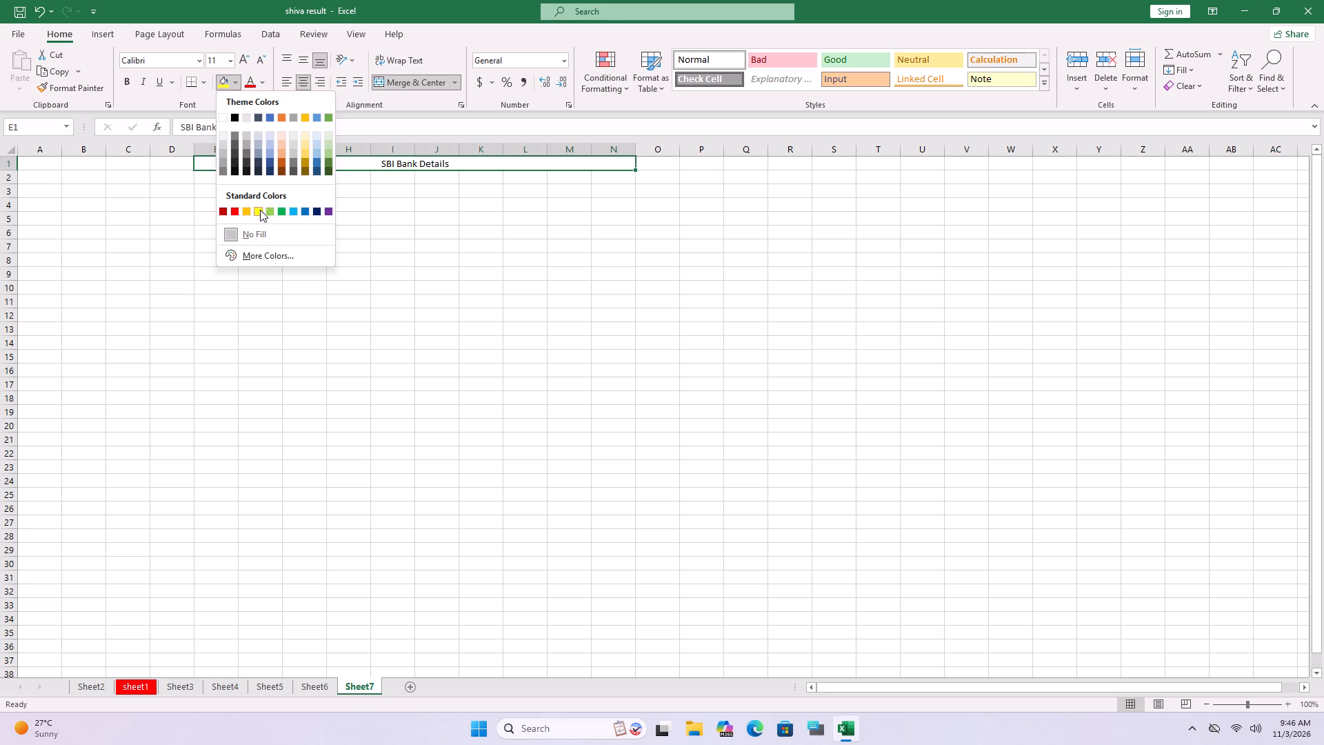
pyautogui.click(272, 211)
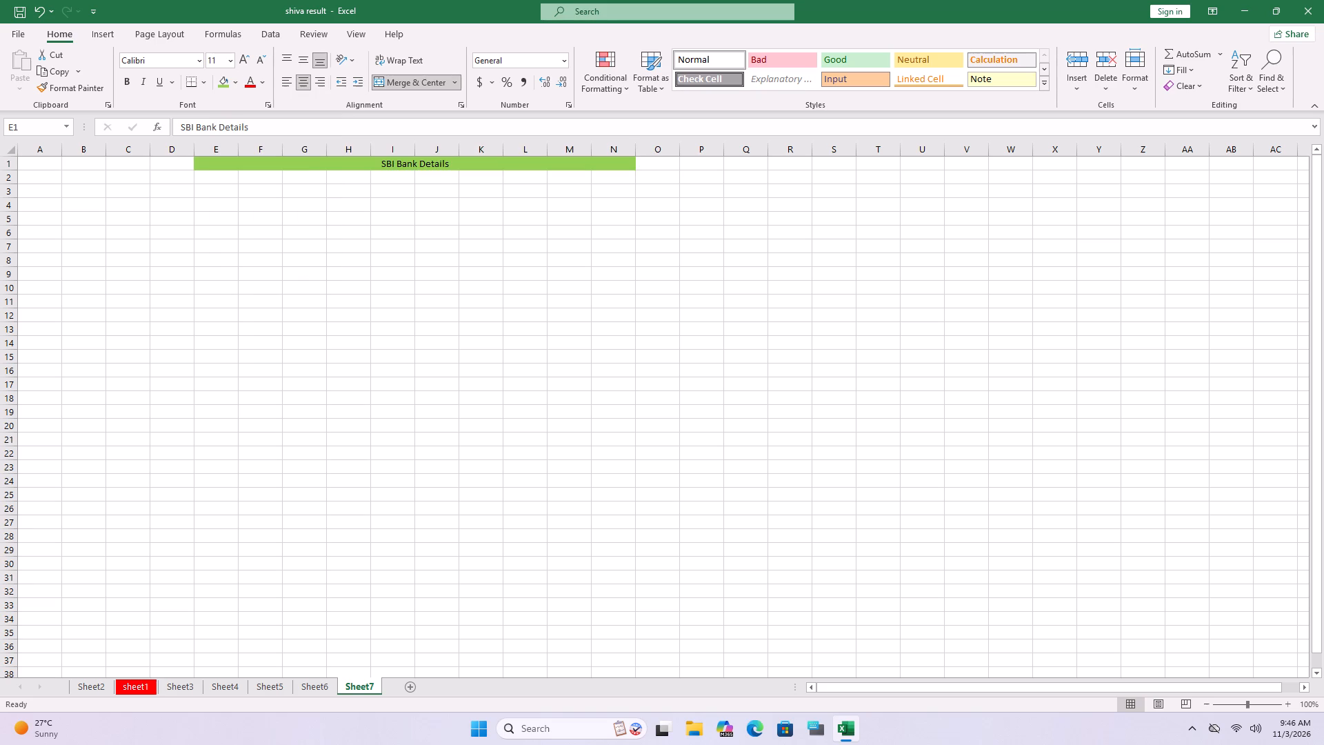
# Enter the column header "S.No." in cell A2.
pyautogui.click(34, 181)
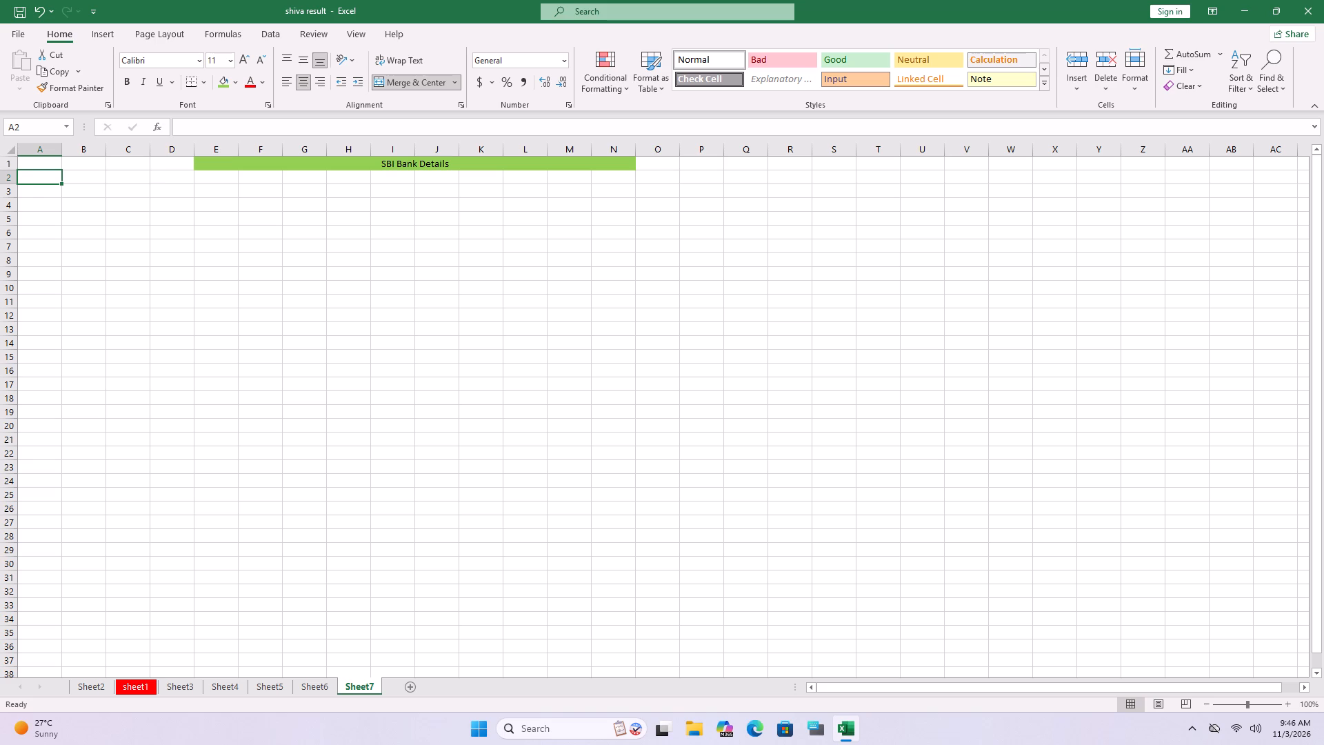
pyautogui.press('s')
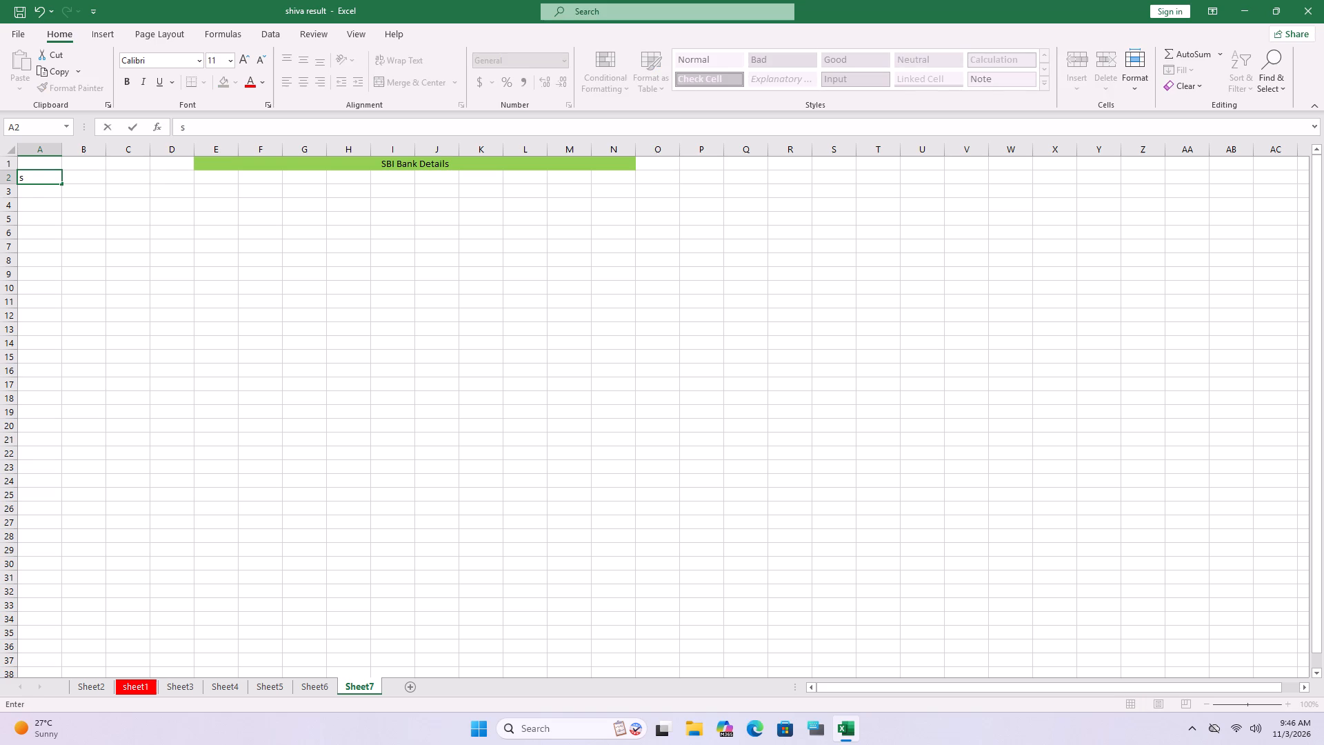
pyautogui.press('BackSpace')
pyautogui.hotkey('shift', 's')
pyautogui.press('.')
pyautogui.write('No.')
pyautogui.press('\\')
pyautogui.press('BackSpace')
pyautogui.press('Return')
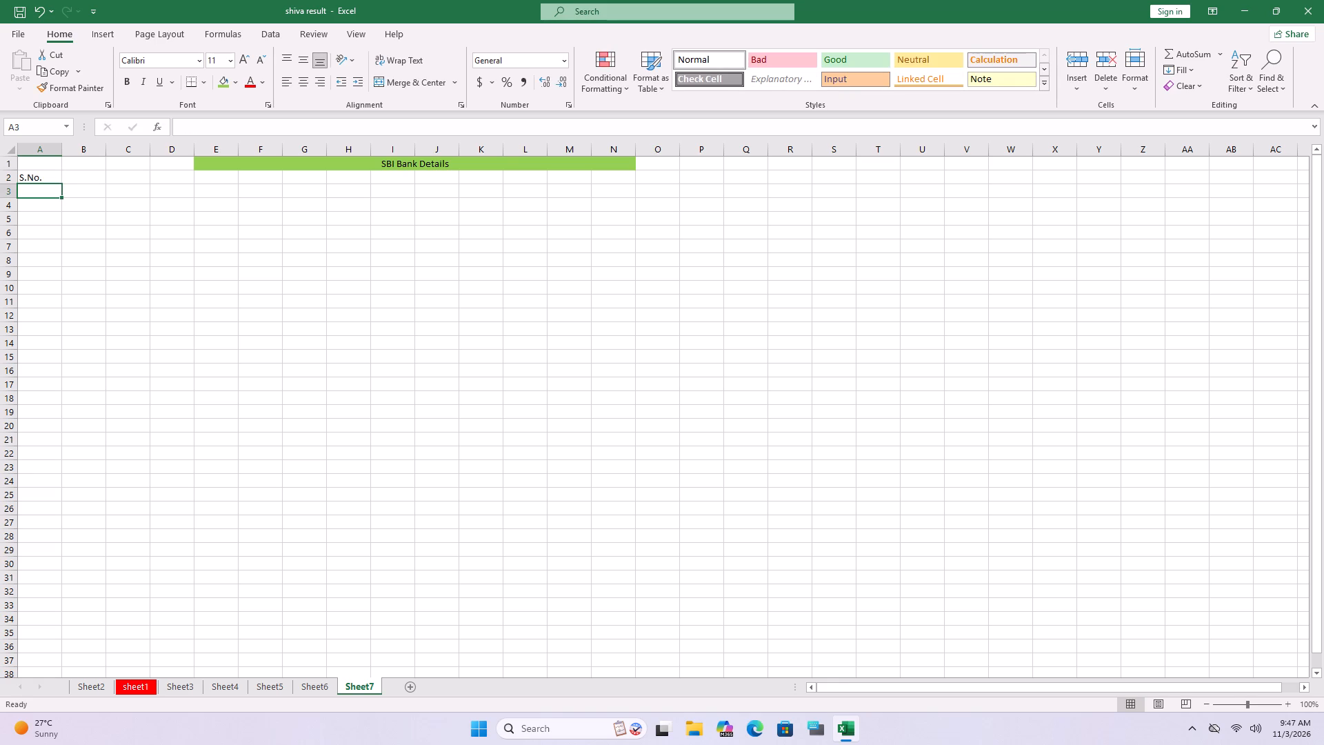
# Number the rows under "S.No." by entering 1, 2 and 3 from A3 down and extending the series to 19 in A21.
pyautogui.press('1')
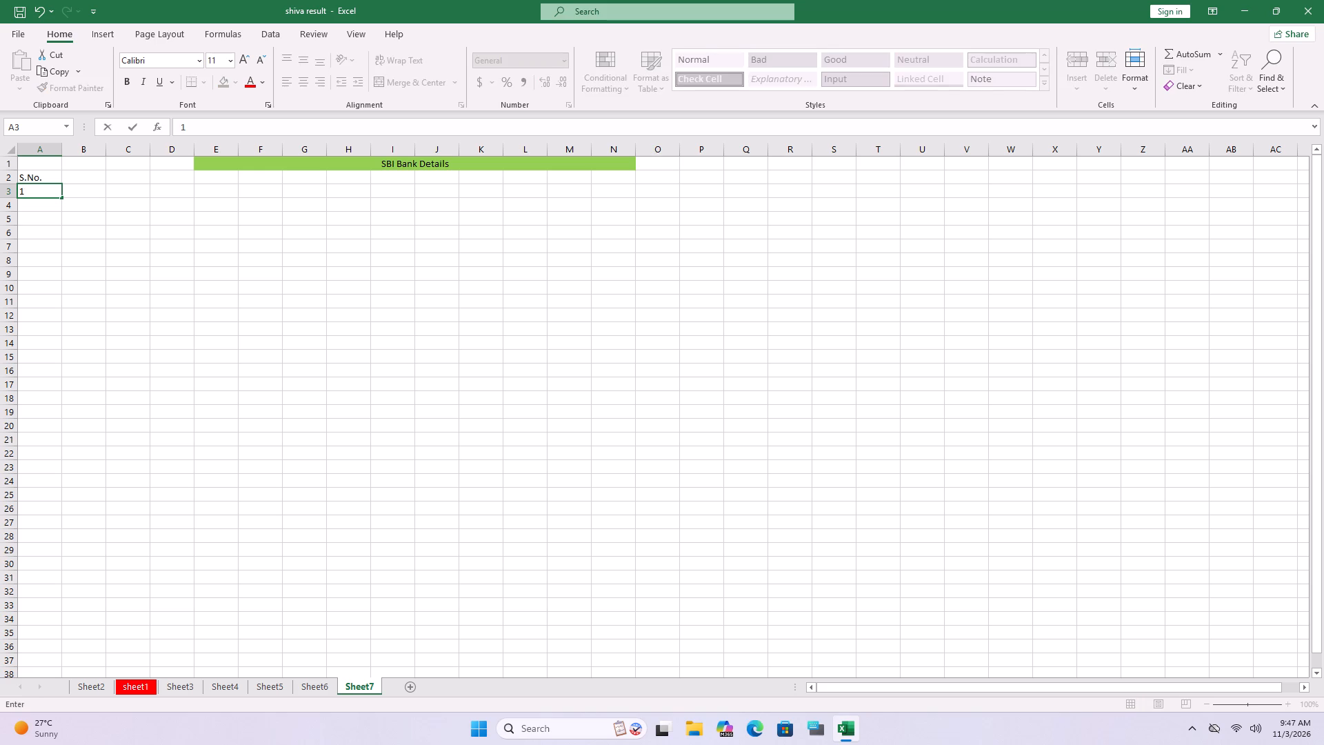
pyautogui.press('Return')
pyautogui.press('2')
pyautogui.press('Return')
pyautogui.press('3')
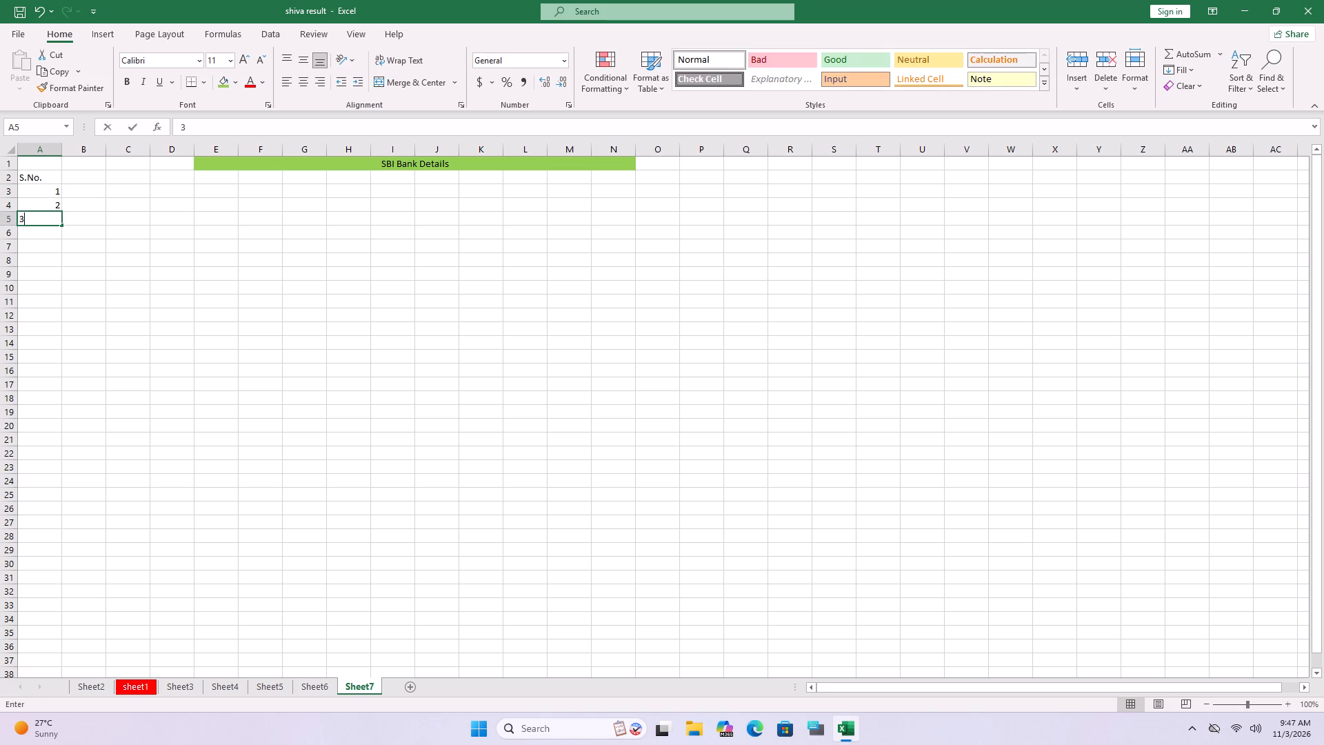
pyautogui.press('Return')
pyautogui.moveTo(52, 189); pyautogui.dragTo(56, 214)
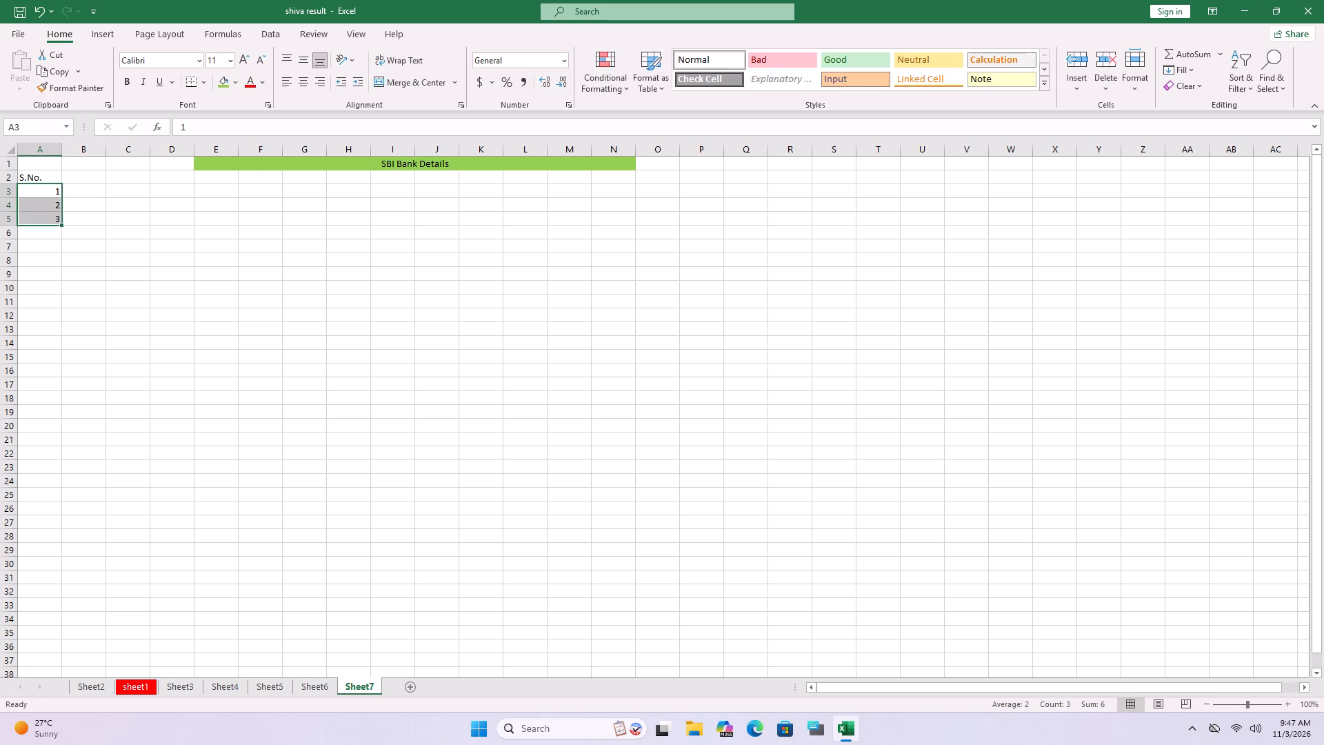
pyautogui.moveTo(60, 226); pyautogui.dragTo(52, 307)
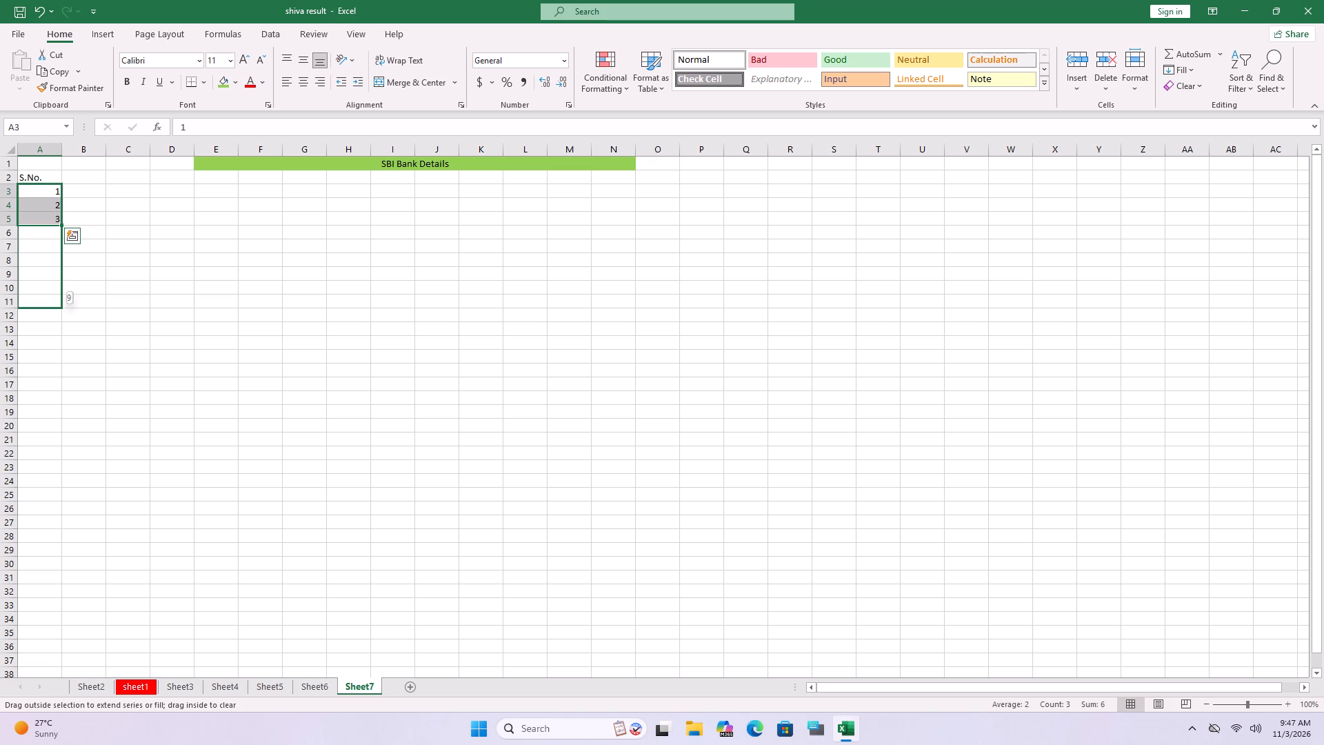
pyautogui.moveTo(52, 307); pyautogui.dragTo(45, 409)
pyautogui.moveTo(45, 409); pyautogui.dragTo(41, 443)
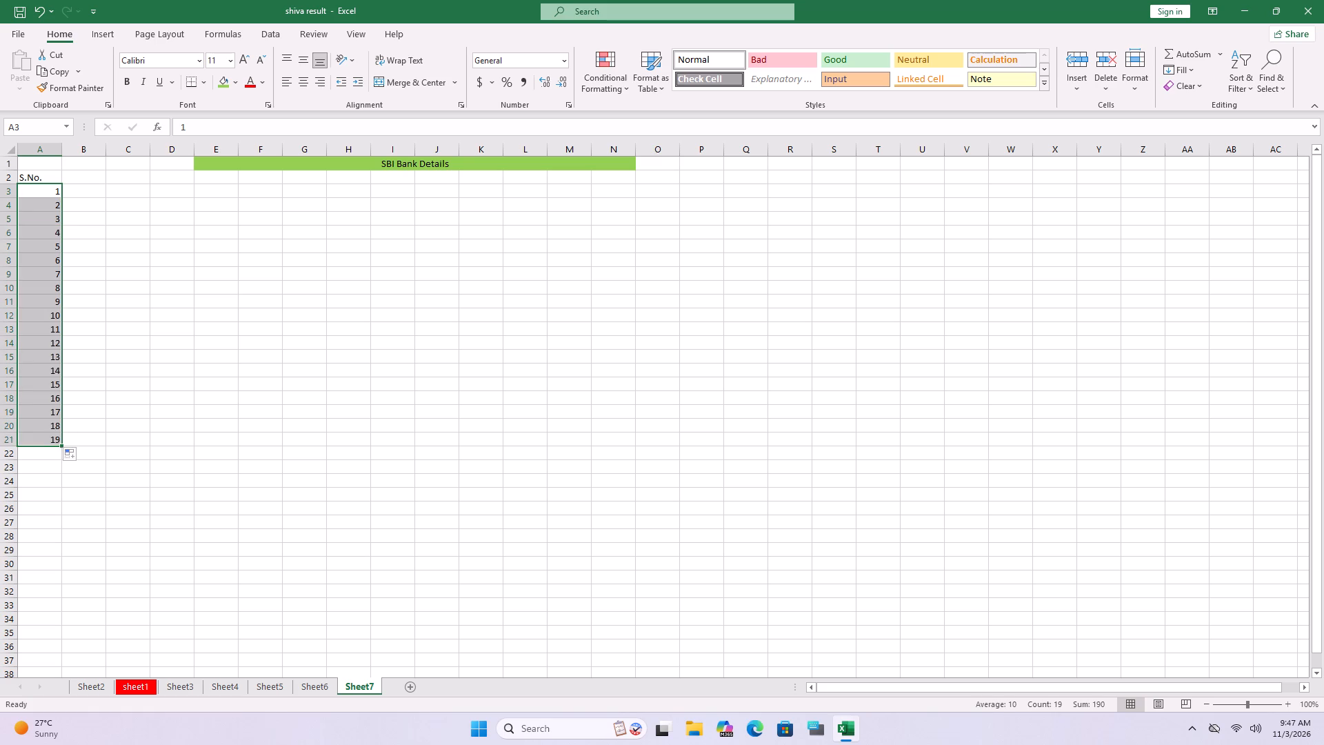
# Center the "S.No." header horizontally in cell A2.
pyautogui.click(76, 178)
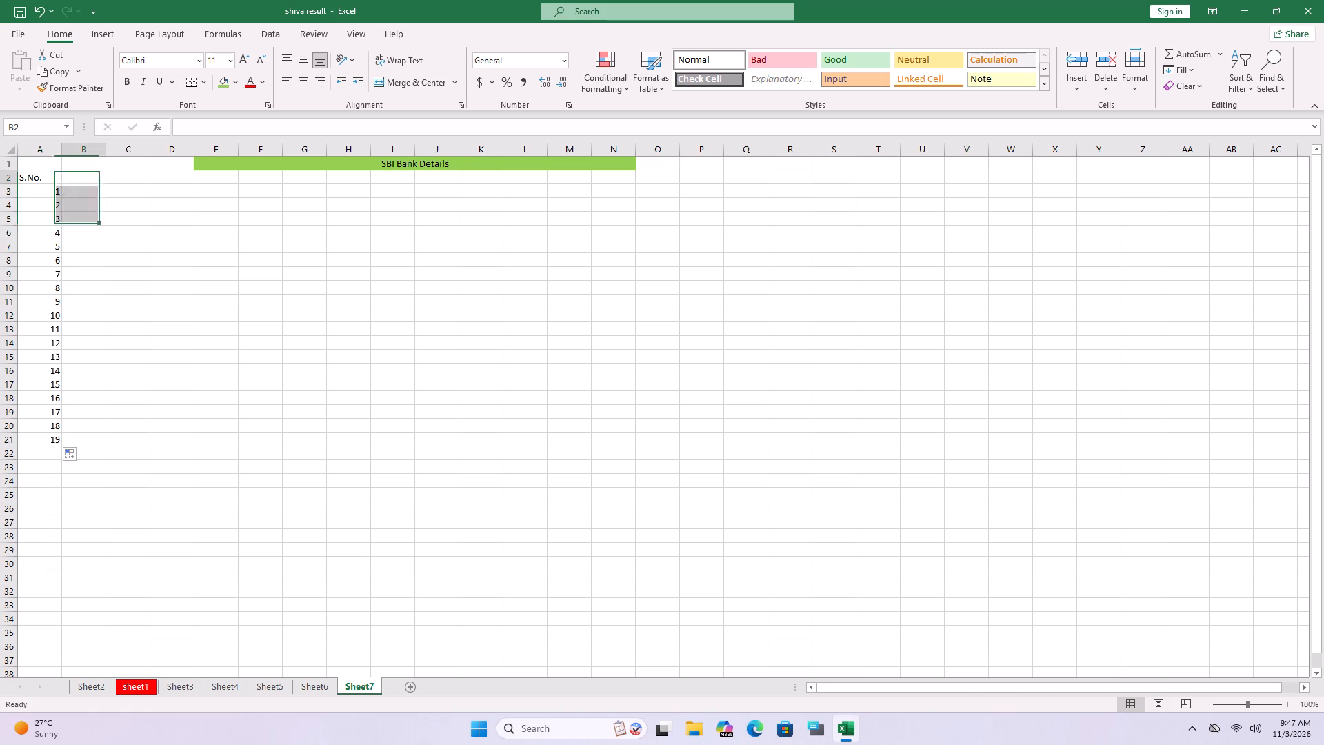
pyautogui.click(37, 177)
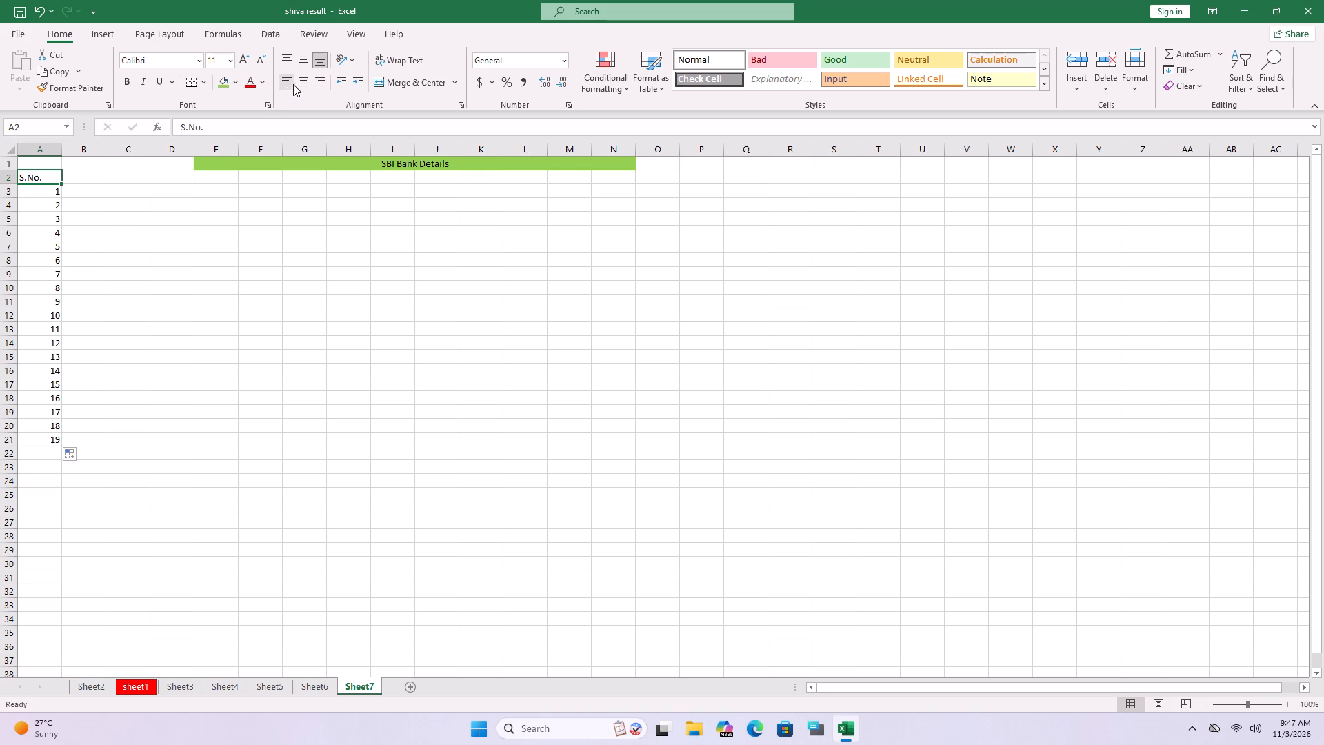
pyautogui.click(298, 82)
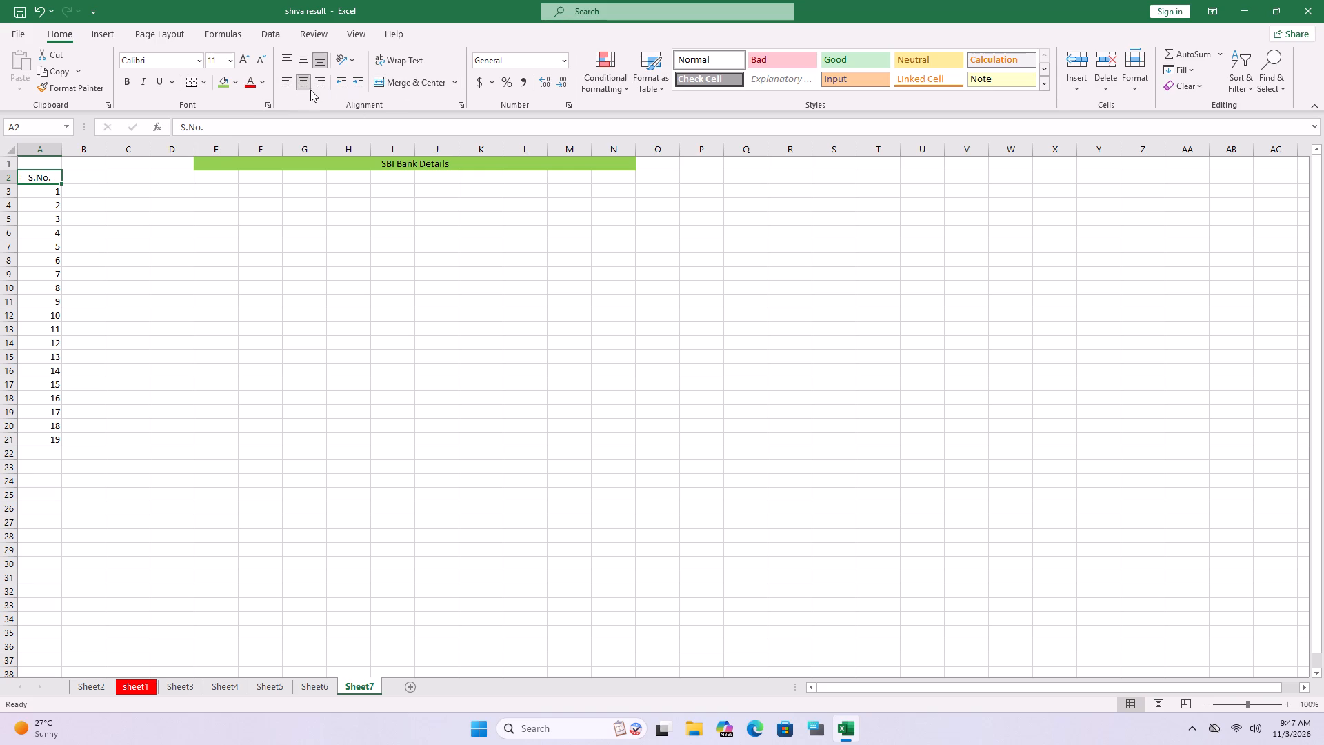
pyautogui.click(308, 86)
pyautogui.click(310, 85)
pyautogui.click(99, 172)
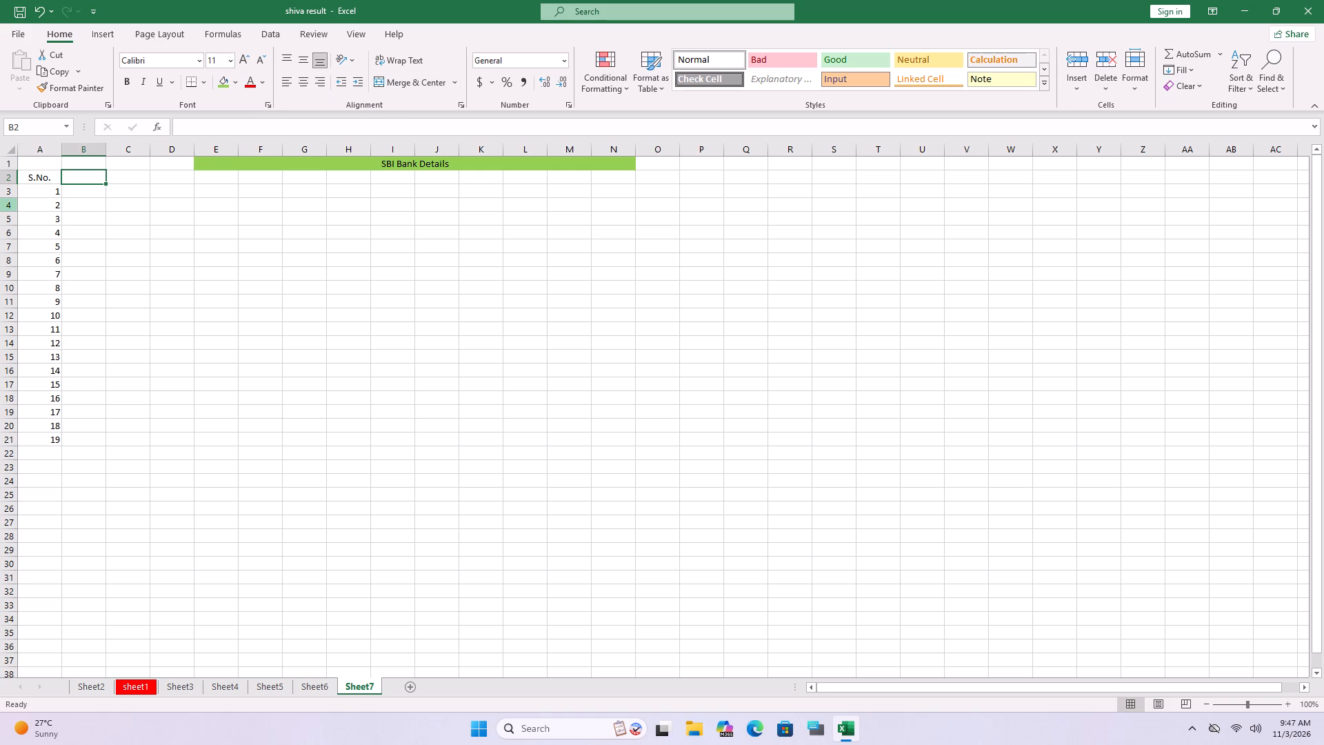
# Center the serial numbers 1 to 19 horizontally in cells A3 through A21.
pyautogui.moveTo(56, 188); pyautogui.dragTo(61, 210)
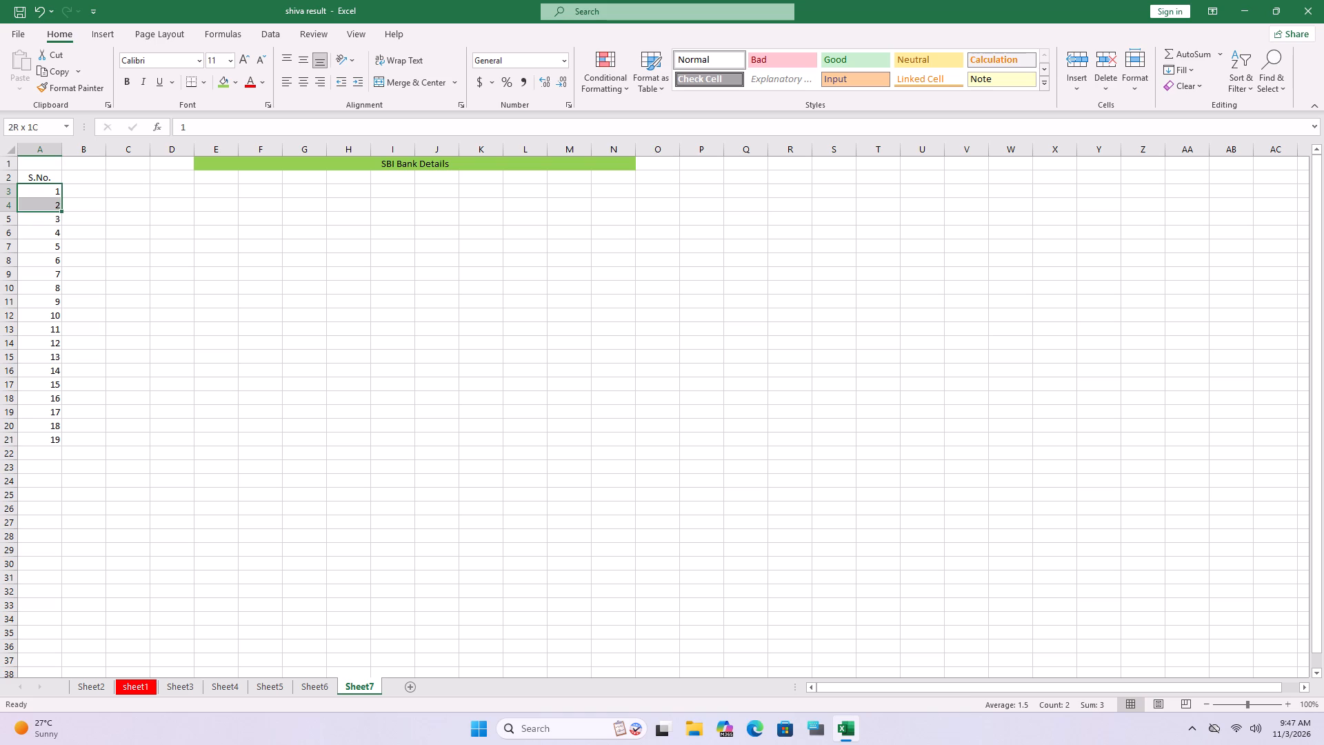
pyautogui.moveTo(61, 210); pyautogui.dragTo(48, 406)
pyautogui.moveTo(48, 407); pyautogui.dragTo(46, 424)
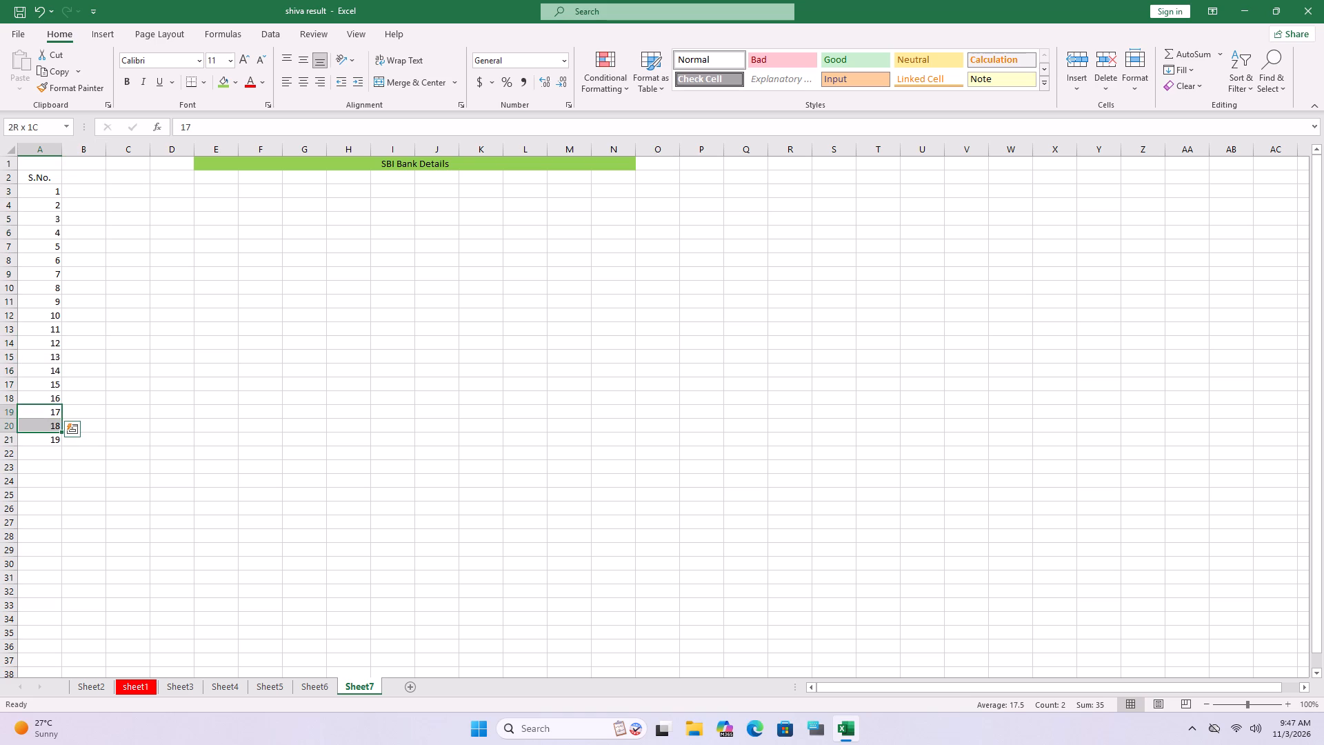
pyautogui.moveTo(46, 424); pyautogui.dragTo(45, 425)
pyautogui.moveTo(52, 190); pyautogui.dragTo(39, 406)
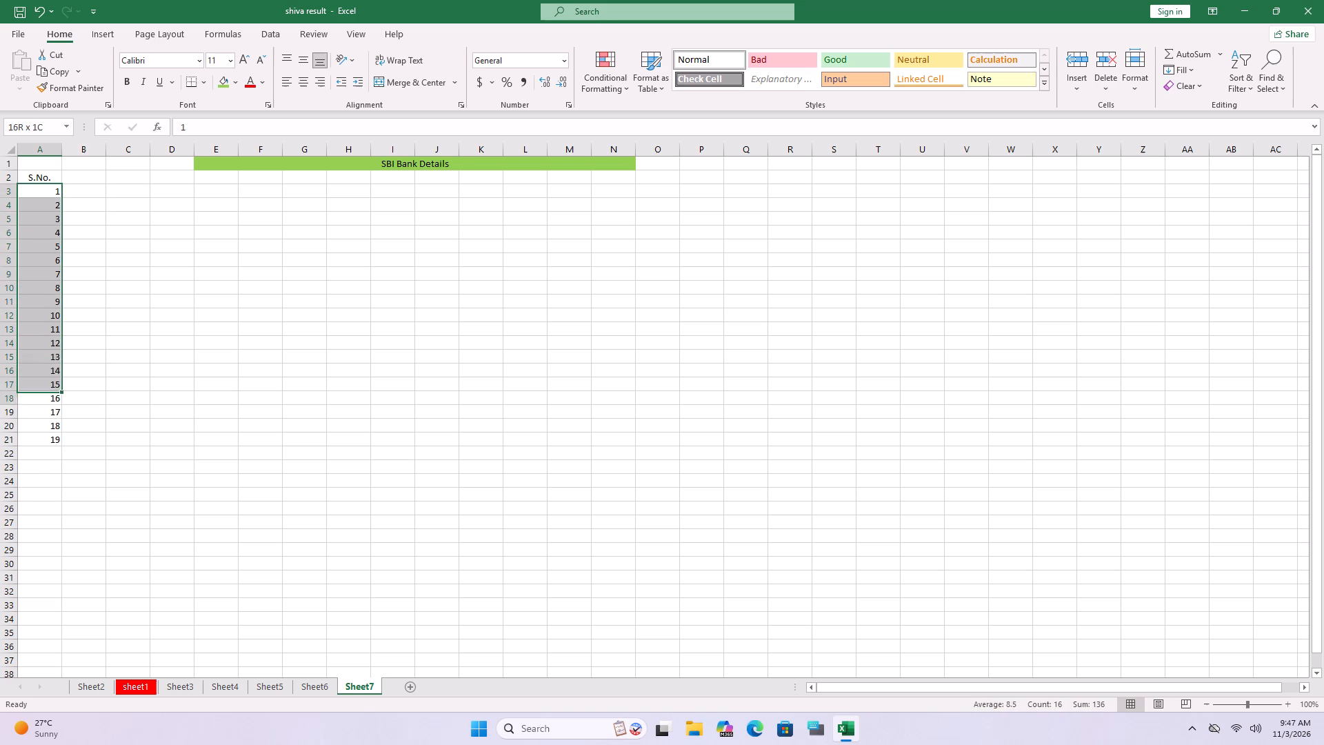
pyautogui.moveTo(39, 406); pyautogui.dragTo(41, 435)
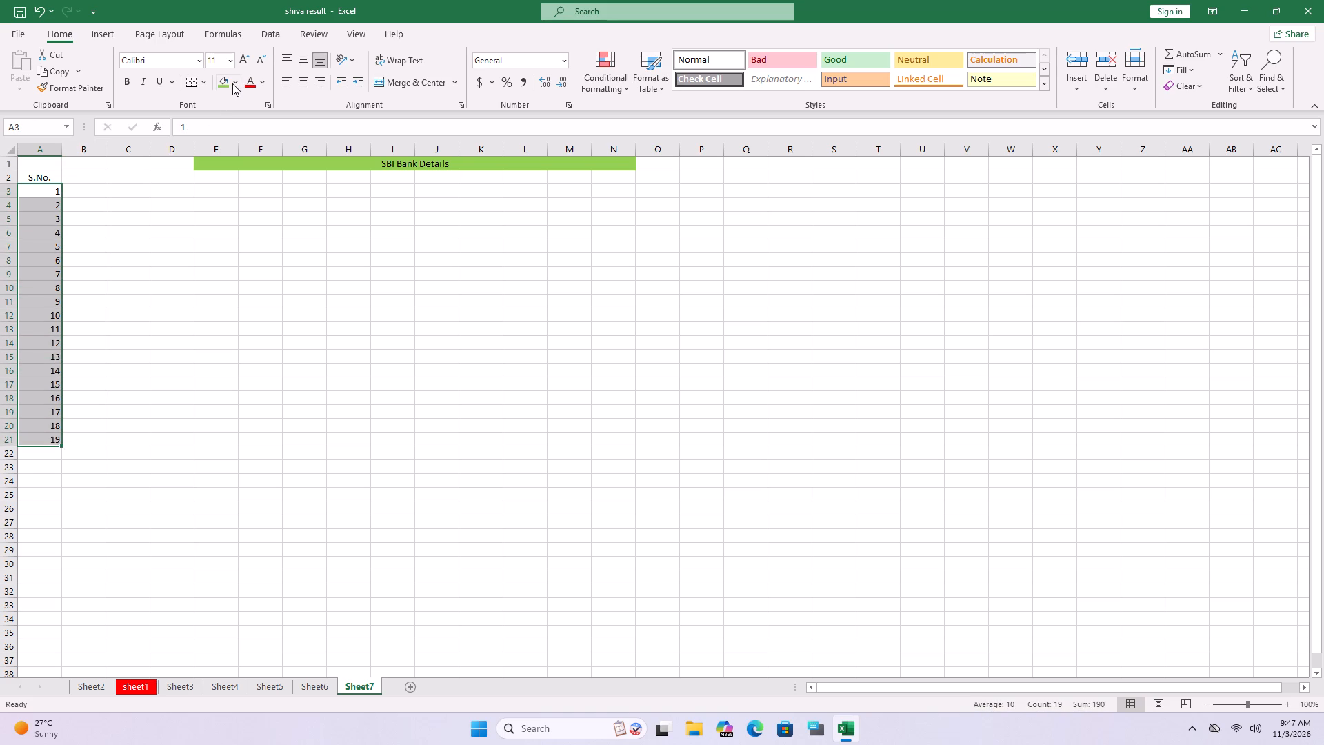
pyautogui.click(232, 83)
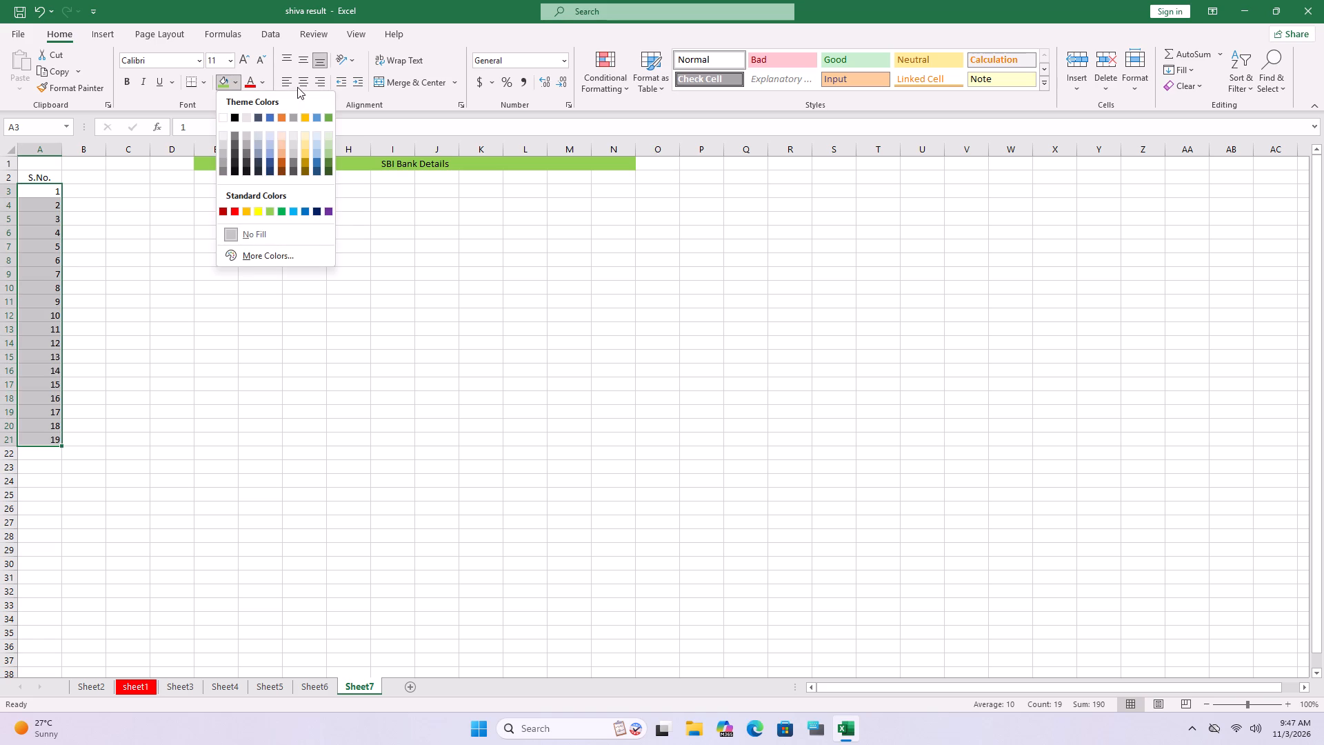
pyautogui.click(307, 83)
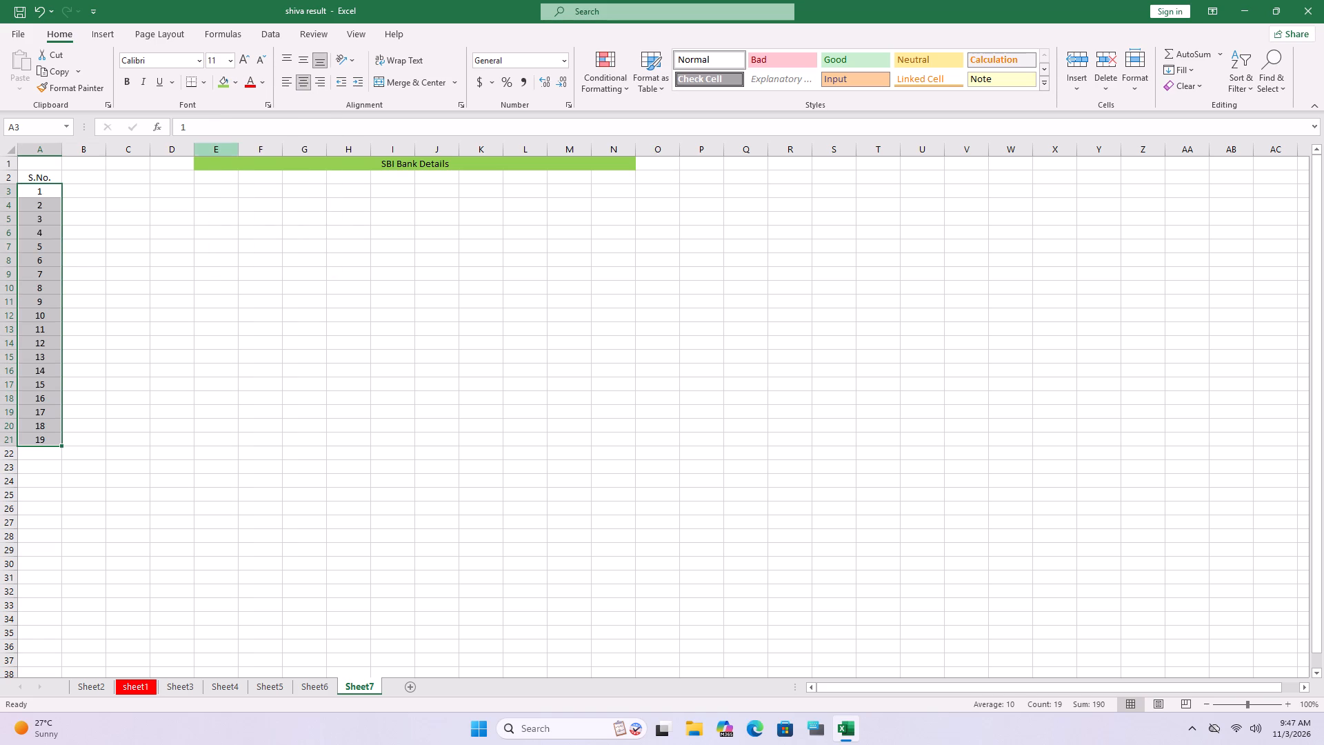
pyautogui.click(85, 175)
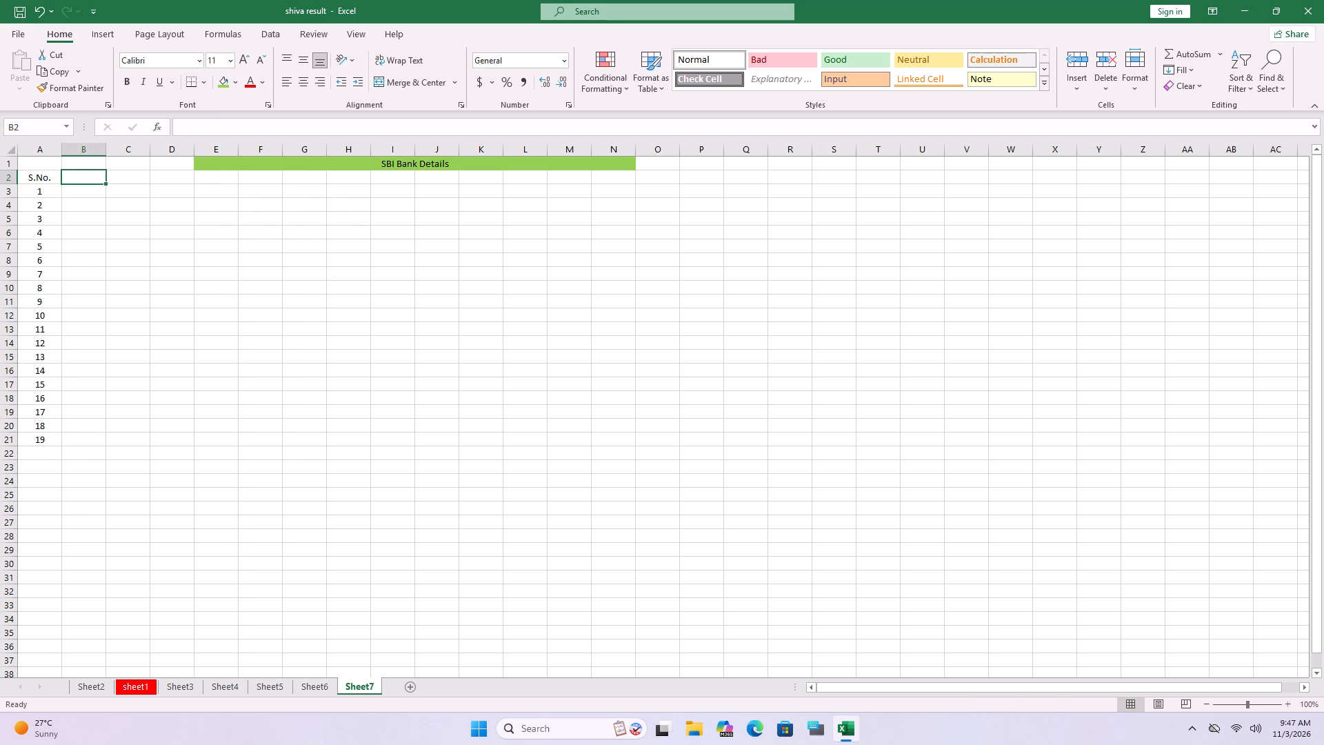
# Apply all borders to the table range A1 through N21.
pyautogui.moveTo(52, 161); pyautogui.dragTo(363, 242)
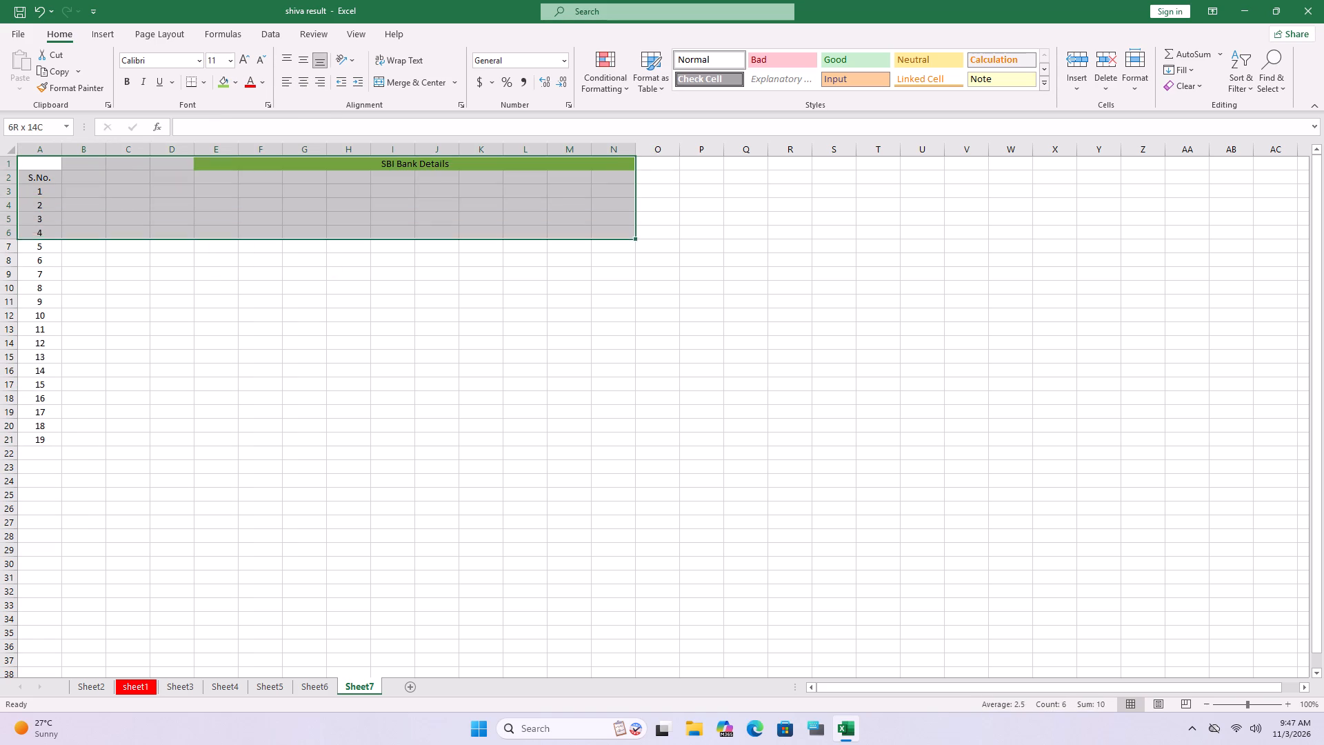
pyautogui.moveTo(363, 242); pyautogui.dragTo(368, 398)
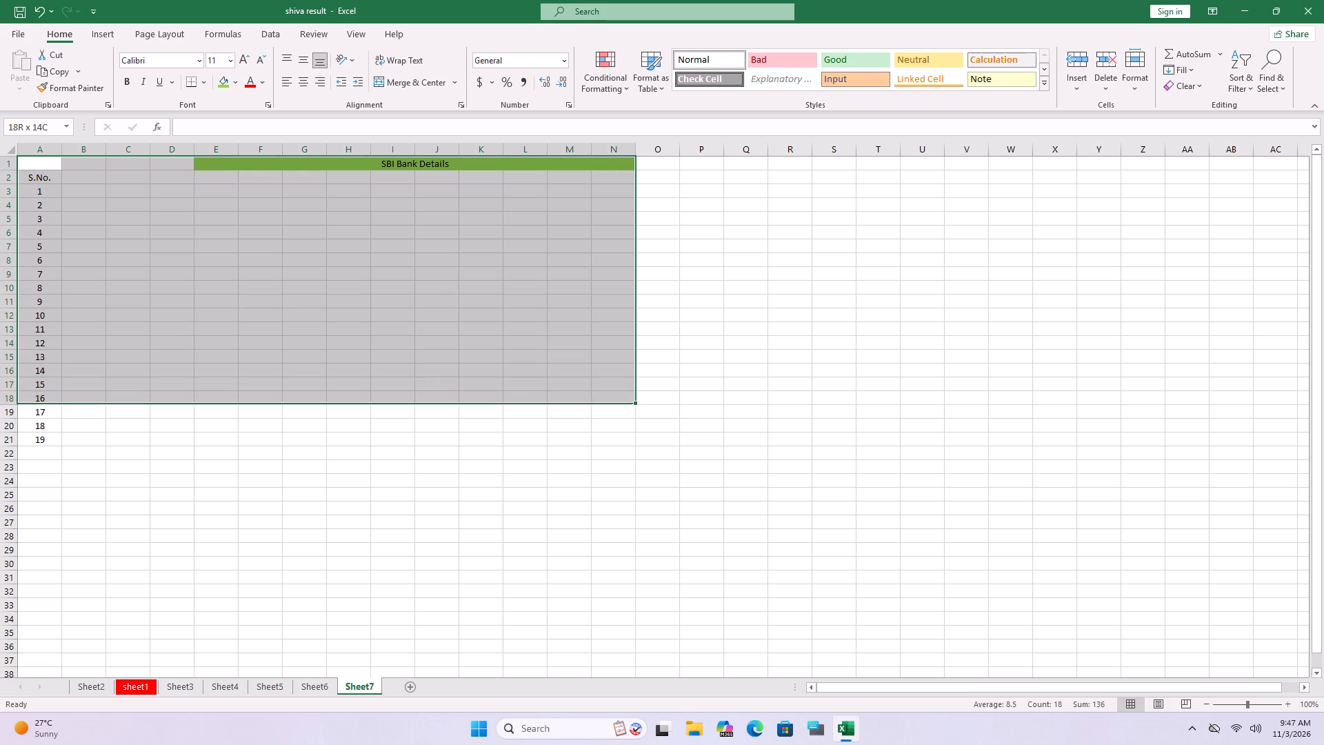
pyautogui.moveTo(368, 398); pyautogui.dragTo(371, 439)
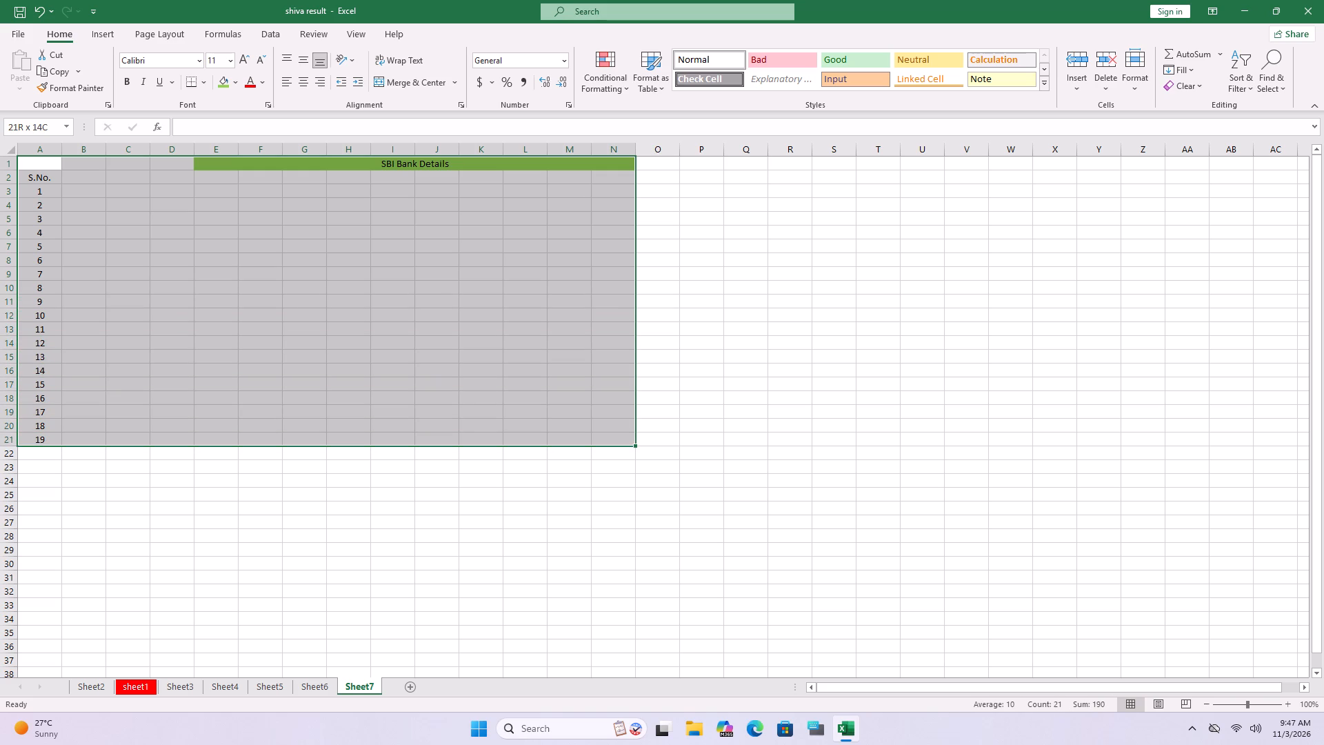
pyautogui.moveTo(371, 439); pyautogui.dragTo(372, 443)
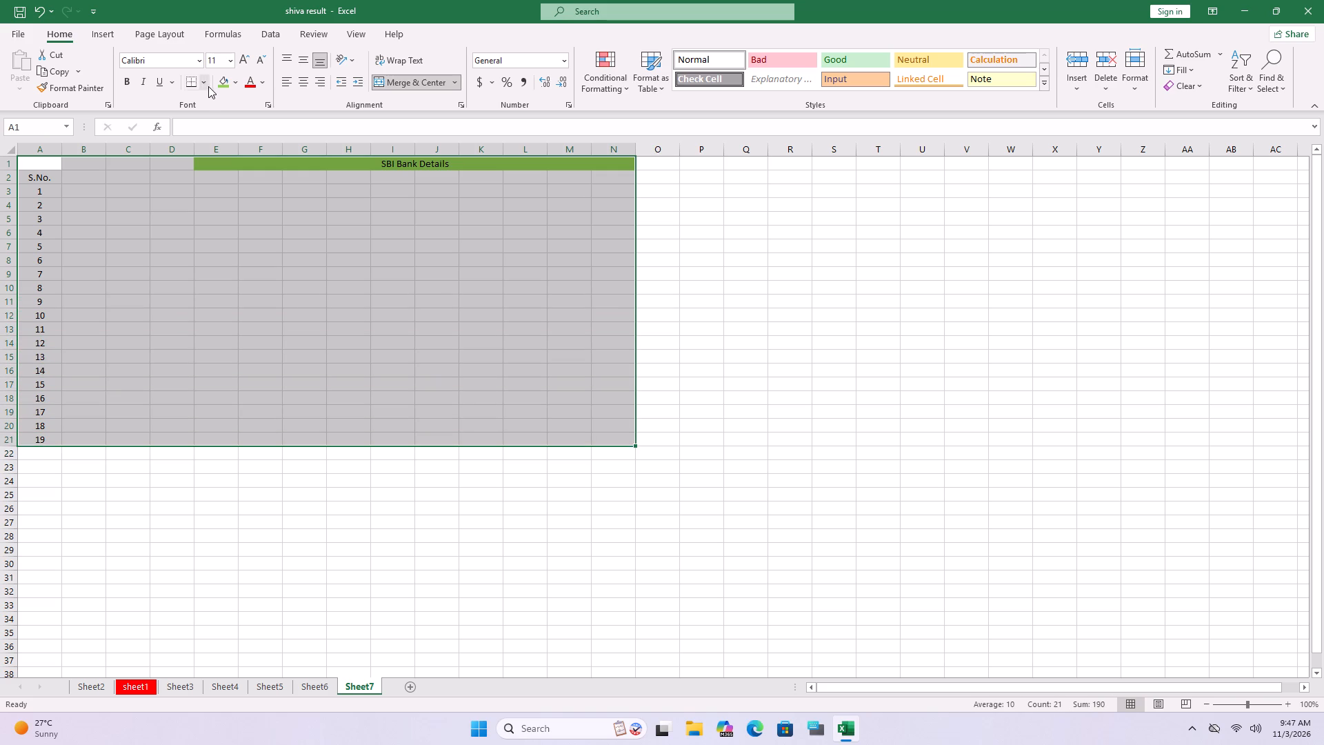
pyautogui.click(205, 82)
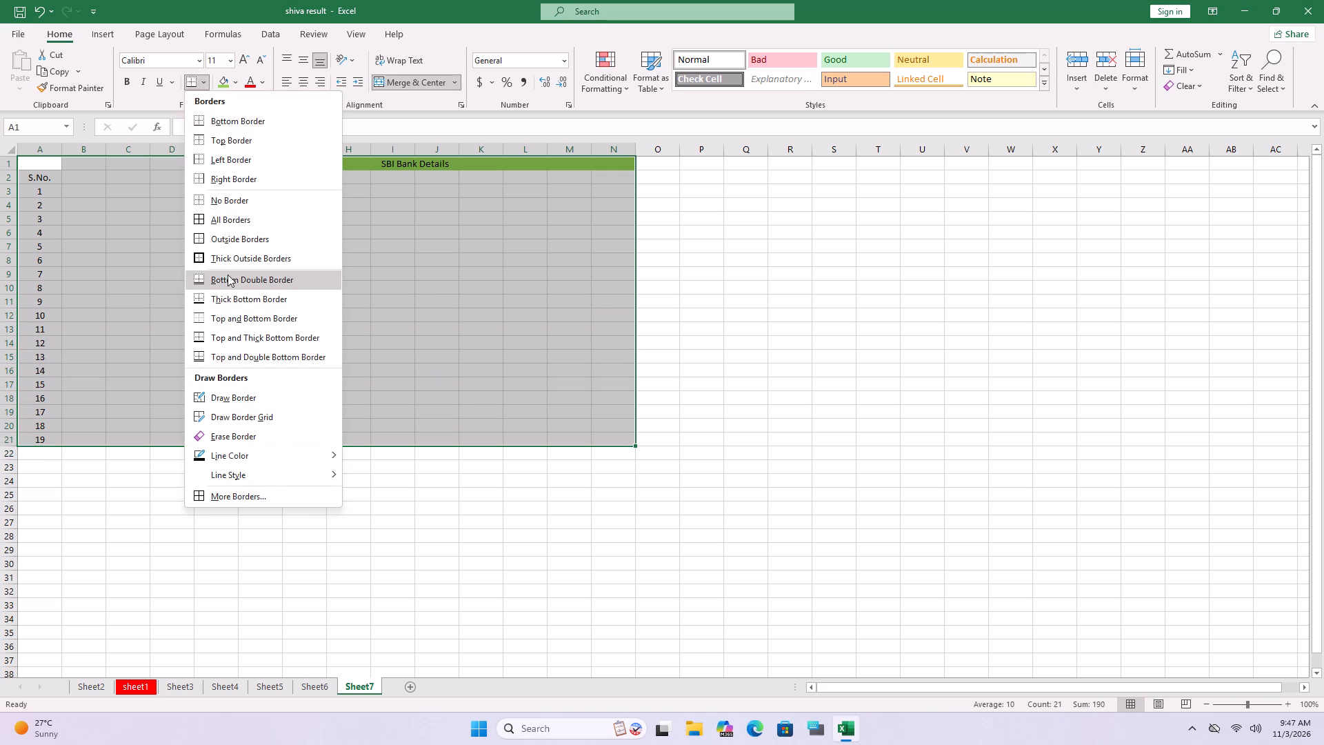
pyautogui.click(230, 223)
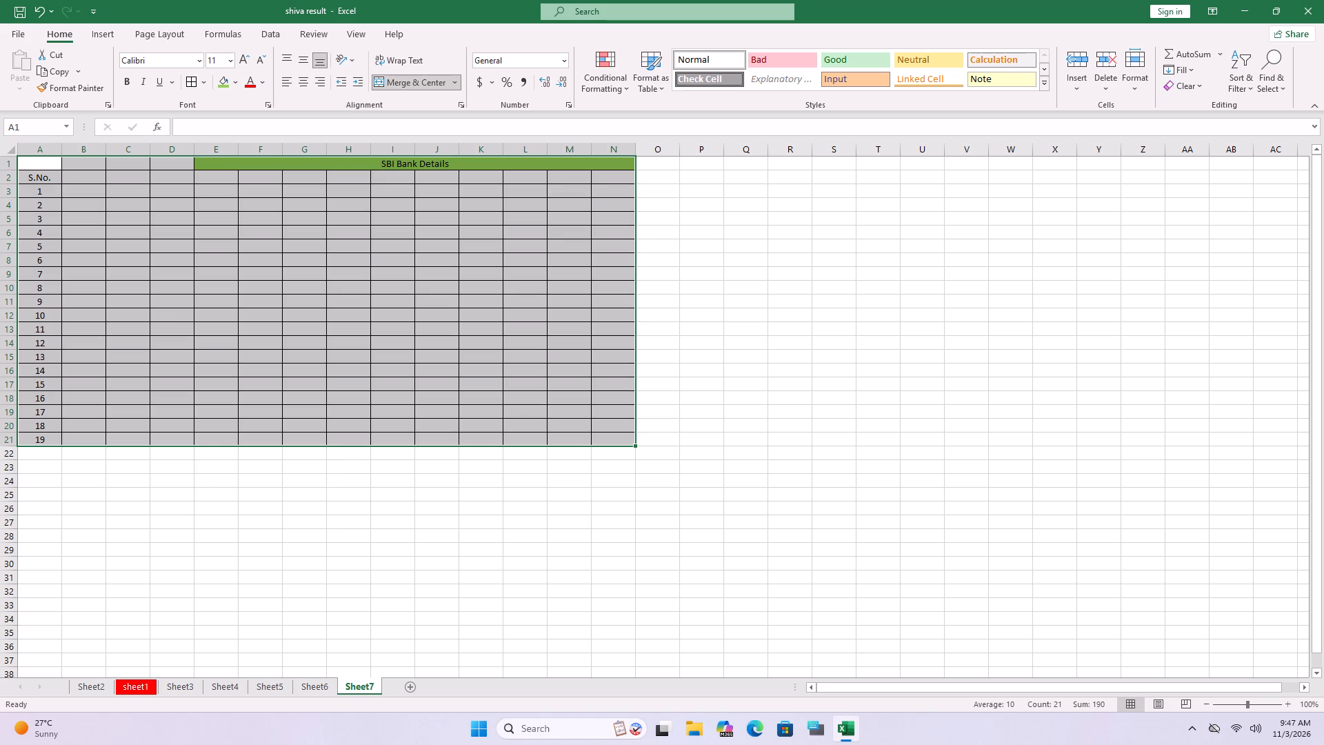
pyautogui.click(75, 177)
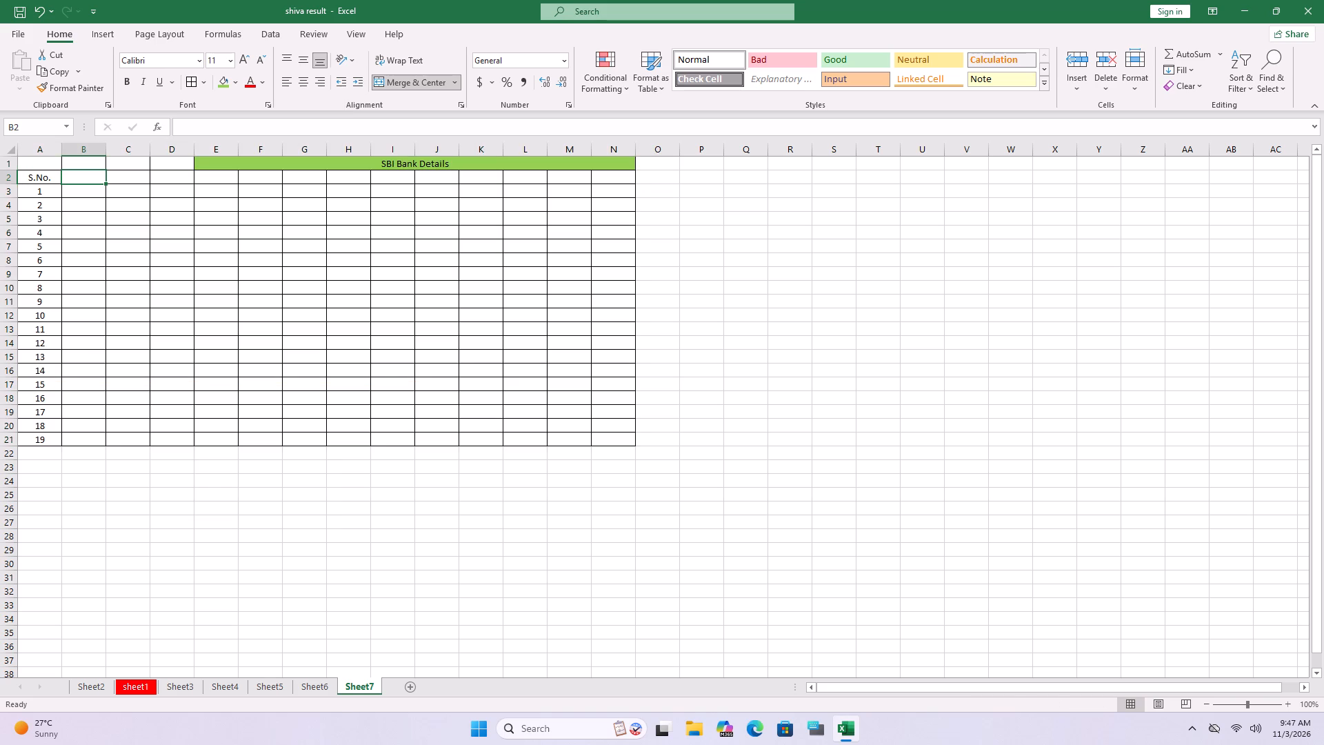
# Enter the header "Client Name" in cell B2 and auto-fit column B to its text.
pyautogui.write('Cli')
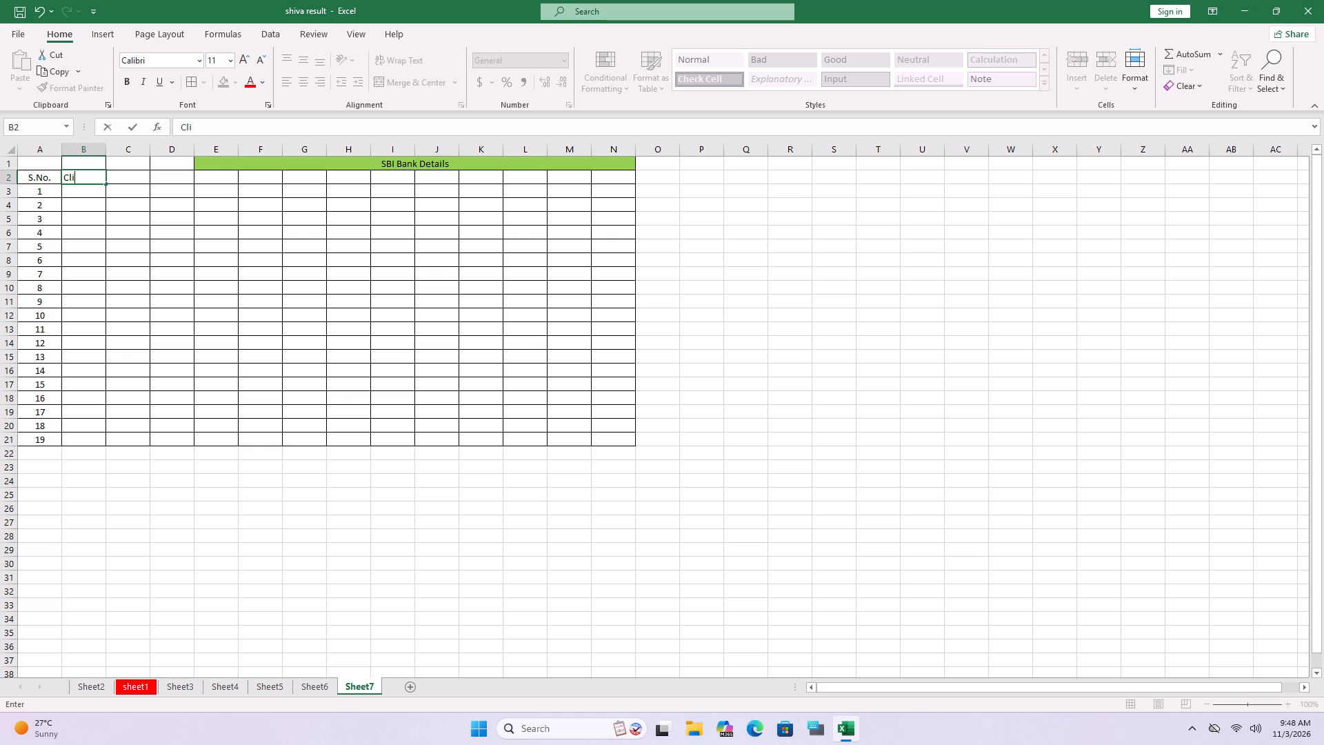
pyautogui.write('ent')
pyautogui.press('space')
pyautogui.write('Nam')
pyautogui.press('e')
pyautogui.tripleClick(106, 148)
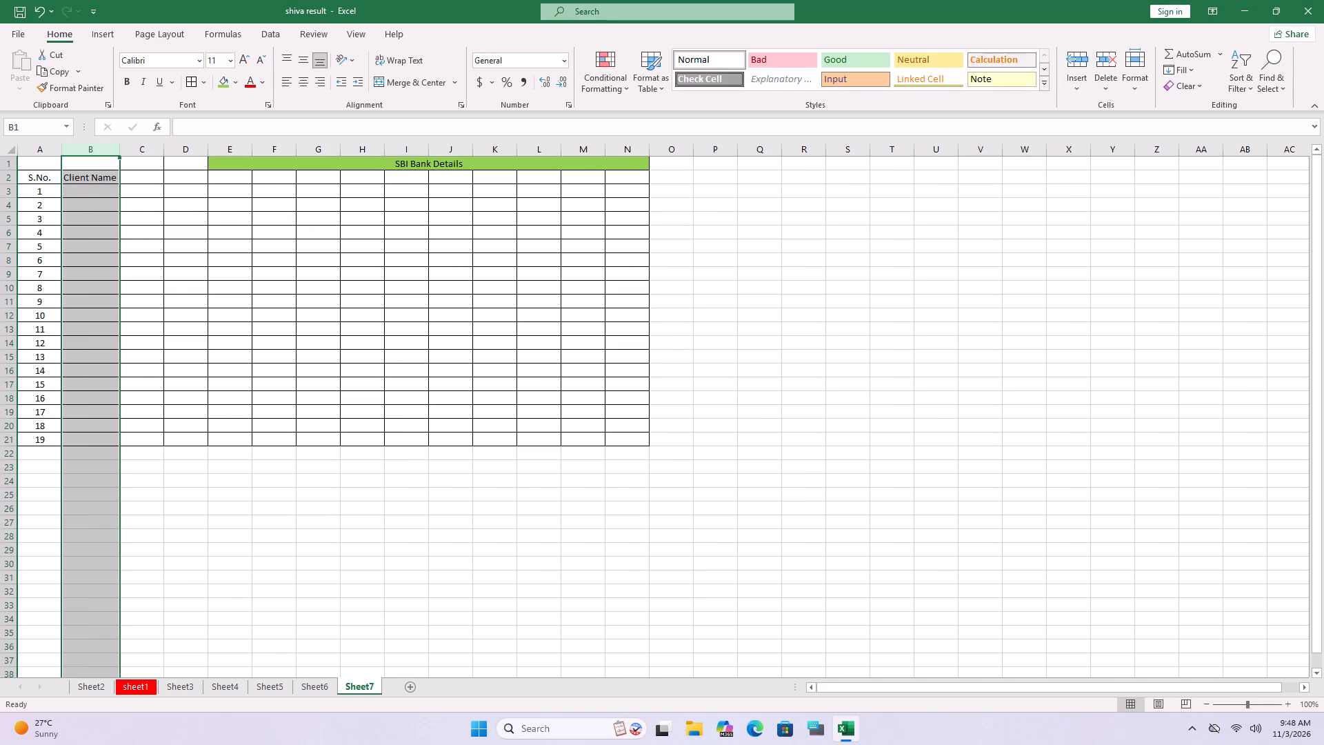
pyautogui.click(85, 190)
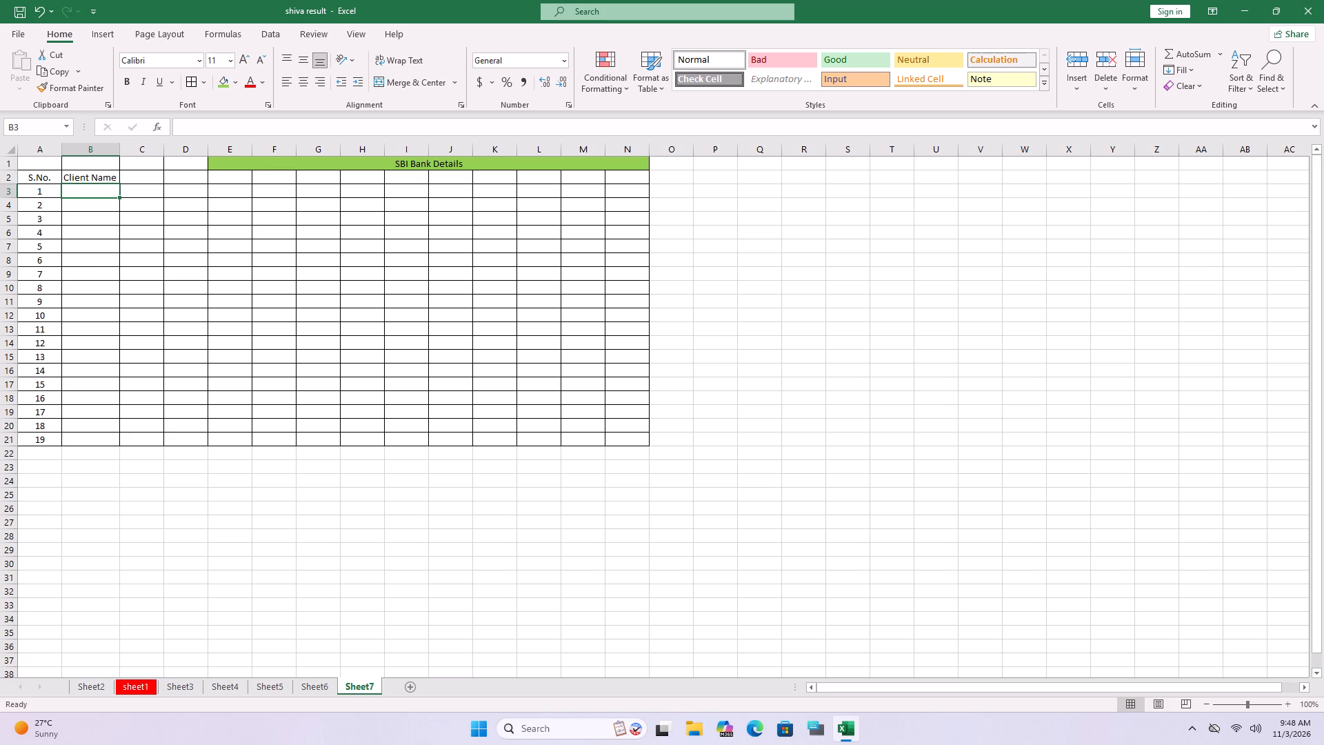
pyautogui.click(87, 194)
# Enter the header "Loan type" in cell C2 and widen column C somewhat beyond the text's fitted width.
pyautogui.click(137, 174)
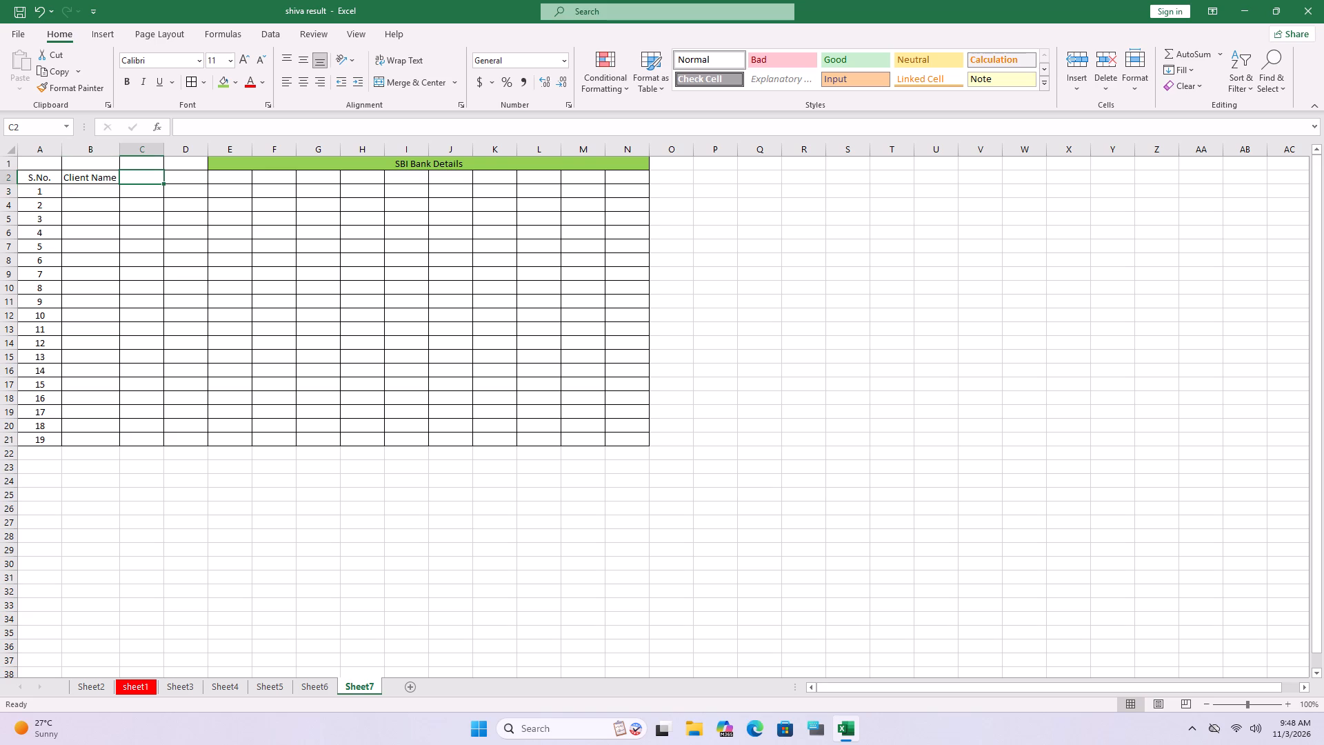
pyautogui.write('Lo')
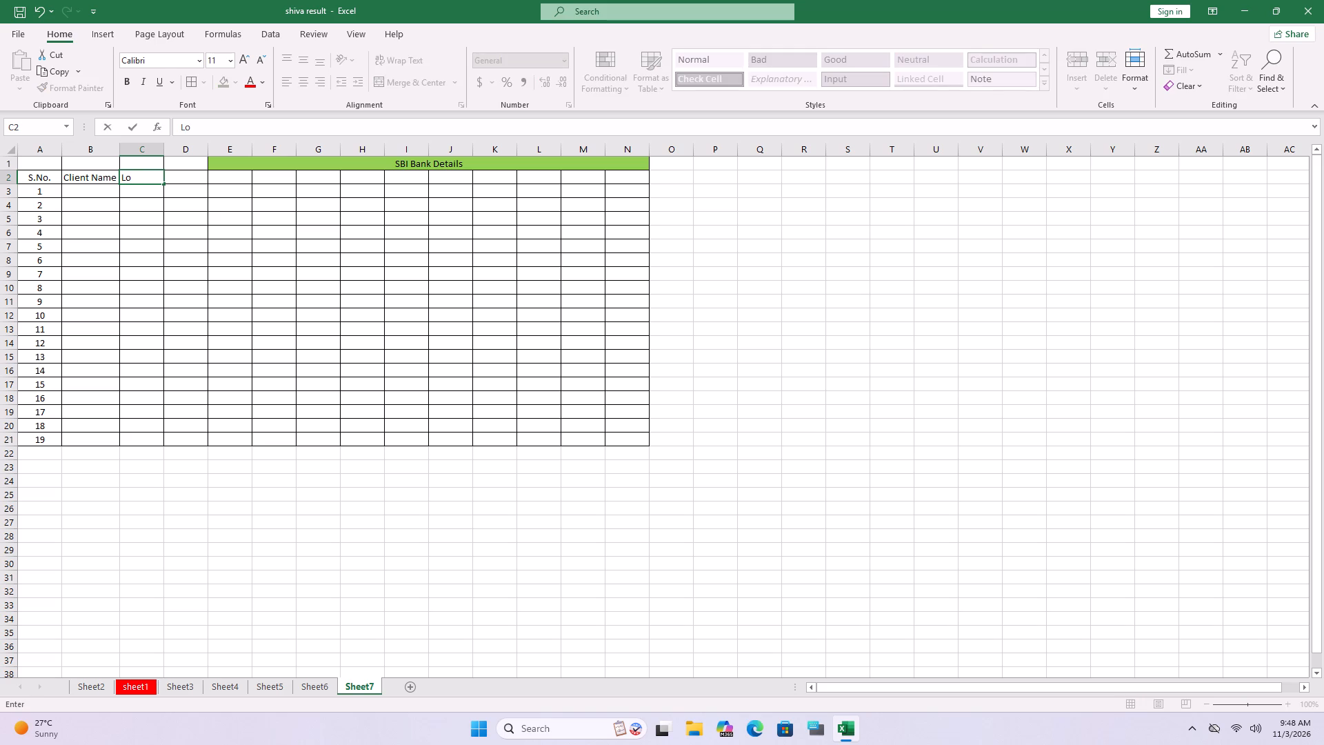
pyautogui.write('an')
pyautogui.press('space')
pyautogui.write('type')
pyautogui.doubleClick(162, 139)
pyautogui.doubleClick(161, 144)
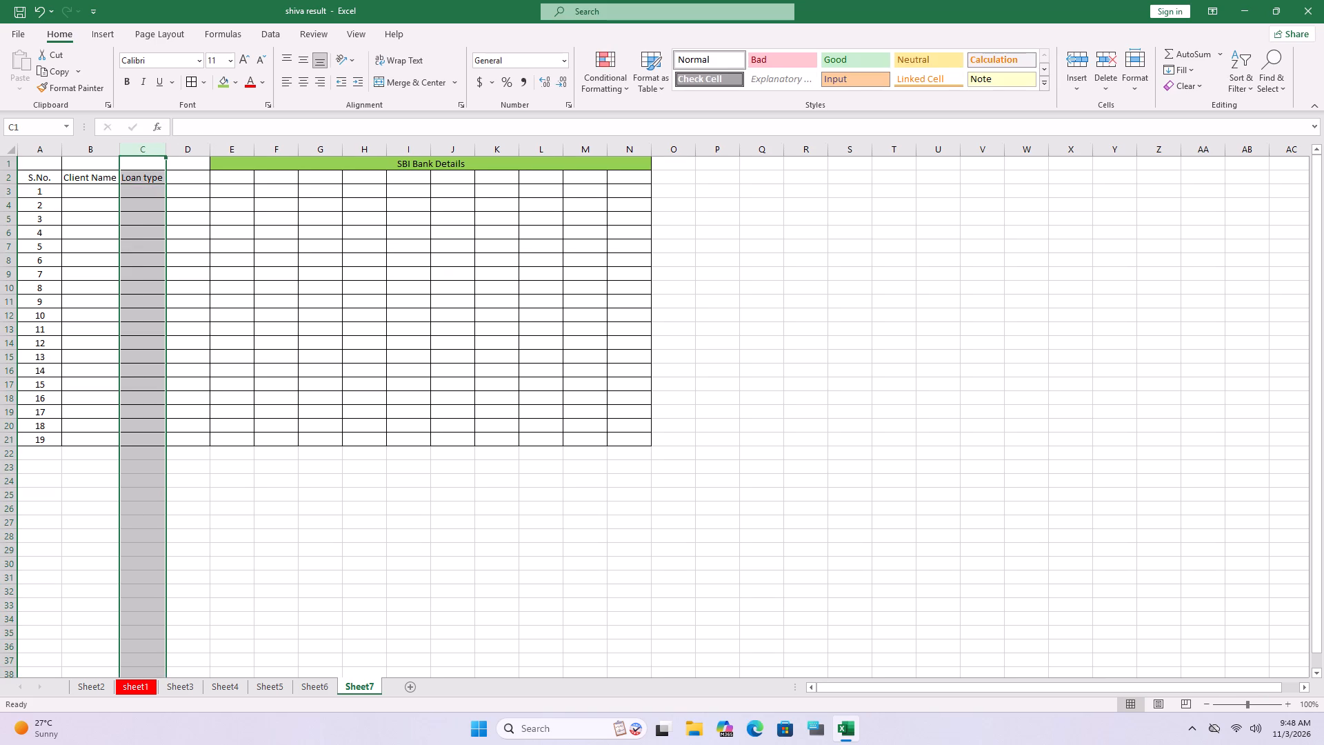
pyautogui.click(161, 144)
pyautogui.moveTo(164, 147); pyautogui.dragTo(187, 148)
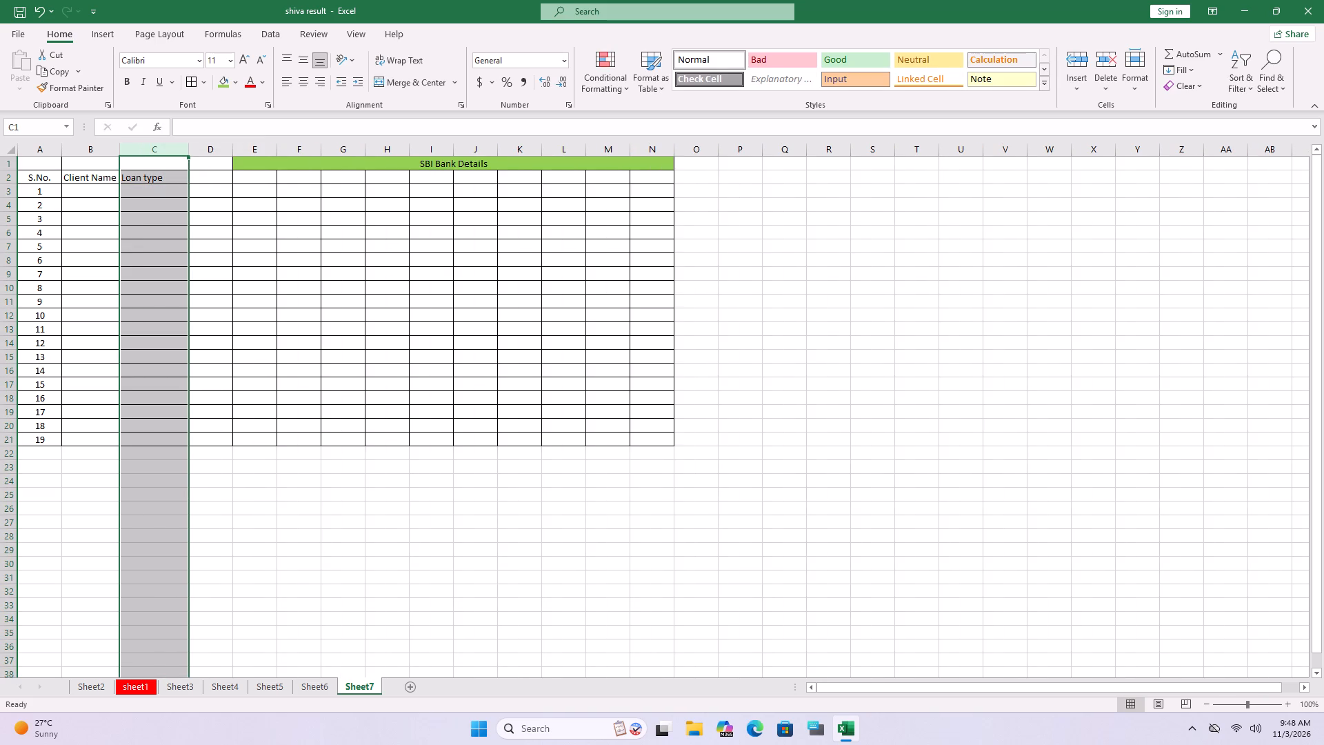
# Enter the header "Amount" in cell D2.
pyautogui.click(201, 177)
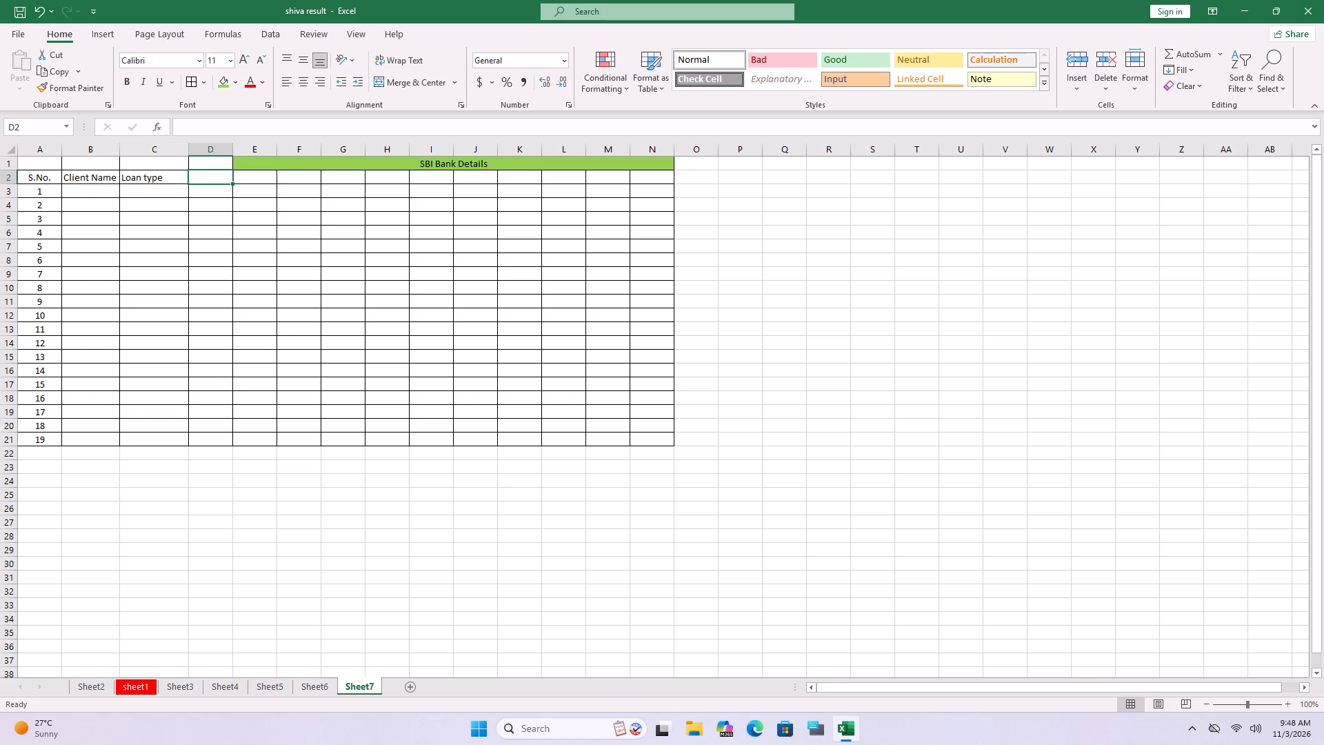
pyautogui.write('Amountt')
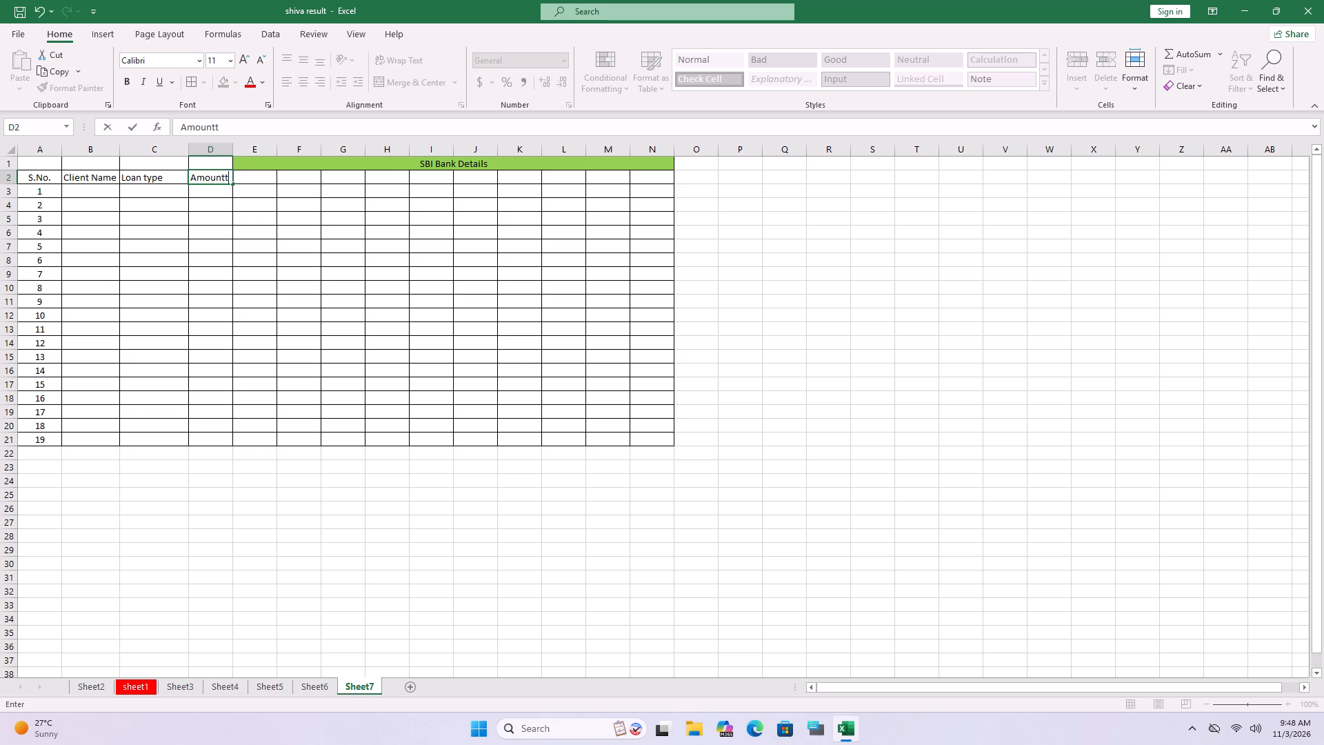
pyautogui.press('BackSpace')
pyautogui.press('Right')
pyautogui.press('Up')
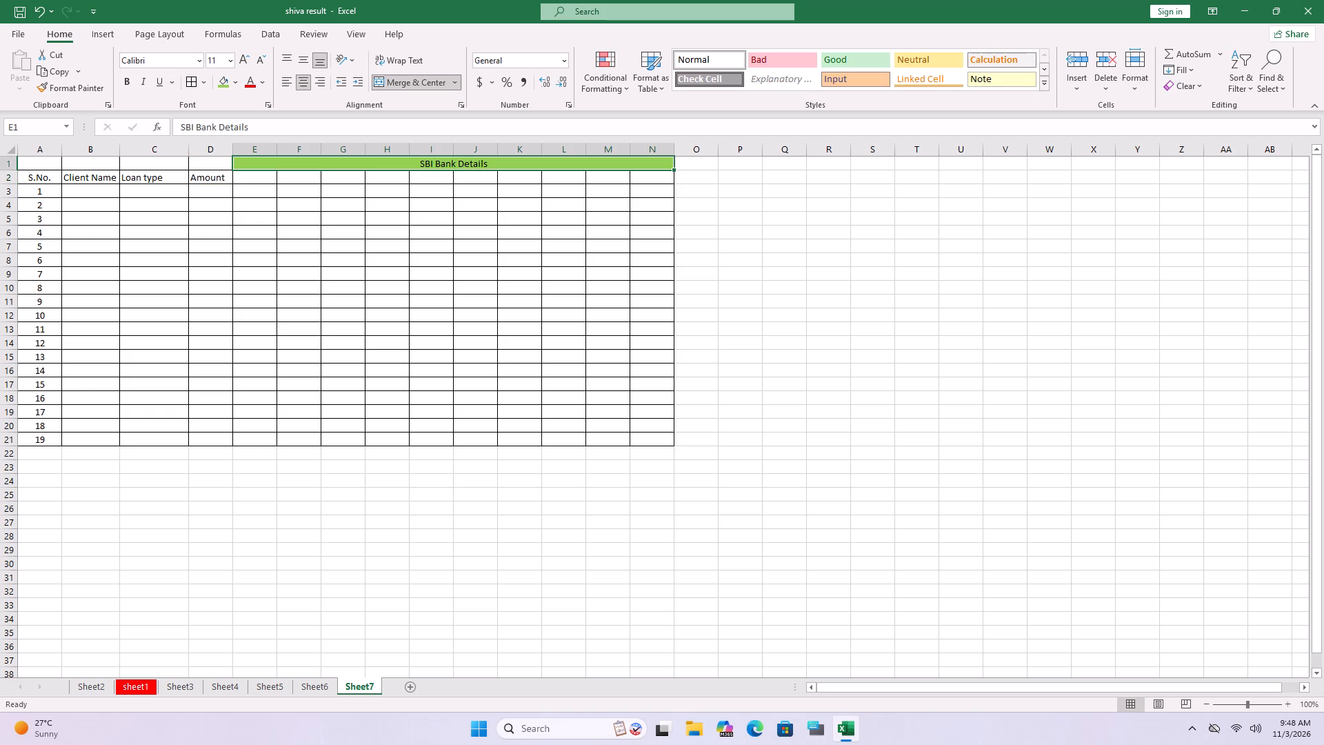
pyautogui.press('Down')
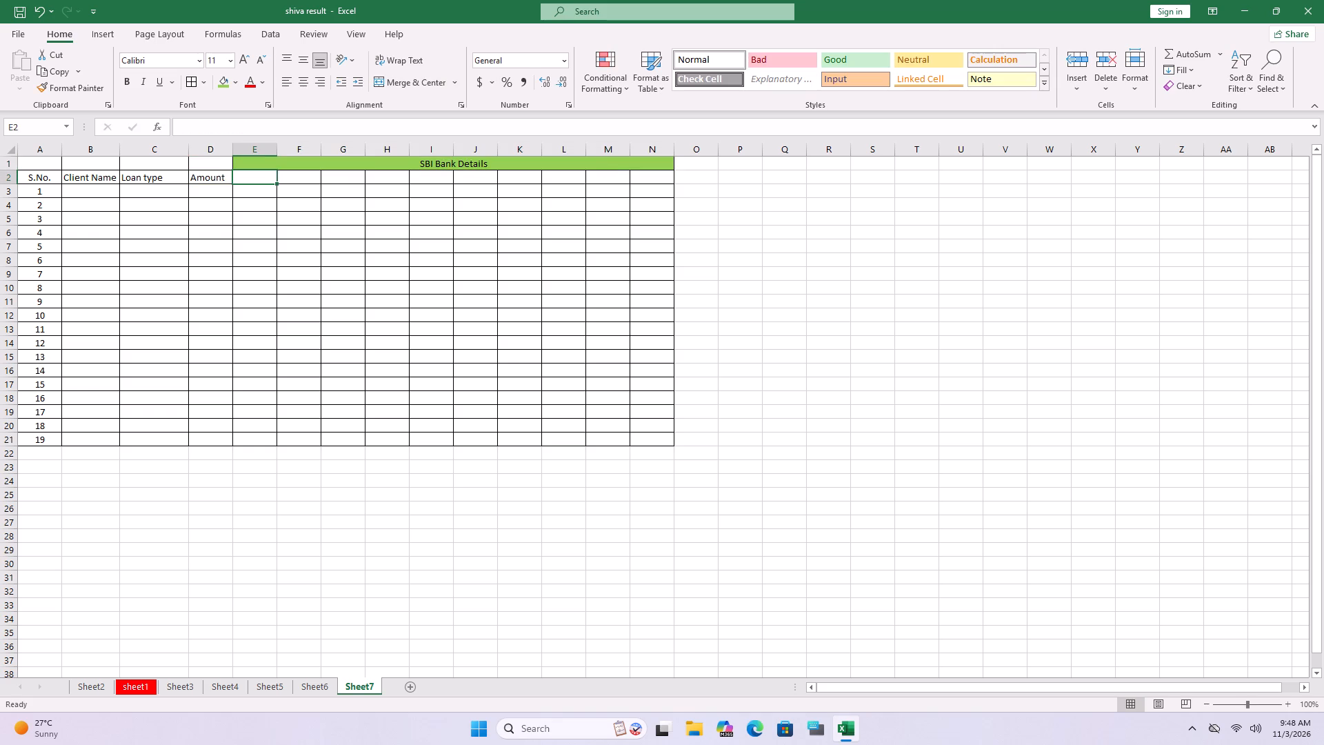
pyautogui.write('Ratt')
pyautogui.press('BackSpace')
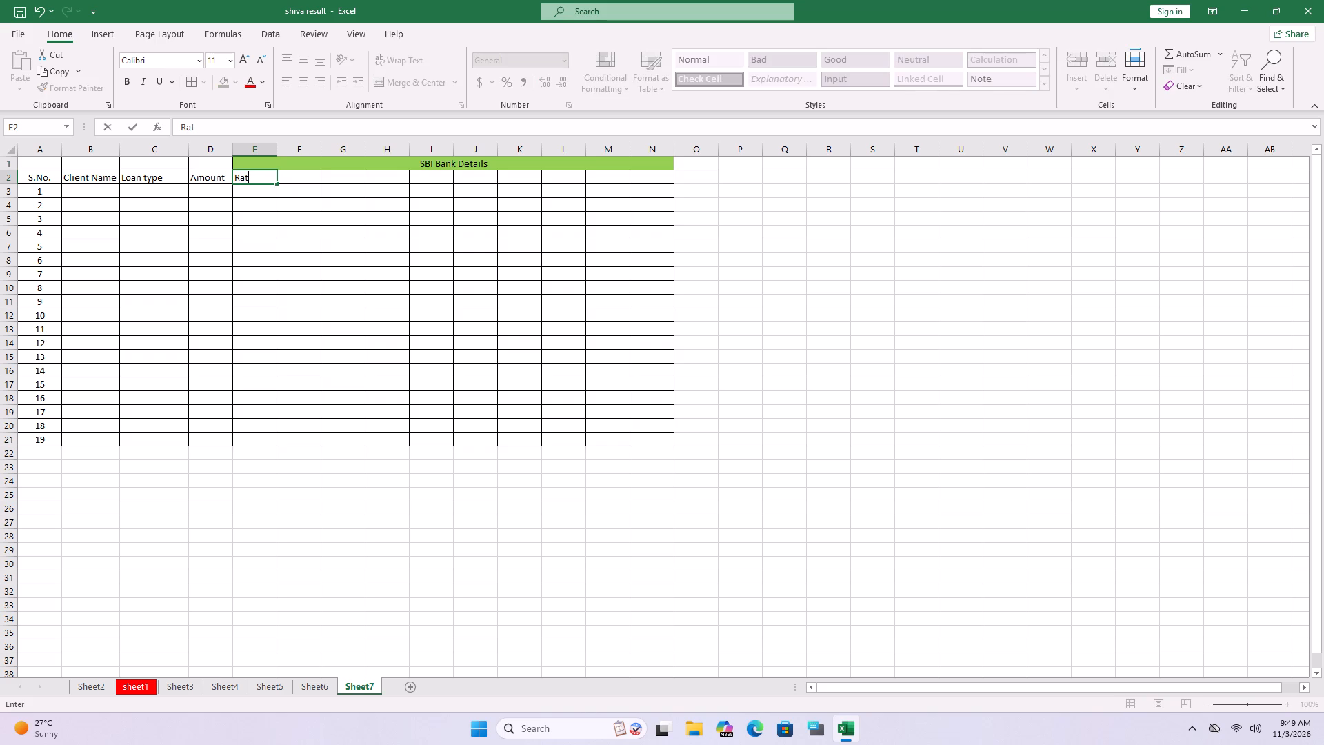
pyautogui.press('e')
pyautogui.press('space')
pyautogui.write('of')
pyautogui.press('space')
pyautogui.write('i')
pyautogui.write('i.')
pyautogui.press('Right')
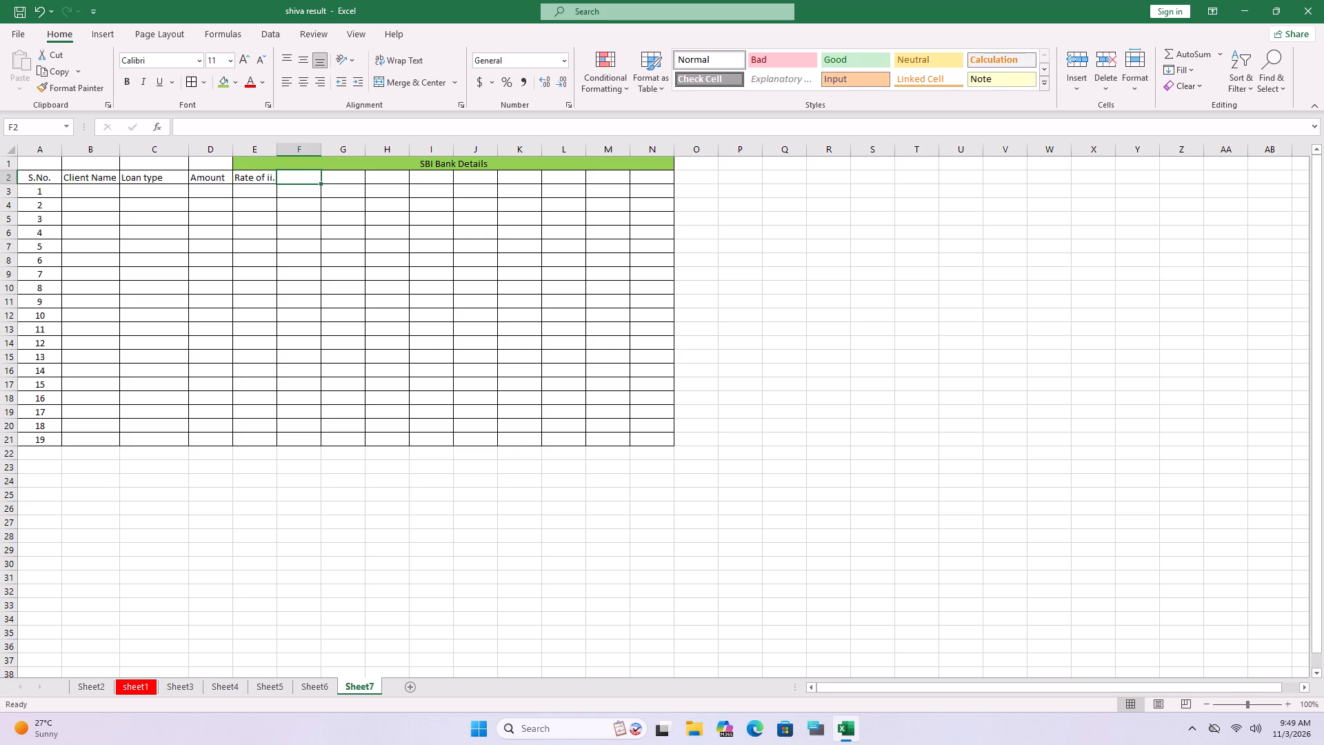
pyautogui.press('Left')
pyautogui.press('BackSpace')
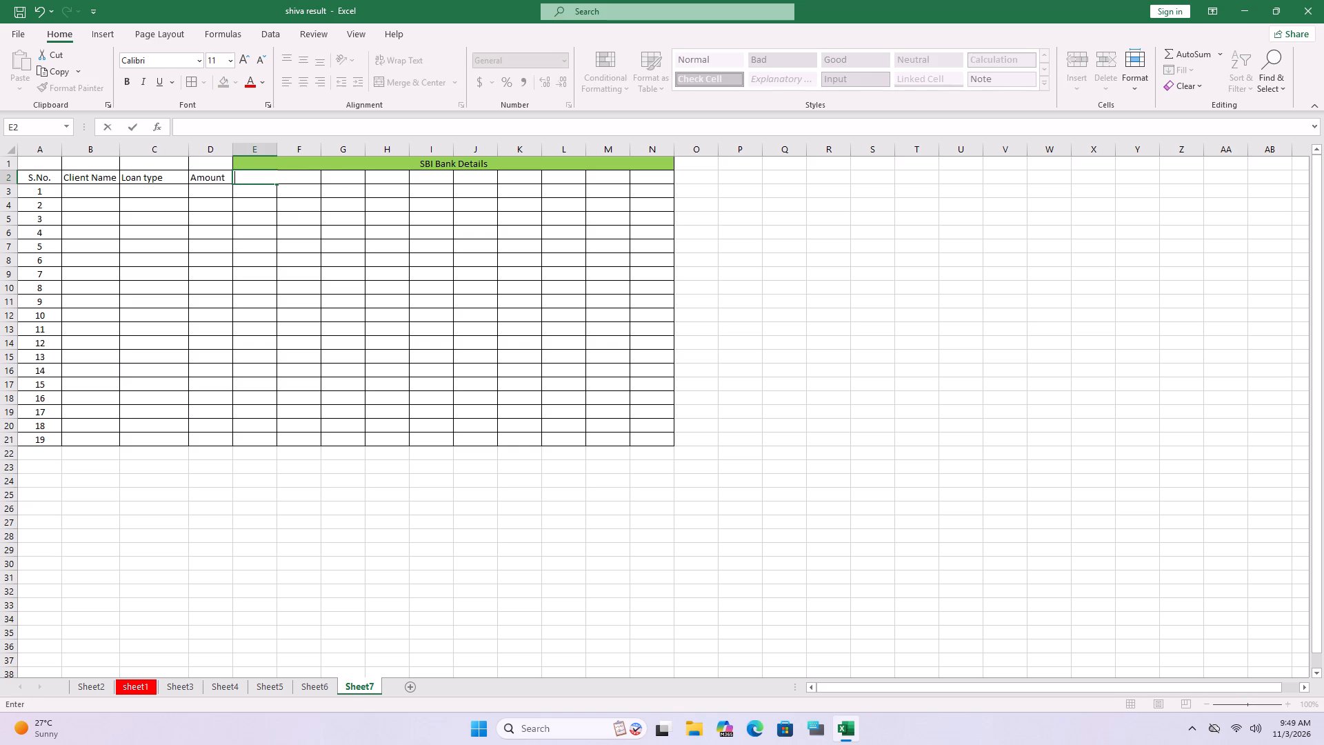
# Enter the header "Rate of In." in cell E2 and auto-fit column E to its text.
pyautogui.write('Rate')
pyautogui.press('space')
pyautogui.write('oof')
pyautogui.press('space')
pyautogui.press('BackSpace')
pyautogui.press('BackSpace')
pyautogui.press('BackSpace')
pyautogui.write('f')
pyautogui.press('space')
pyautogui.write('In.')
pyautogui.click(277, 143)
pyautogui.doubleClick(277, 143)
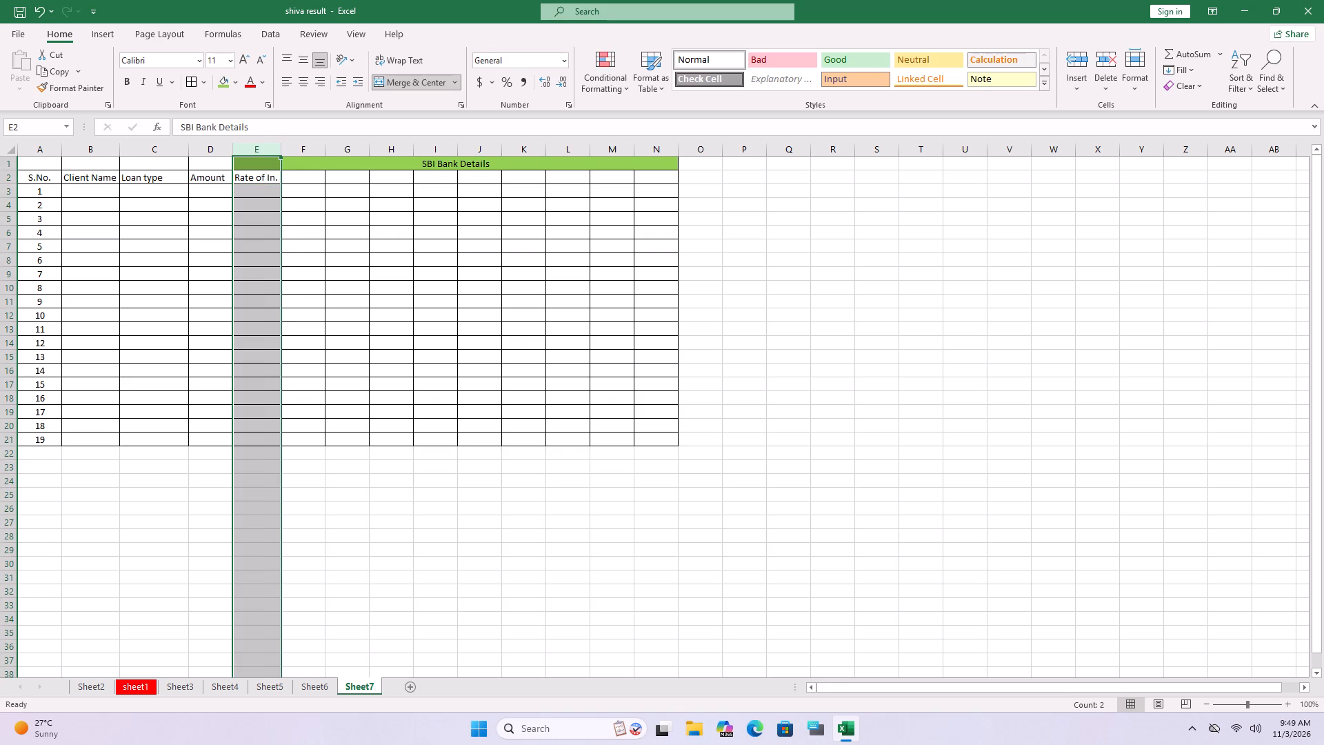
# Add the column headers "Duration" in cell F2 and "EMI" in cell G2.
pyautogui.click(296, 177)
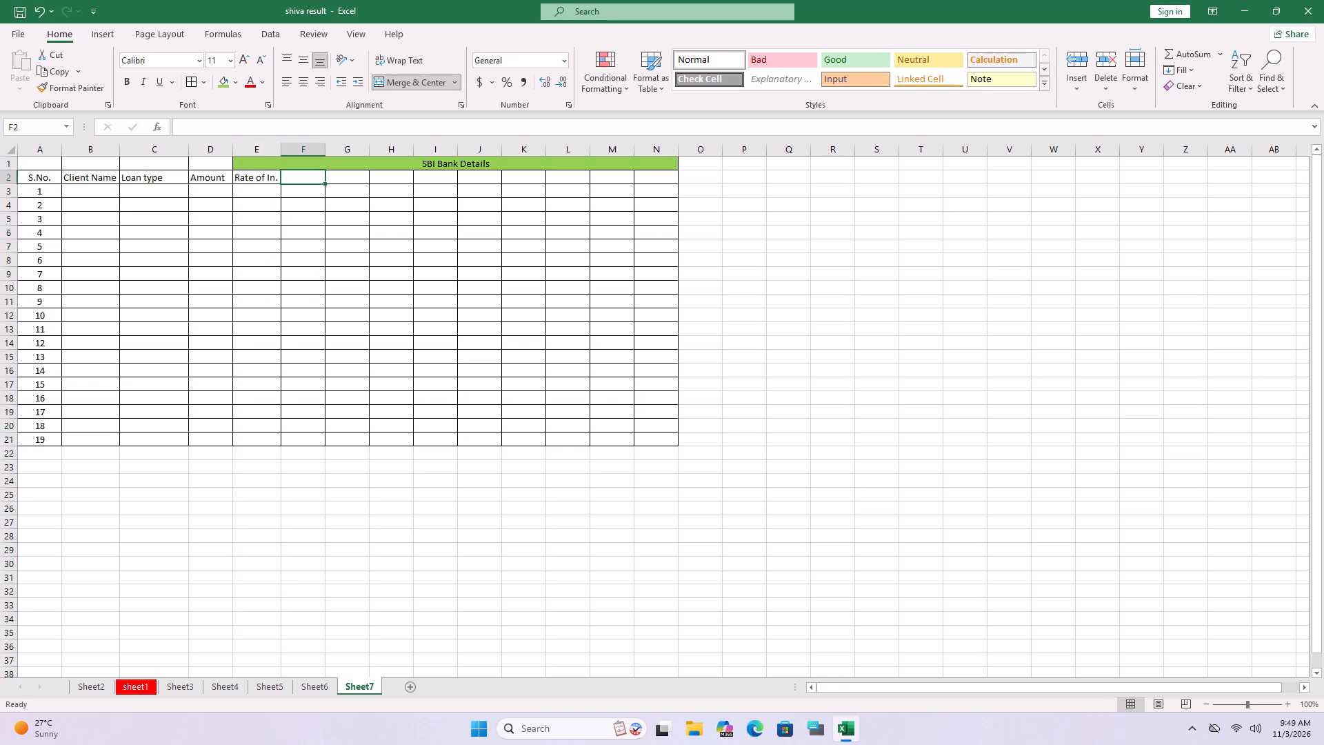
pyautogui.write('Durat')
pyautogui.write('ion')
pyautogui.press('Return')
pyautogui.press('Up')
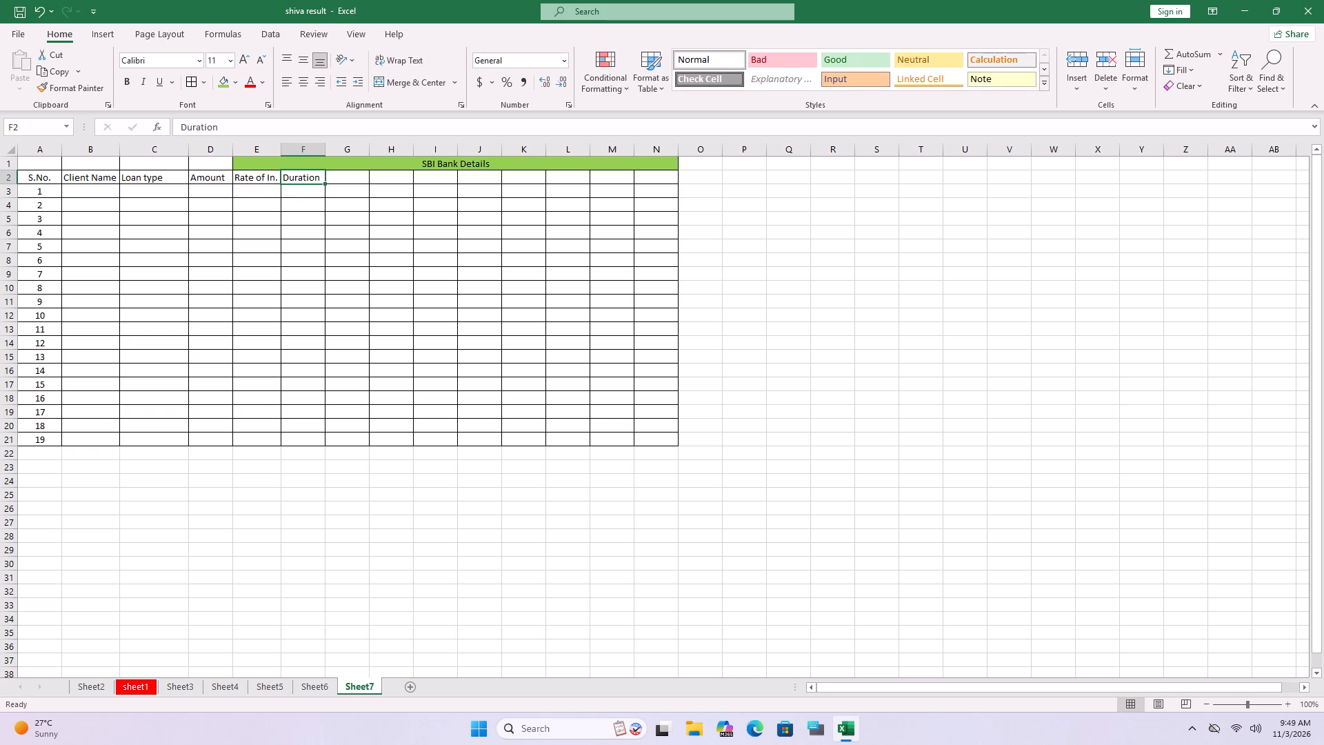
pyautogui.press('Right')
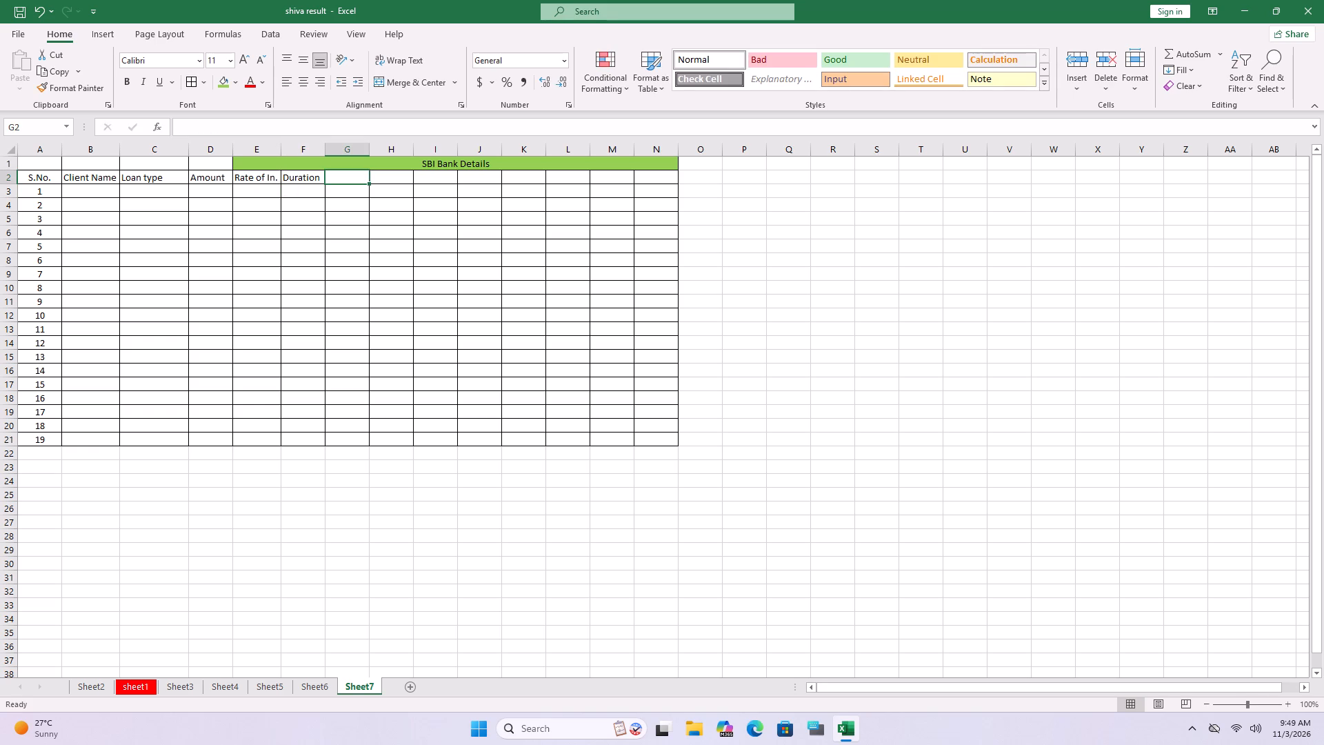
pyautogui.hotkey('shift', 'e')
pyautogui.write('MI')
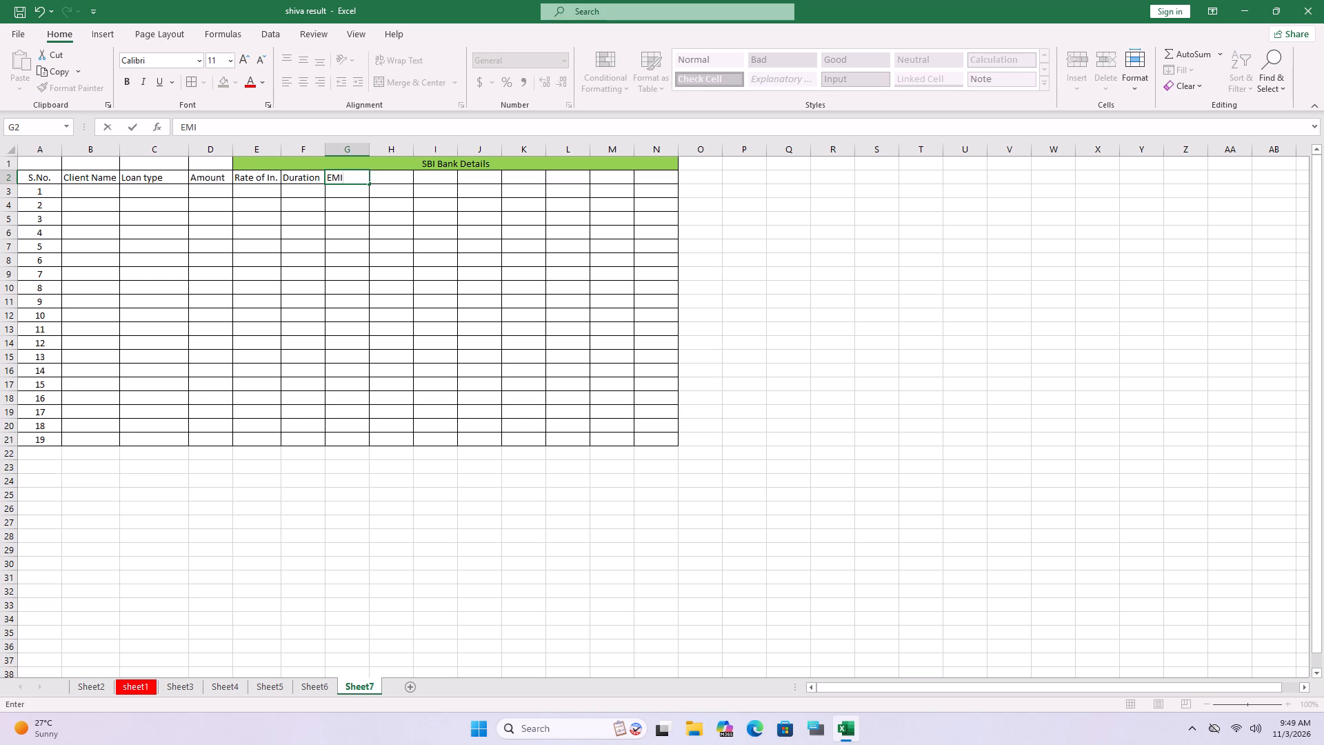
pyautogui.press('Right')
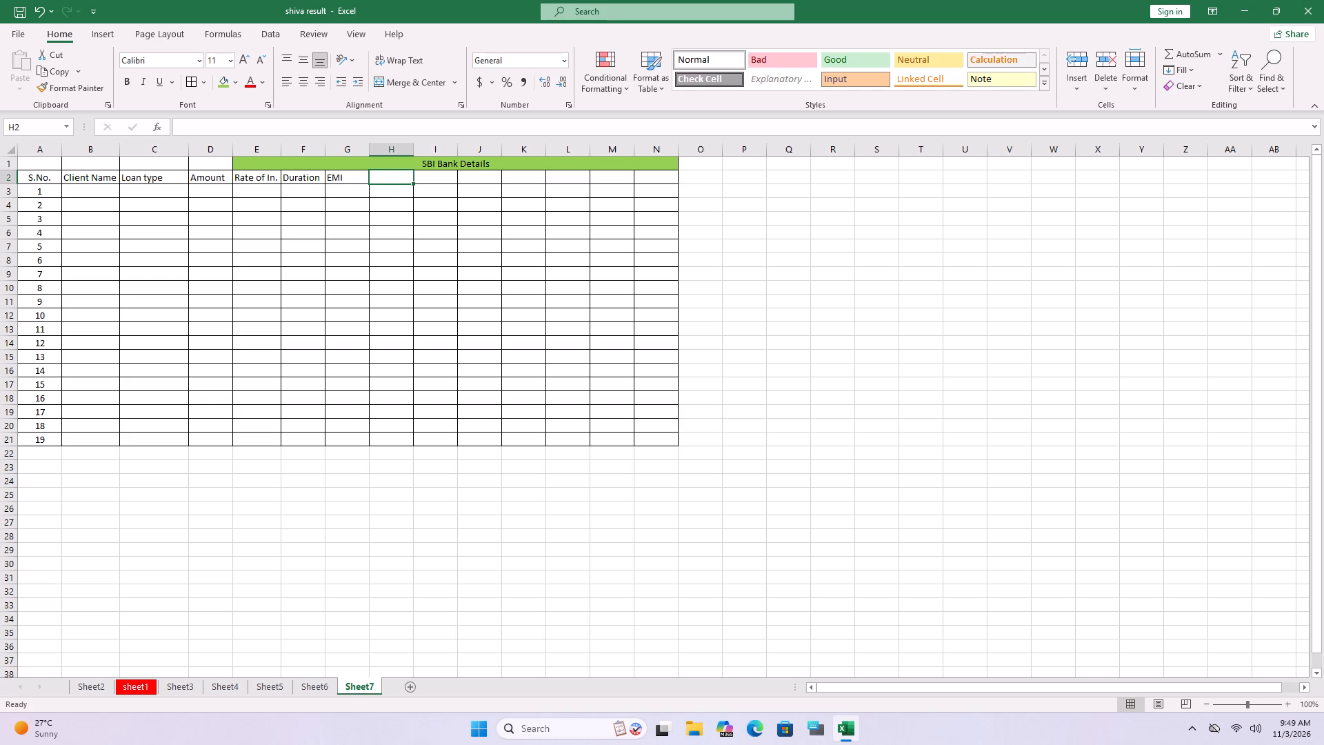
# Enter the header "Total Amount" in cell H2 and widen column H somewhat beyond the text's fitted width.
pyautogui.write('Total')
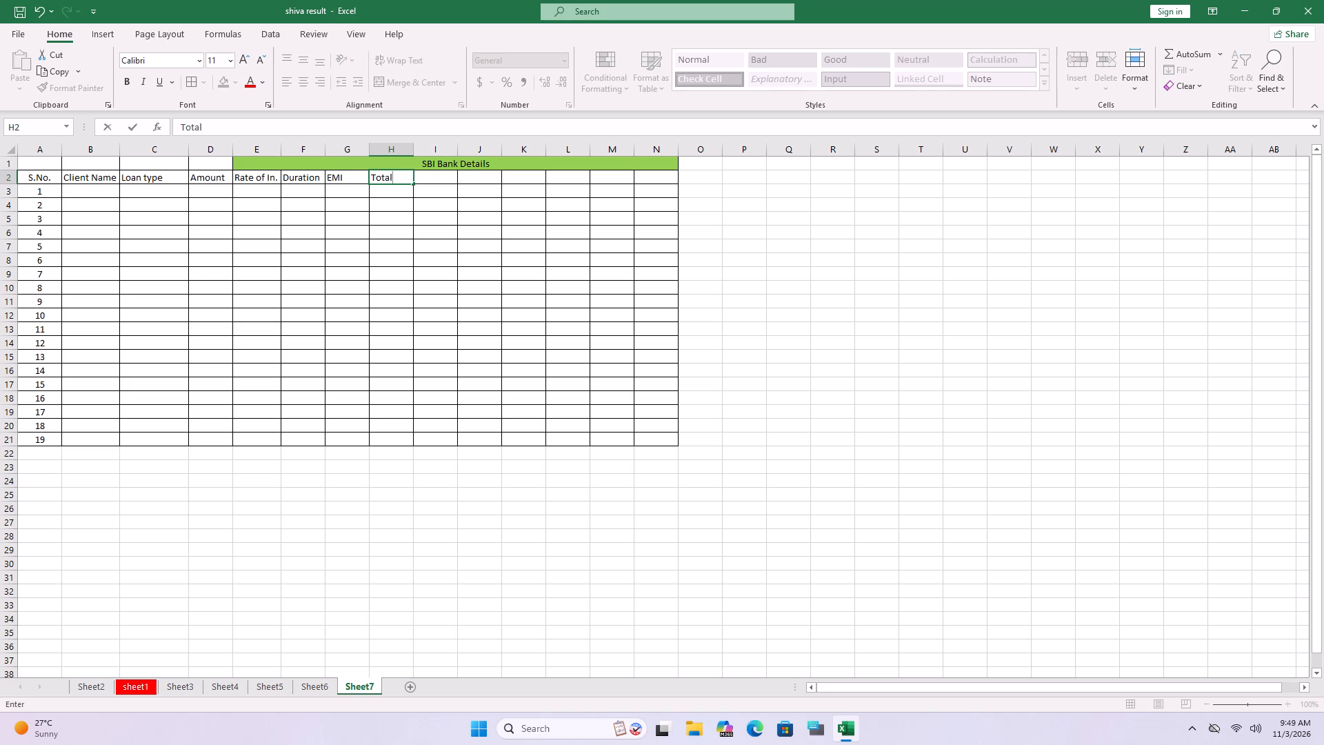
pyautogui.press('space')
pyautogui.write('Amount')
pyautogui.doubleClick(414, 143)
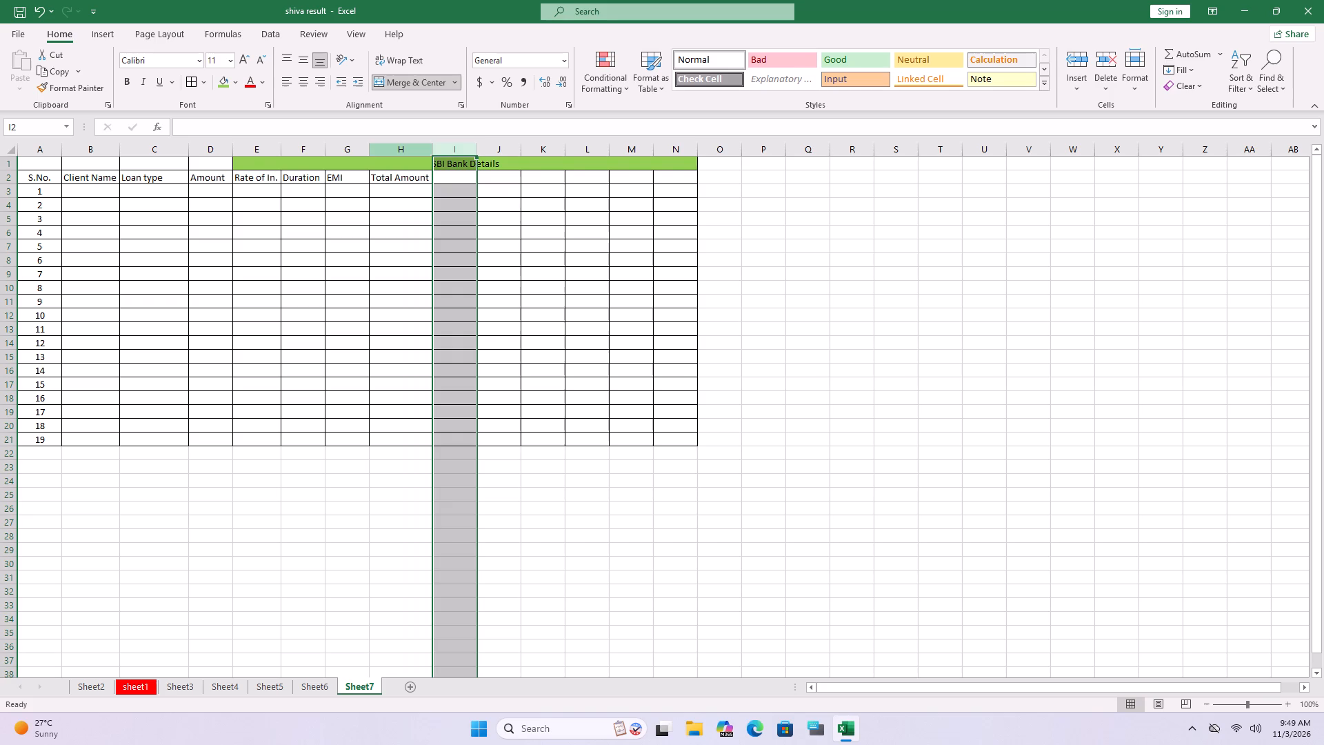
pyautogui.moveTo(433, 142); pyautogui.dragTo(447, 141)
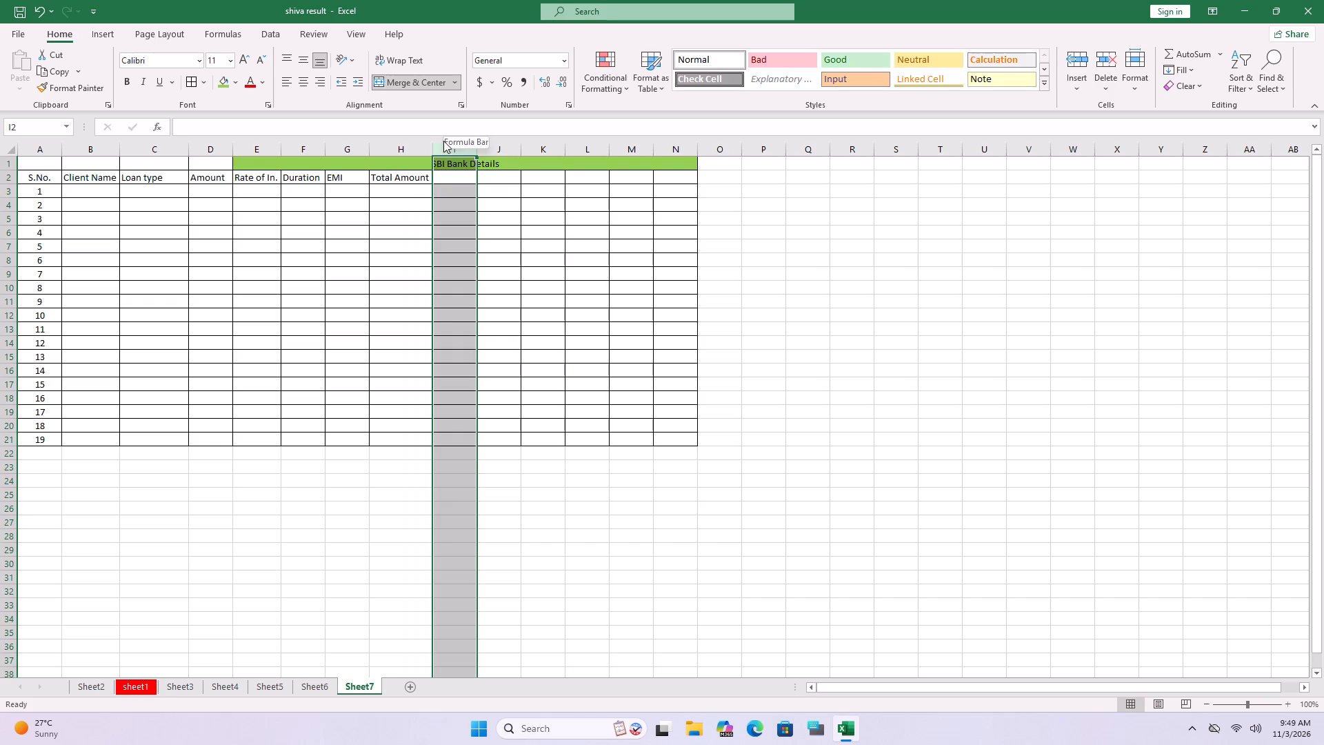
pyautogui.click(435, 138)
pyautogui.click(432, 135)
pyautogui.doubleClick(432, 137)
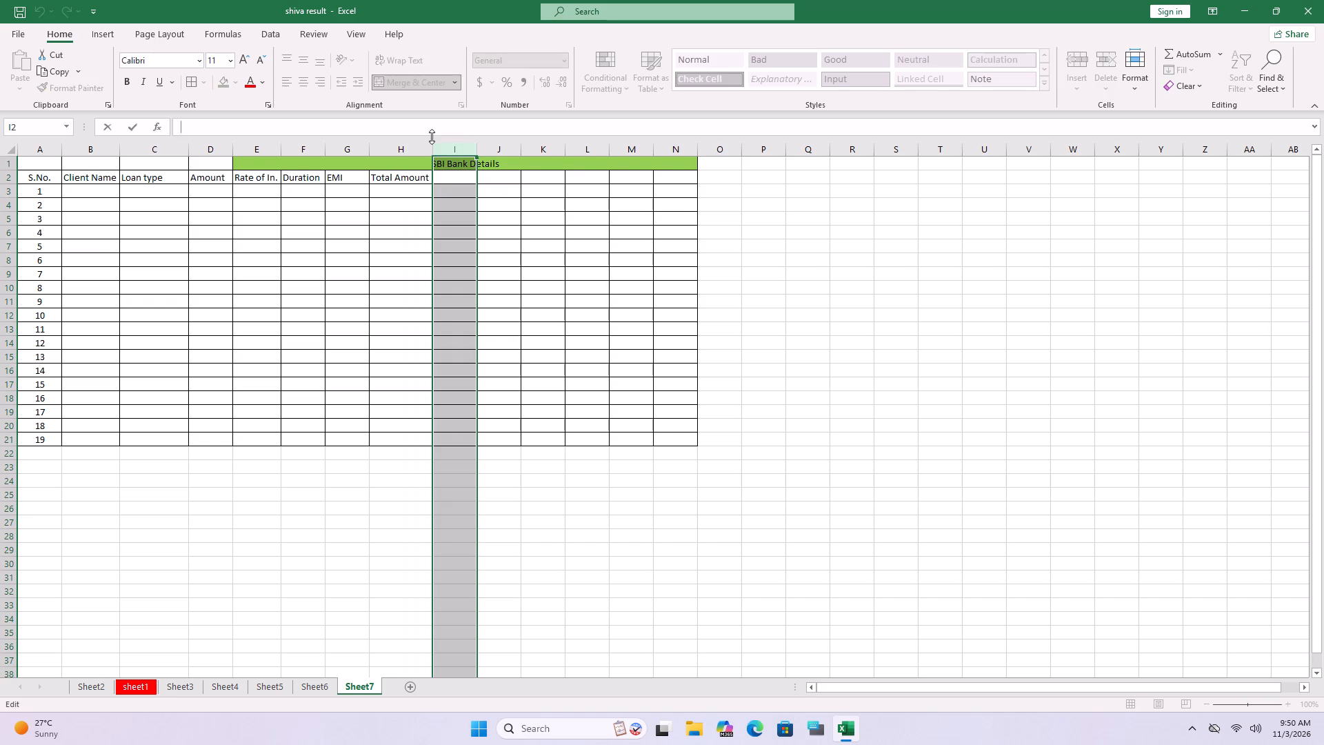
pyautogui.doubleClick(434, 143)
pyautogui.moveTo(434, 142); pyautogui.dragTo(450, 141)
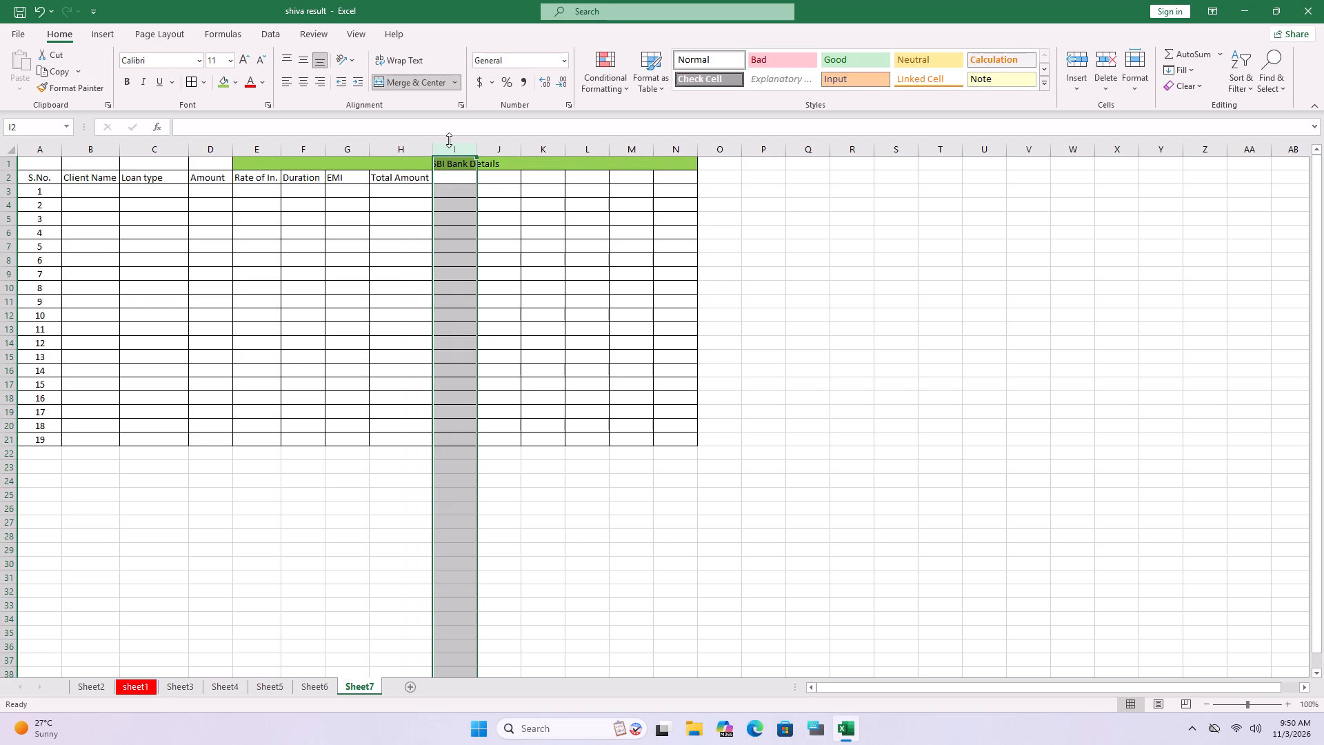
pyautogui.click(430, 132)
pyautogui.click(430, 148)
pyautogui.moveTo(434, 148); pyautogui.dragTo(453, 148)
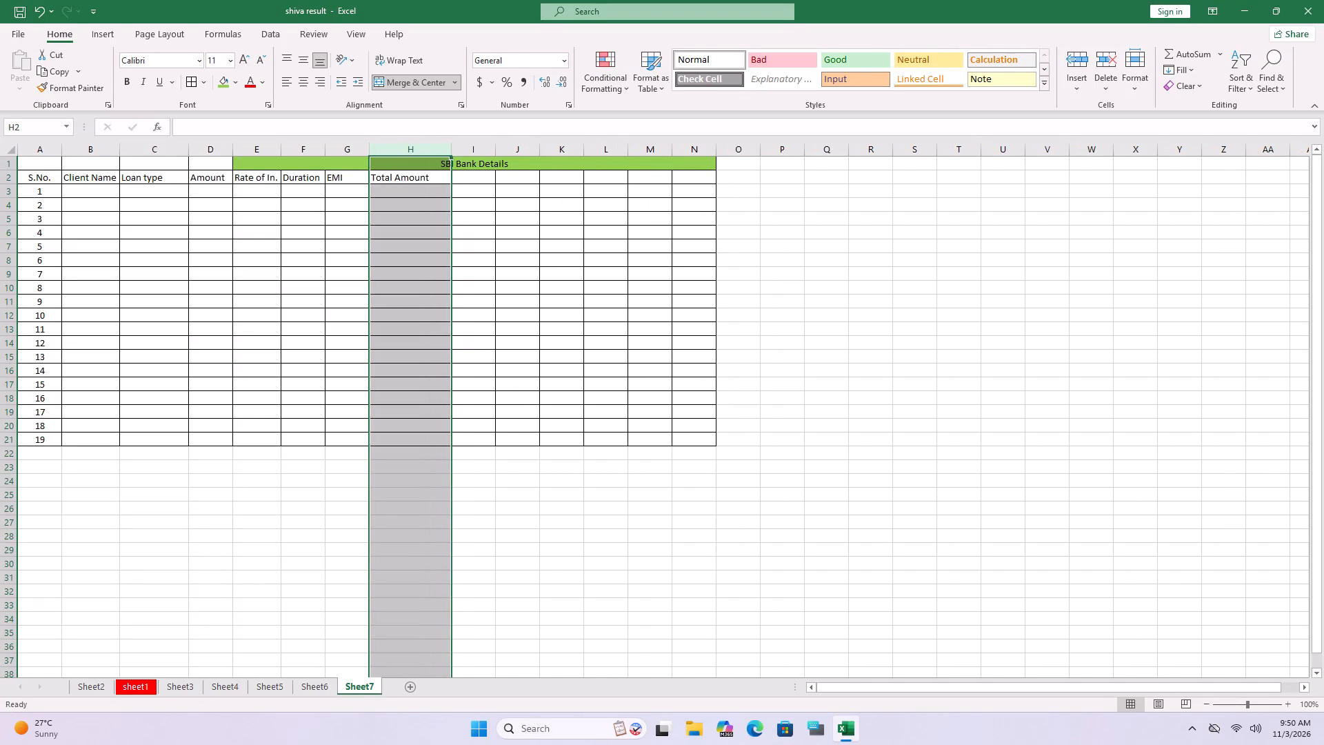
# Enter the header "Interest" in cell I2.
pyautogui.click(467, 175)
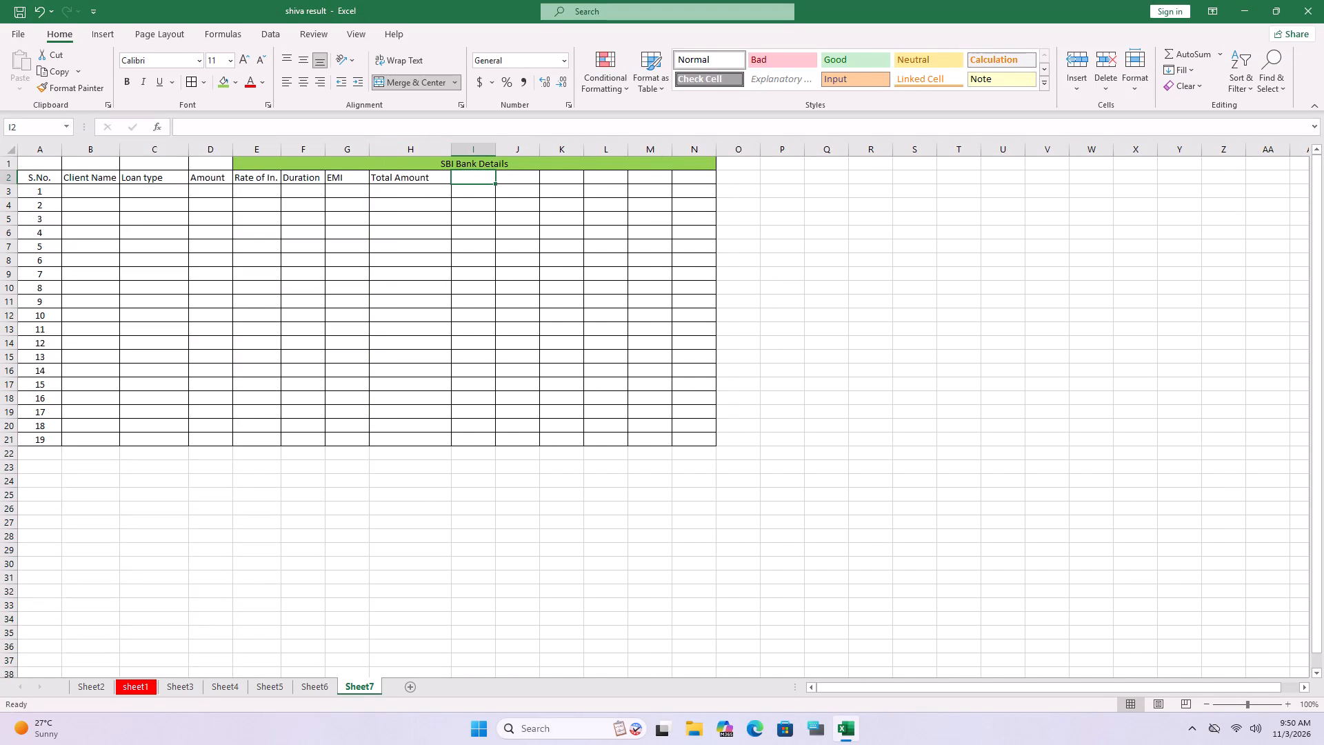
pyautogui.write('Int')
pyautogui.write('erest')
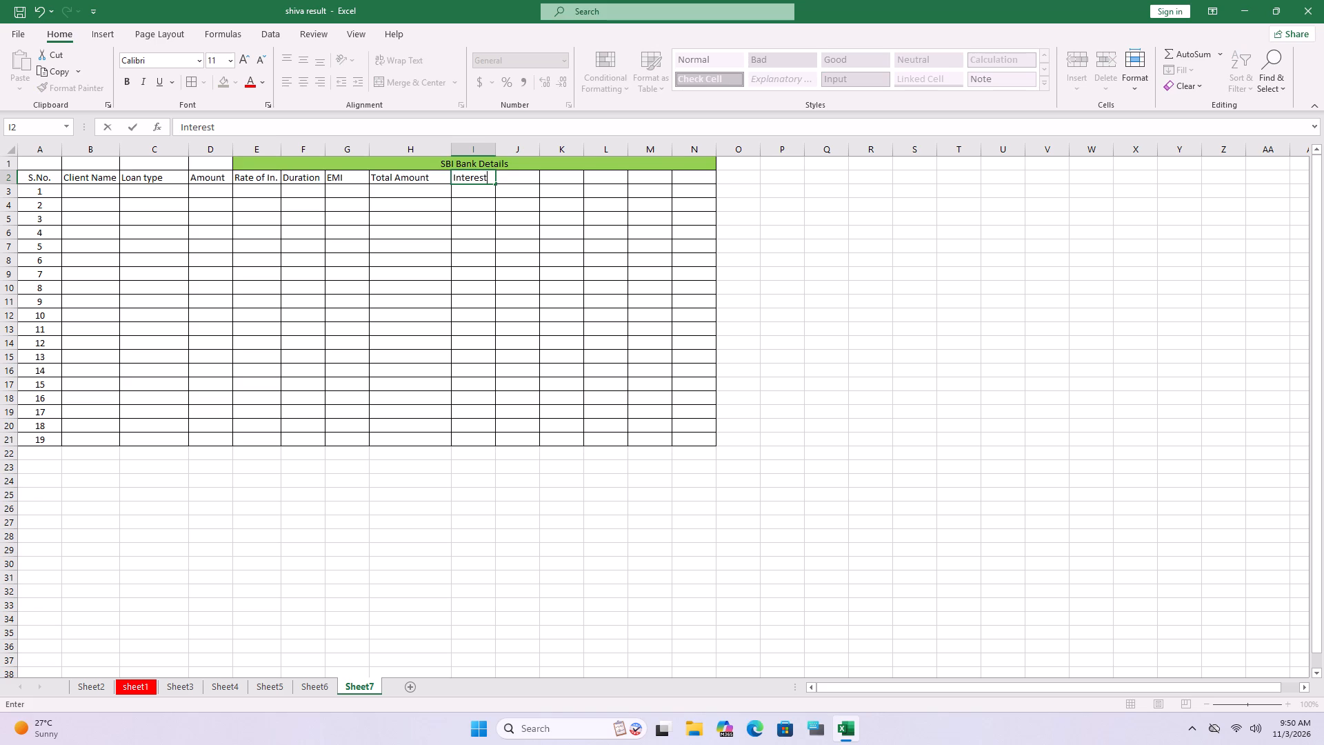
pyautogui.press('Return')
# Set the font of the column headers in A2:I2, from S.No. through Interest, to Arial Black.
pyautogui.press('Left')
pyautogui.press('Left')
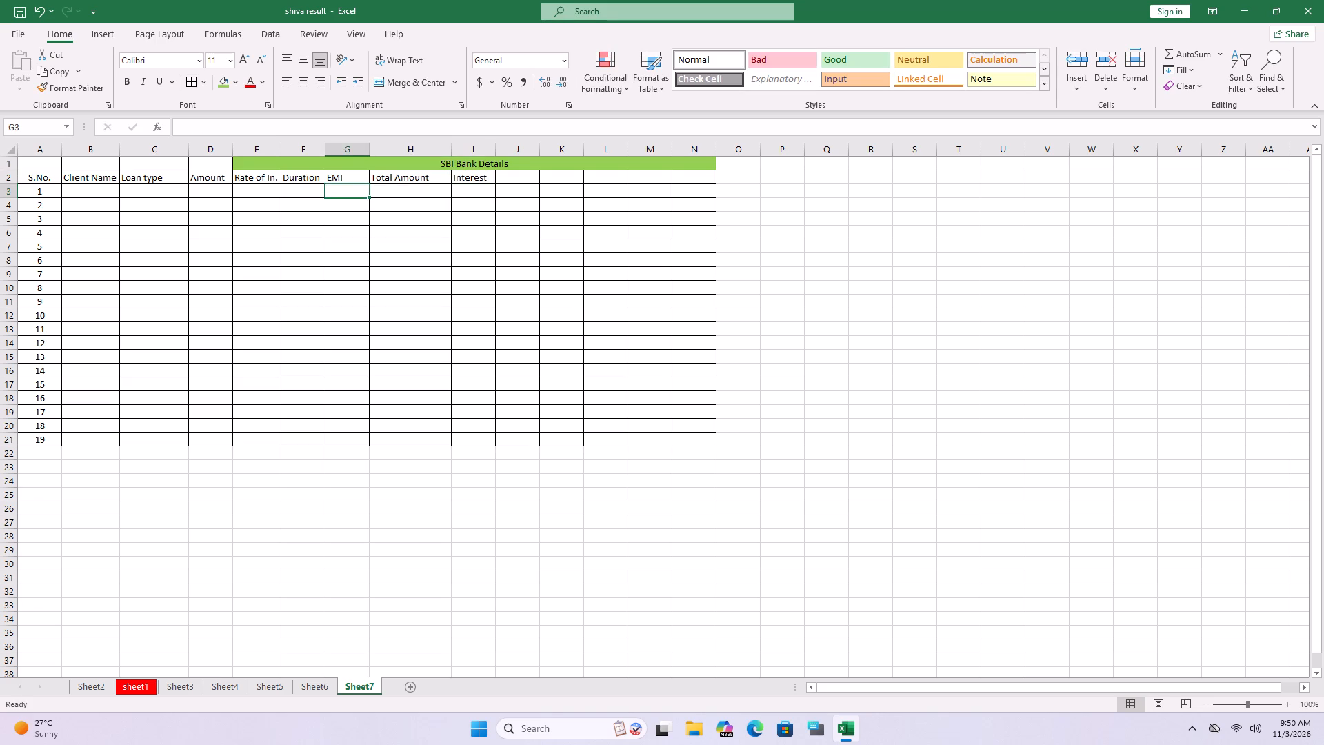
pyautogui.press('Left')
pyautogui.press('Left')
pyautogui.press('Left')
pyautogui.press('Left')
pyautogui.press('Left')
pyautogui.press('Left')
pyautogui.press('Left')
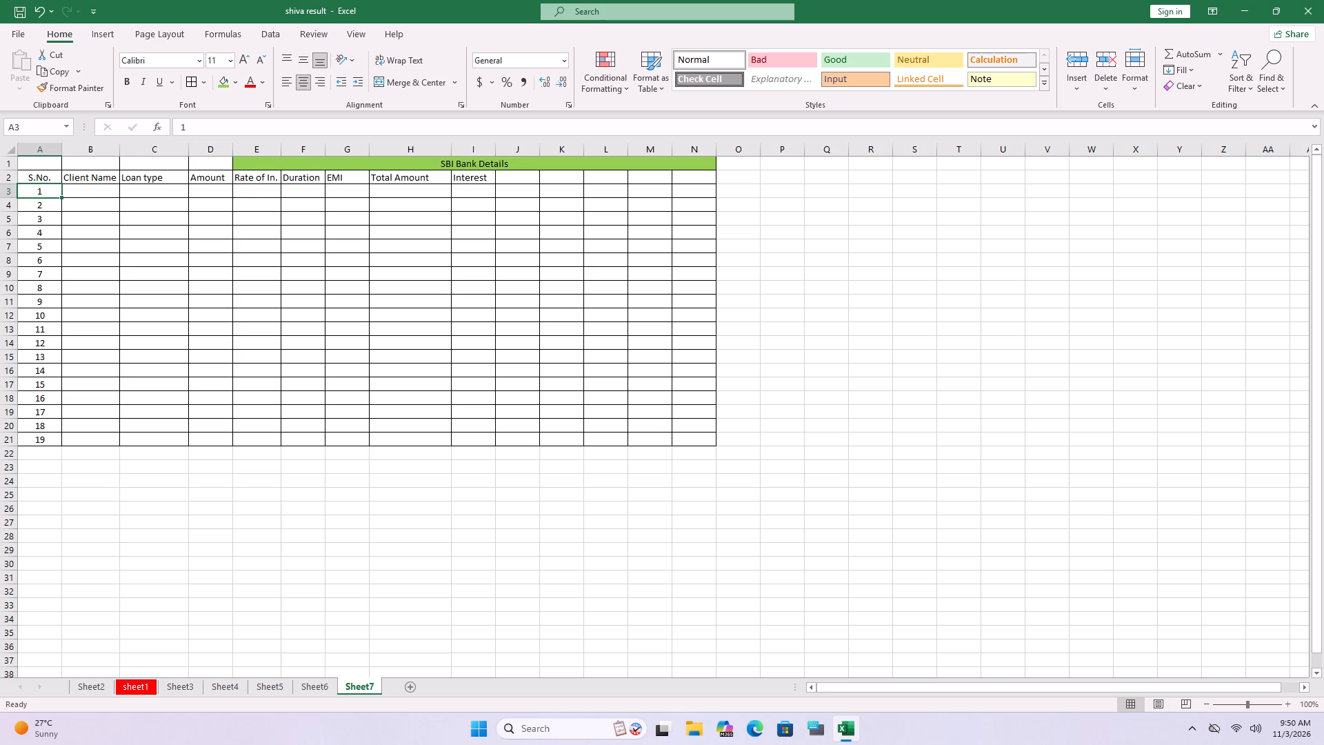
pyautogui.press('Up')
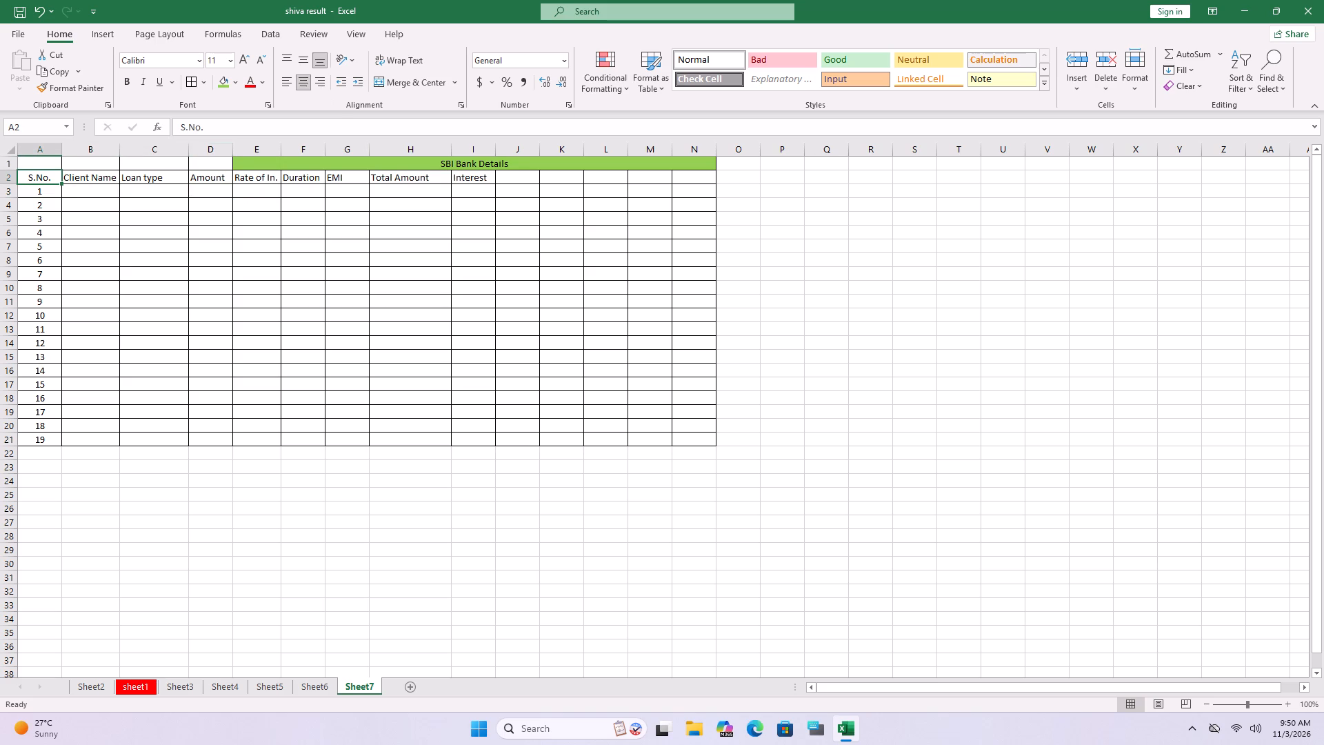
pyautogui.moveTo(38, 179); pyautogui.dragTo(152, 179)
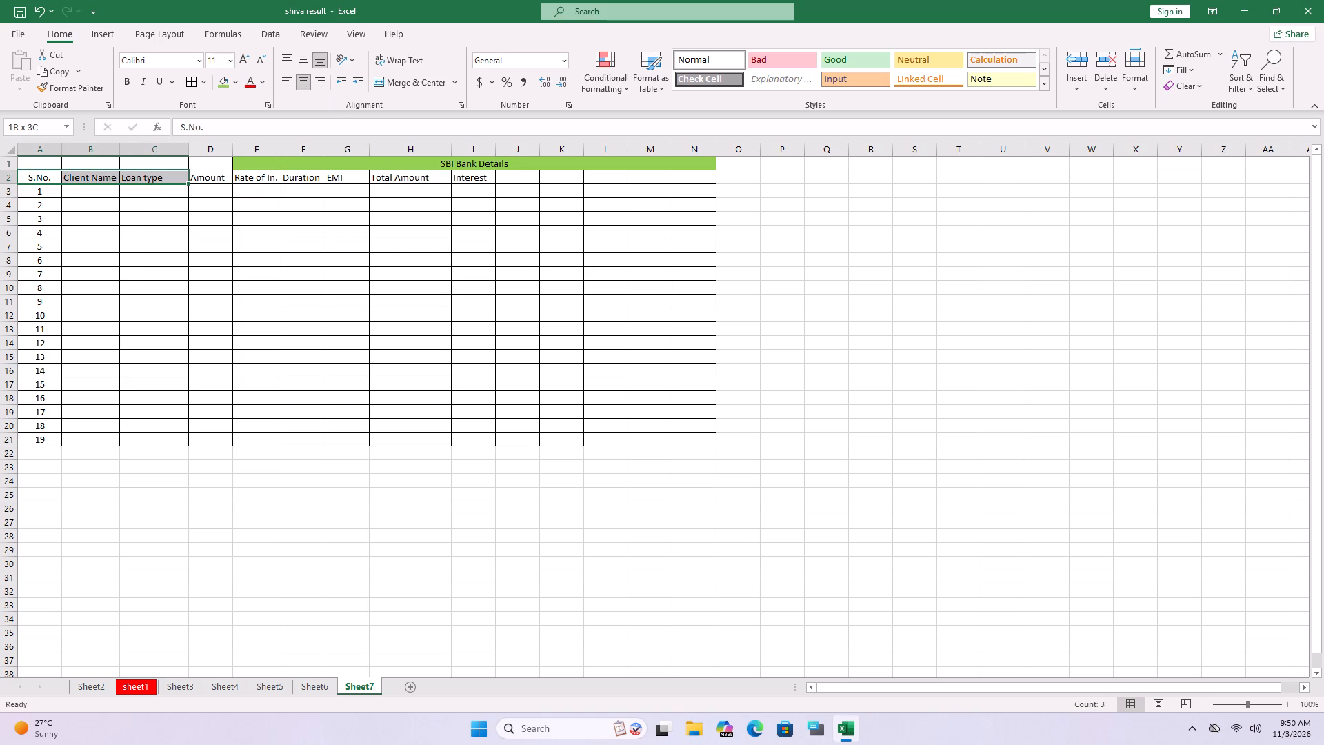
pyautogui.moveTo(152, 179); pyautogui.dragTo(281, 180)
pyautogui.click(281, 180)
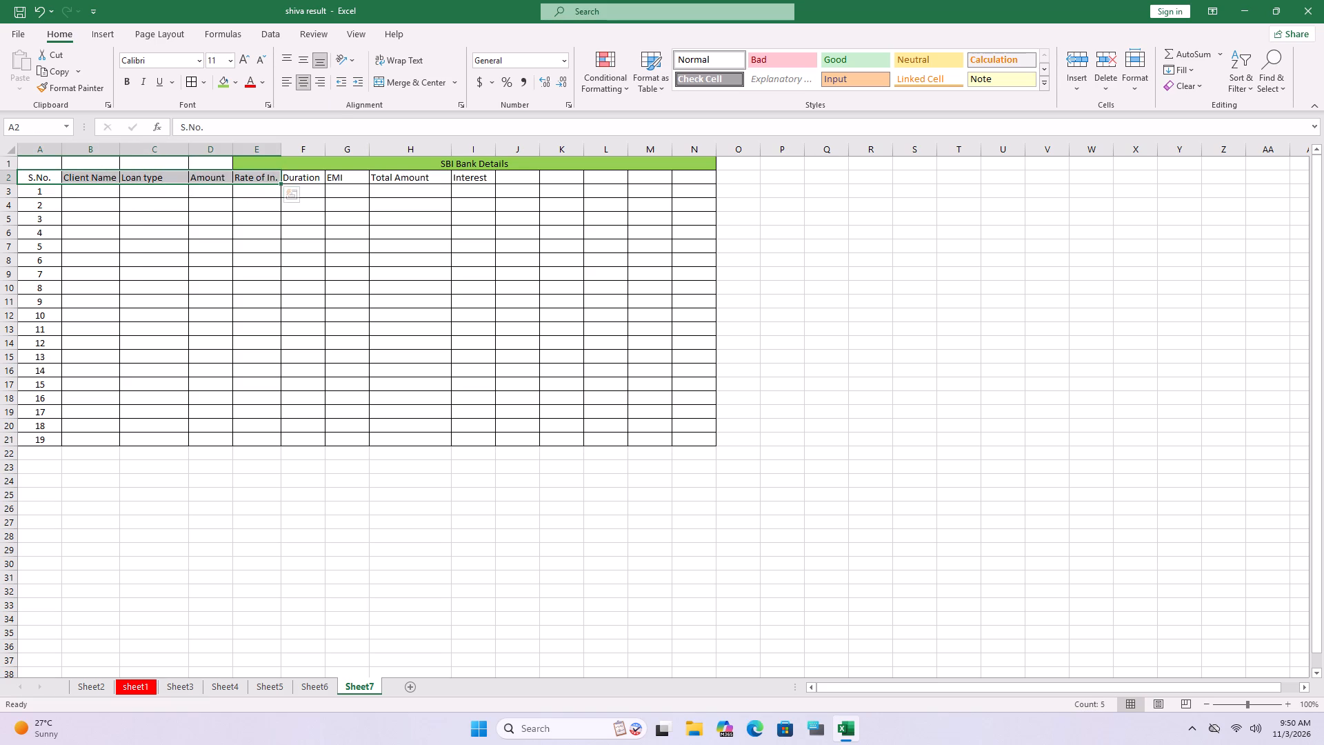
pyautogui.moveTo(151, 198); pyautogui.dragTo(150, 190)
pyautogui.moveTo(33, 180); pyautogui.dragTo(275, 179)
pyautogui.moveTo(275, 179); pyautogui.dragTo(475, 175)
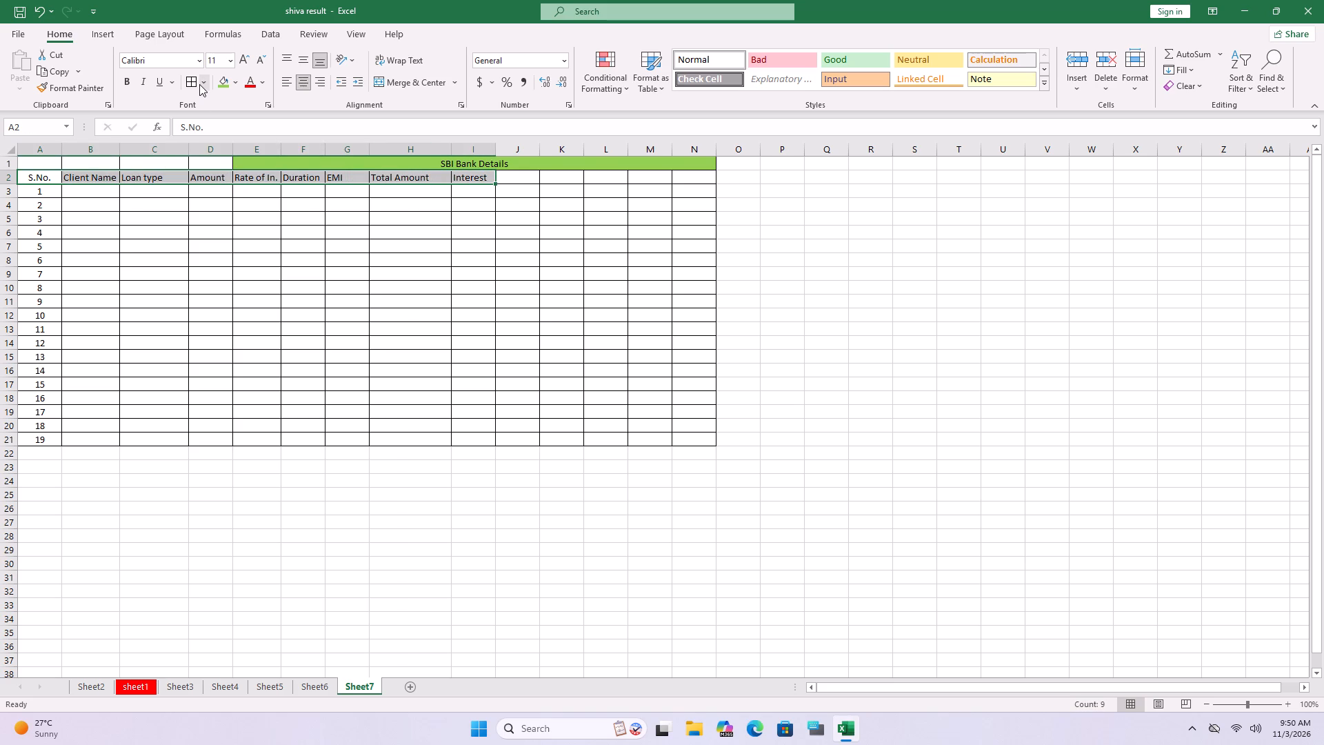
pyautogui.click(199, 60)
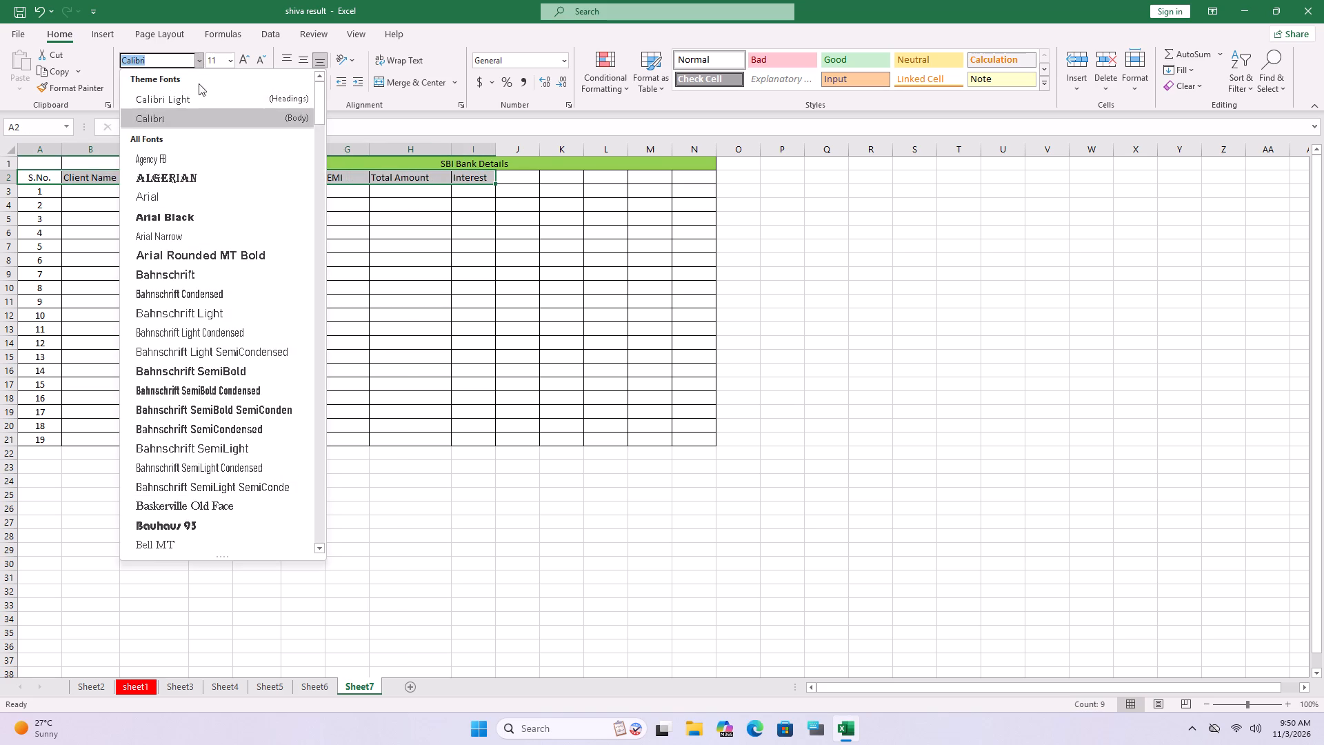
pyautogui.click(195, 215)
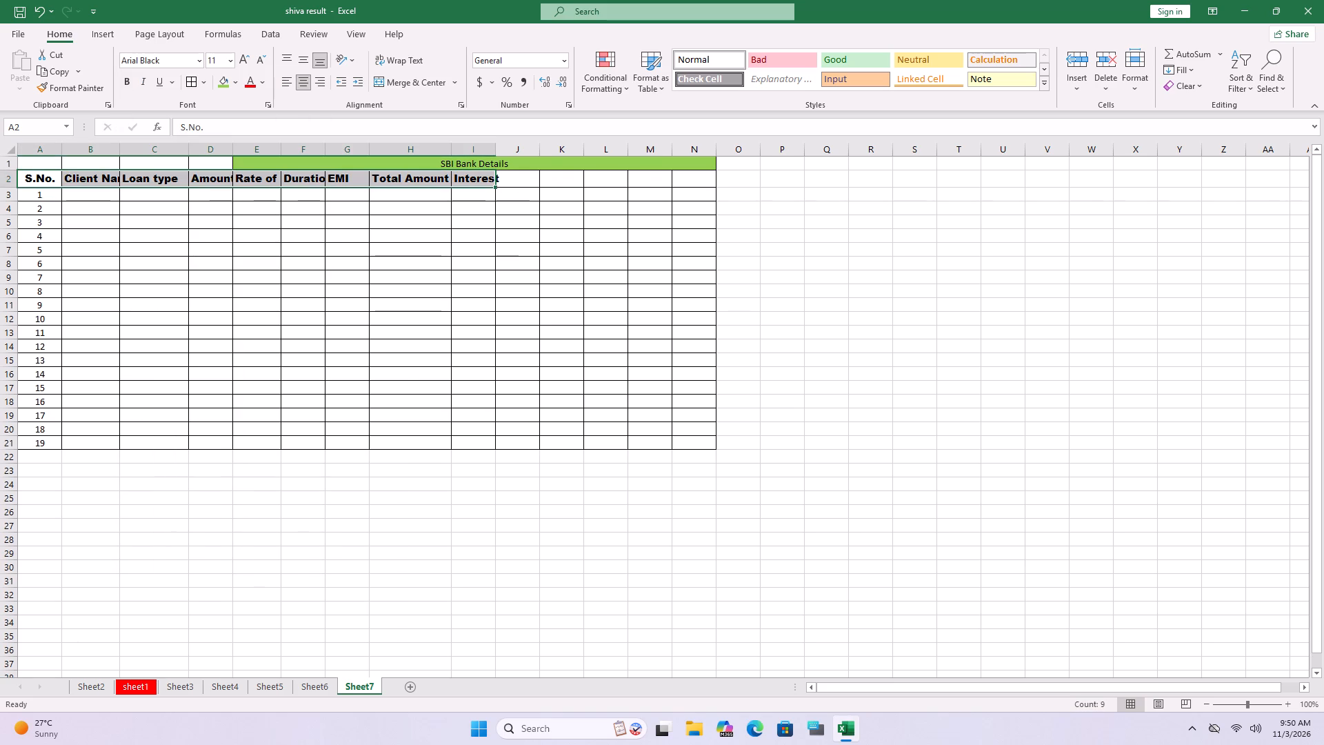
# Set the font of the serial numbers 1 to 19 in cells A3:A21 to Arial.
pyautogui.click(90, 194)
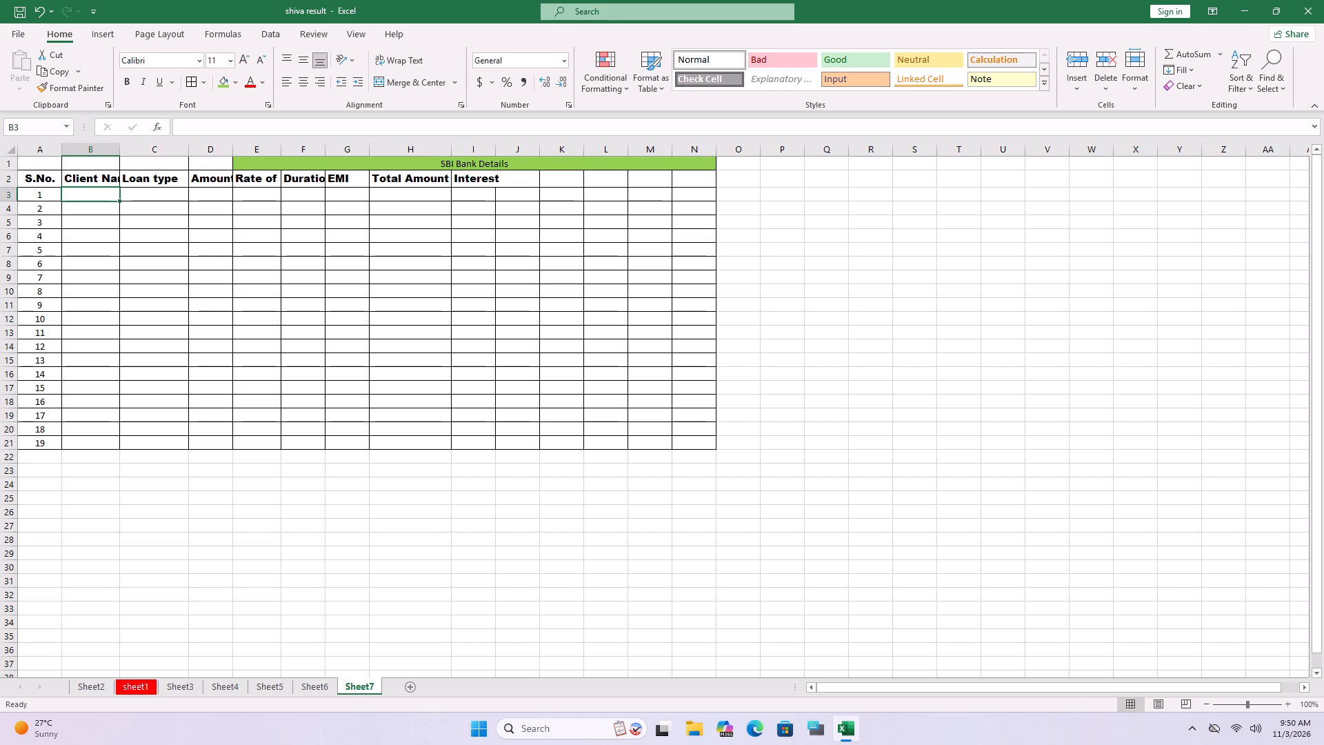
pyautogui.moveTo(46, 193); pyautogui.dragTo(52, 354)
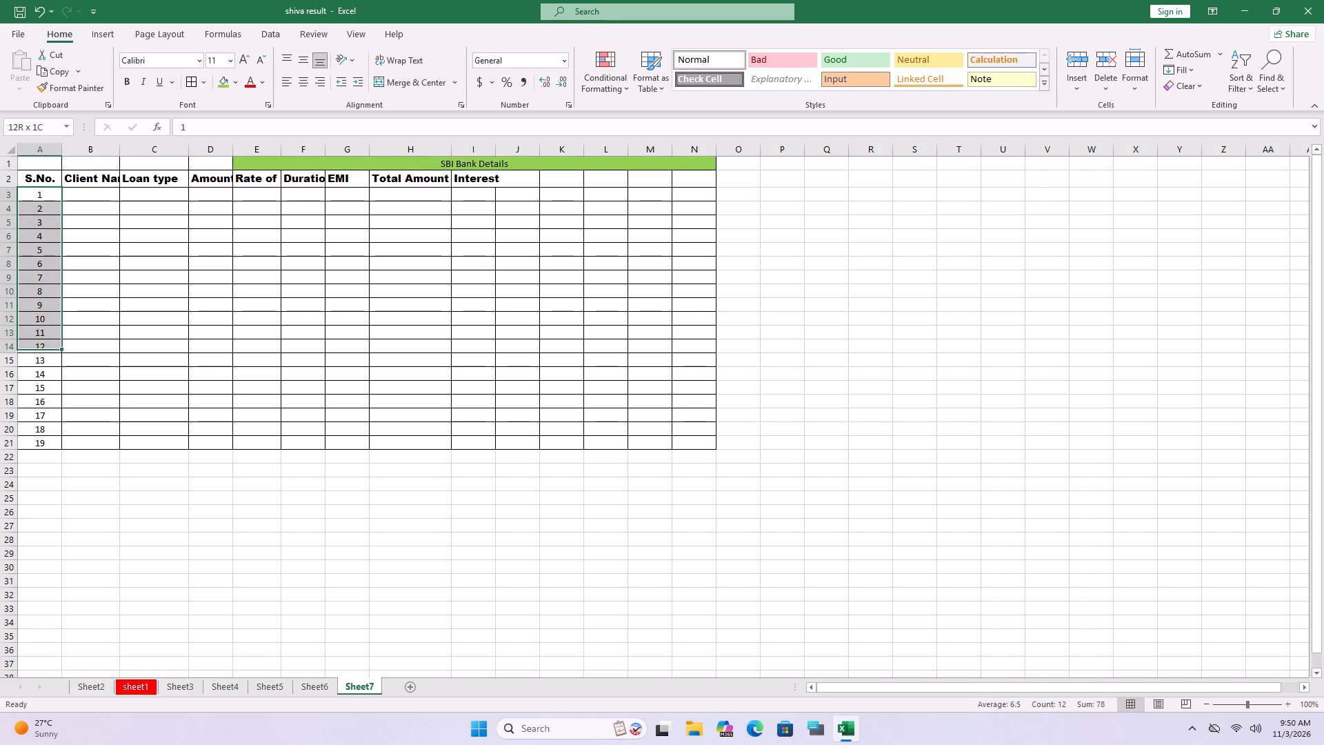
pyautogui.moveTo(52, 354); pyautogui.dragTo(43, 442)
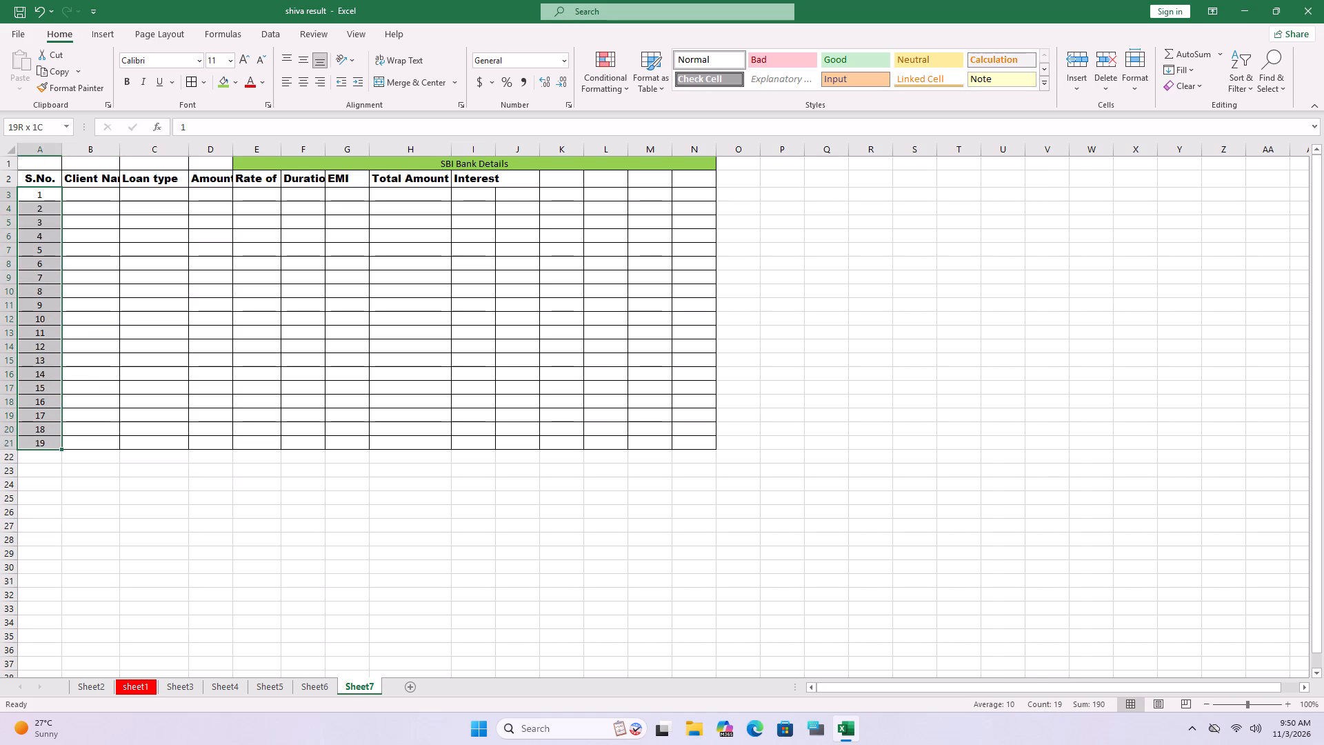
pyautogui.moveTo(43, 442); pyautogui.dragTo(42, 442)
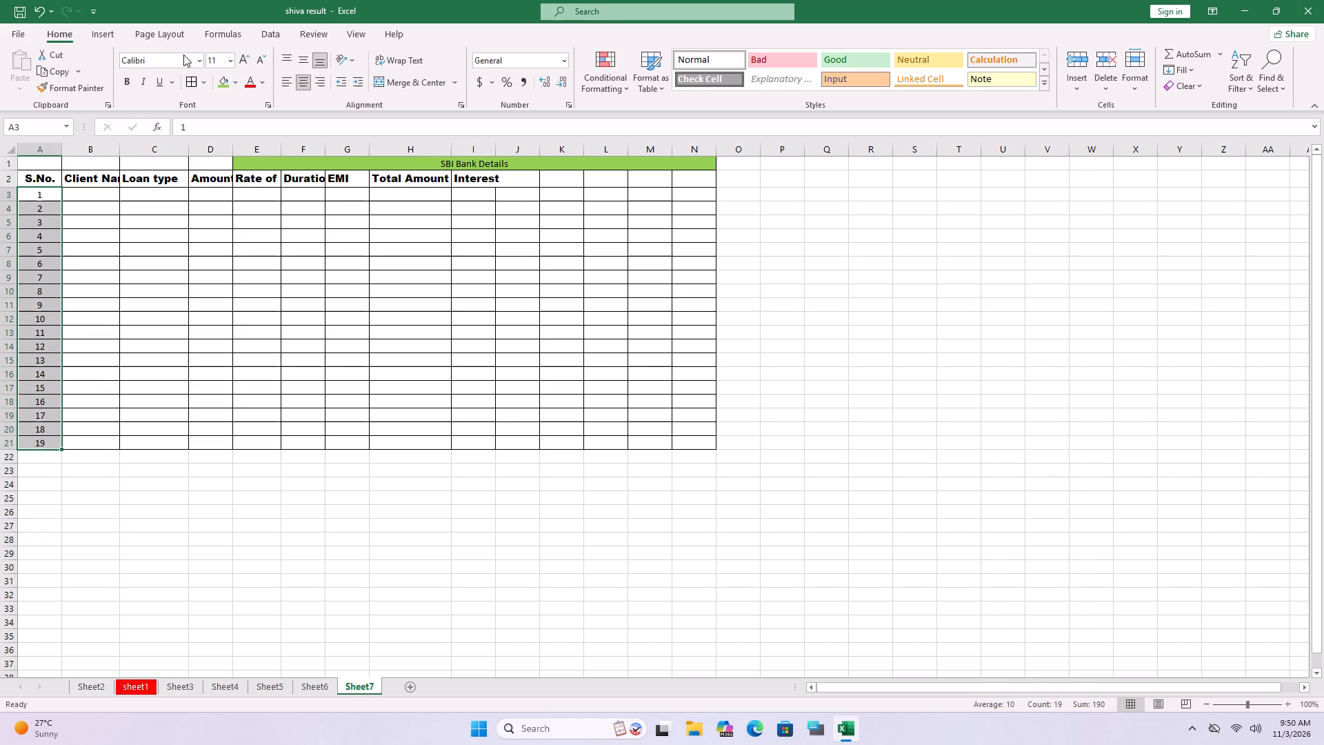
pyautogui.click(199, 61)
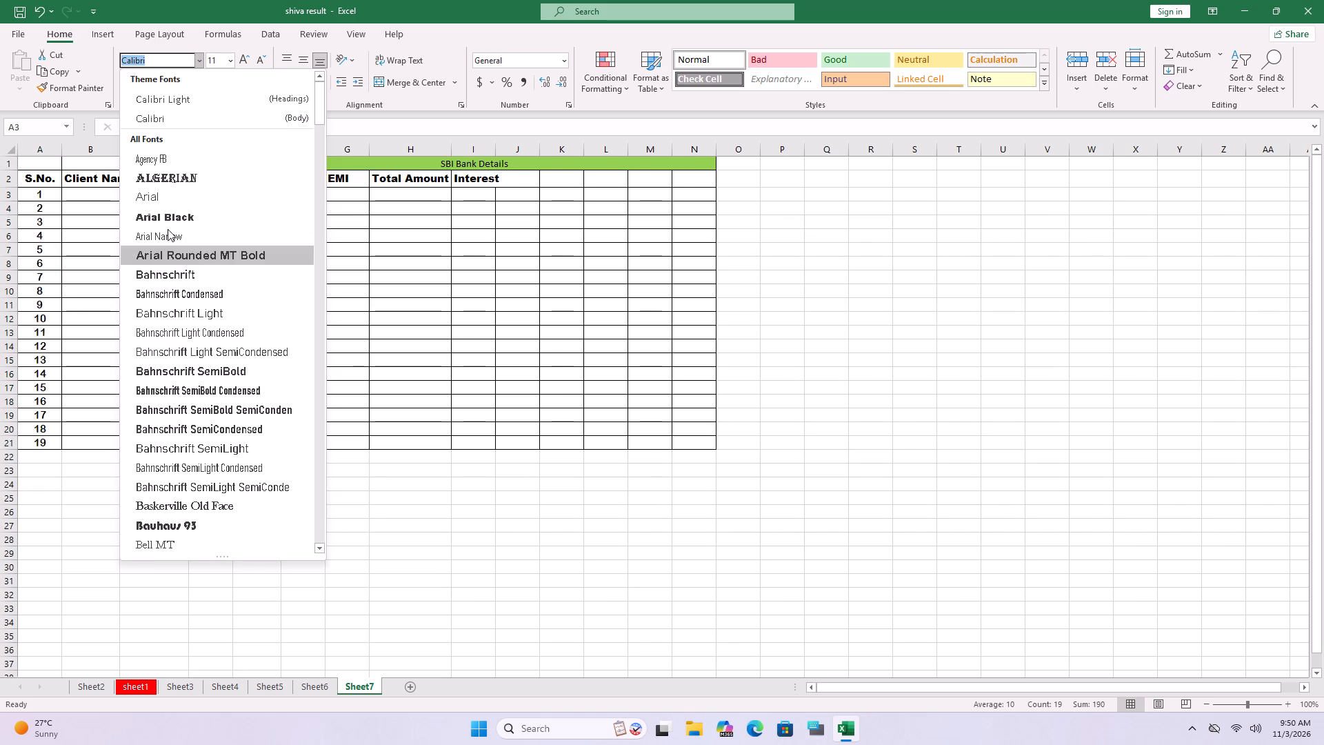
pyautogui.click(175, 186)
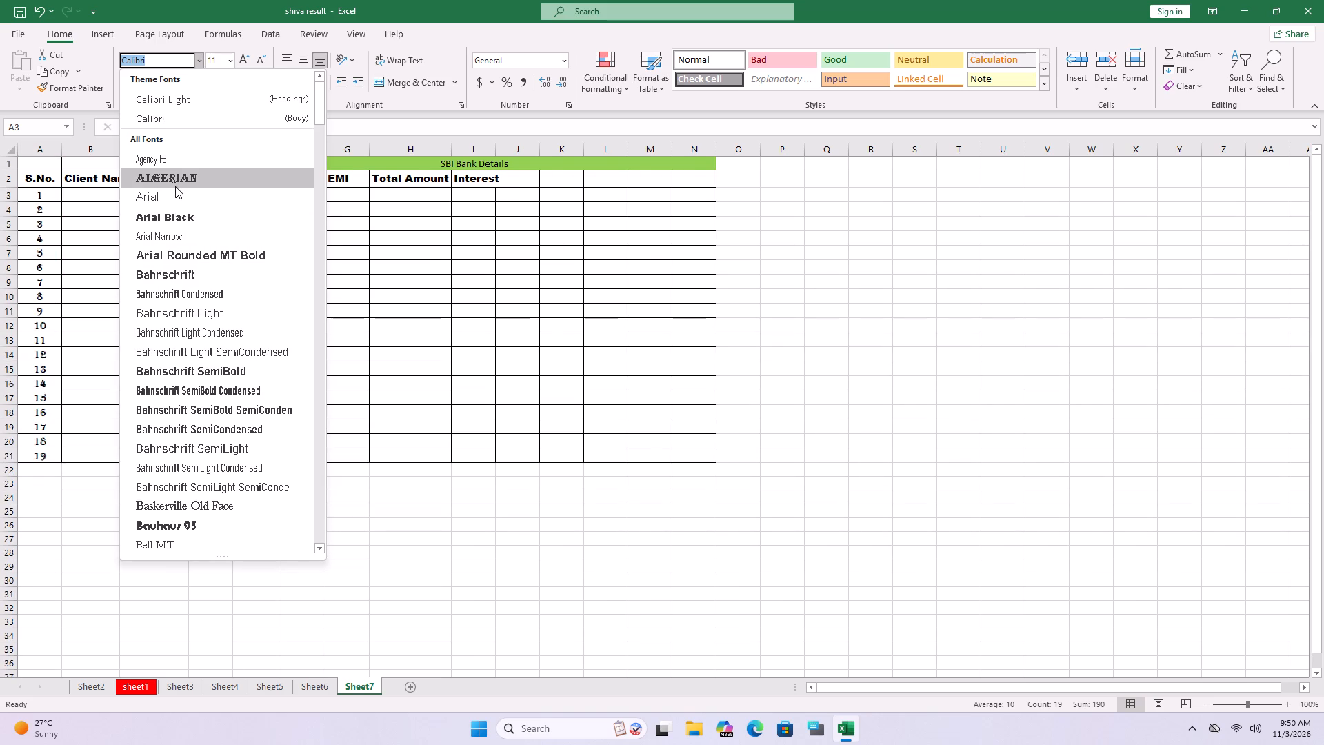
pyautogui.click(93, 199)
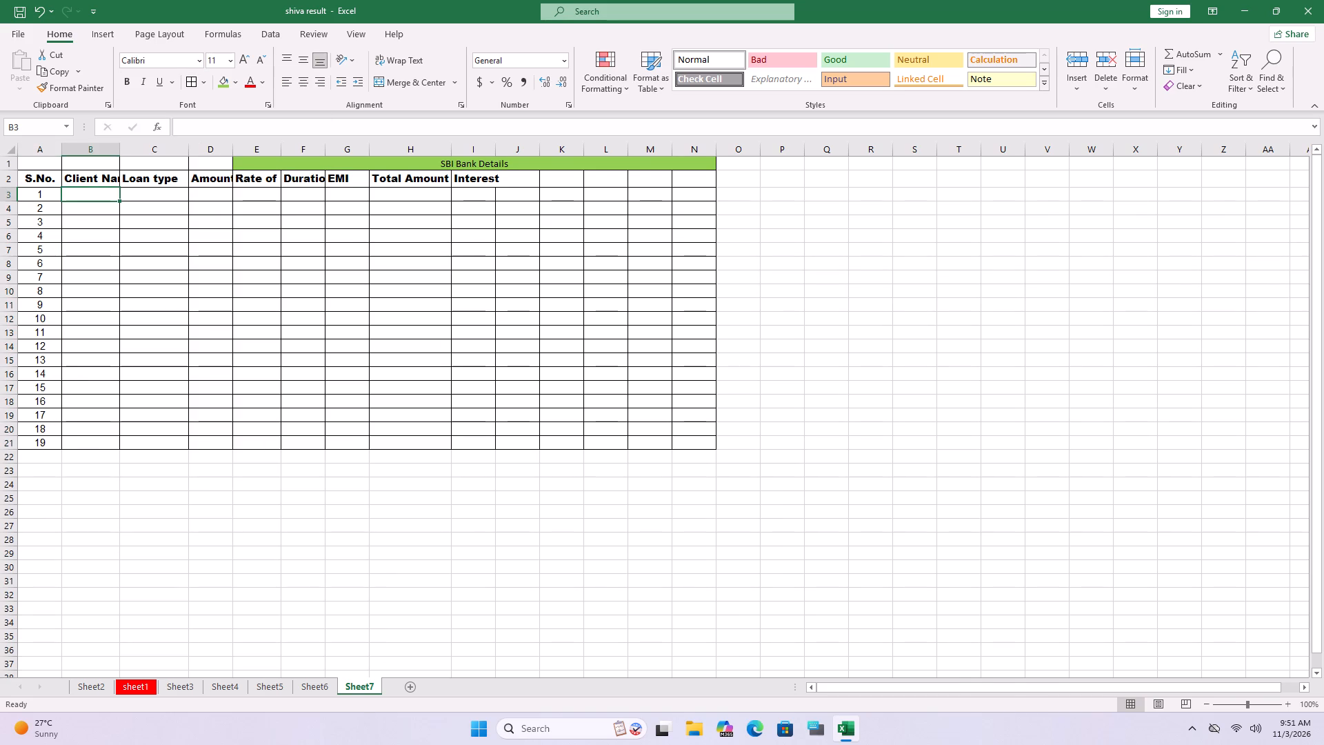
# Auto-fit the Duration, Rate of In. and Amount columns (F, E and D) to their header text.
pyautogui.tripleClick(325, 139)
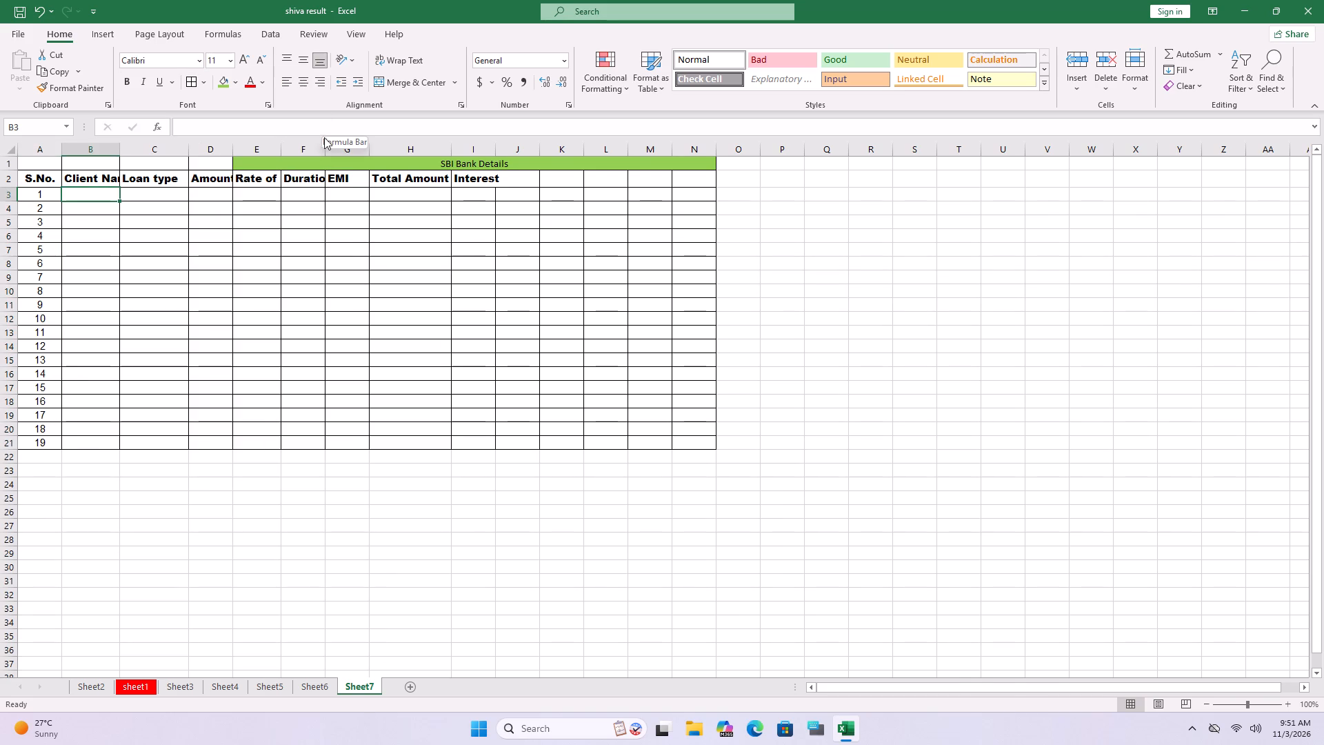
pyautogui.doubleClick(325, 143)
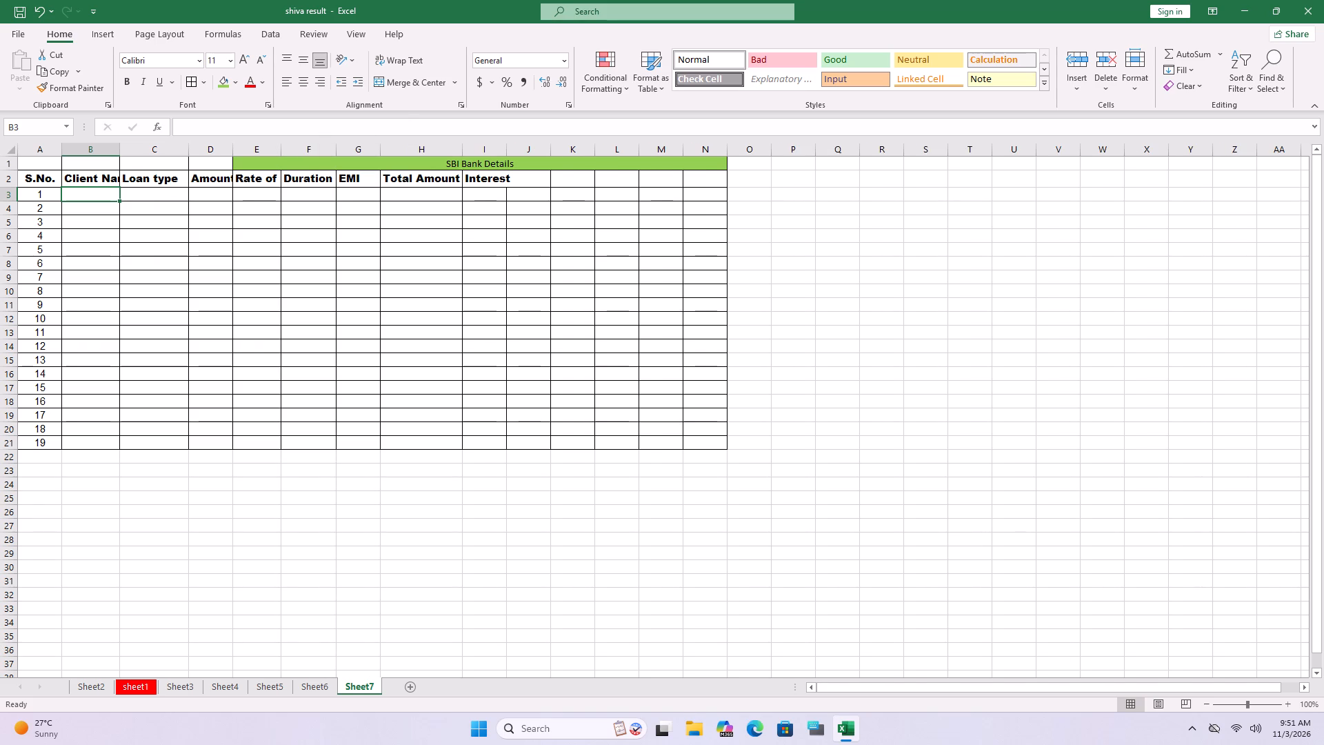
pyautogui.tripleClick(279, 141)
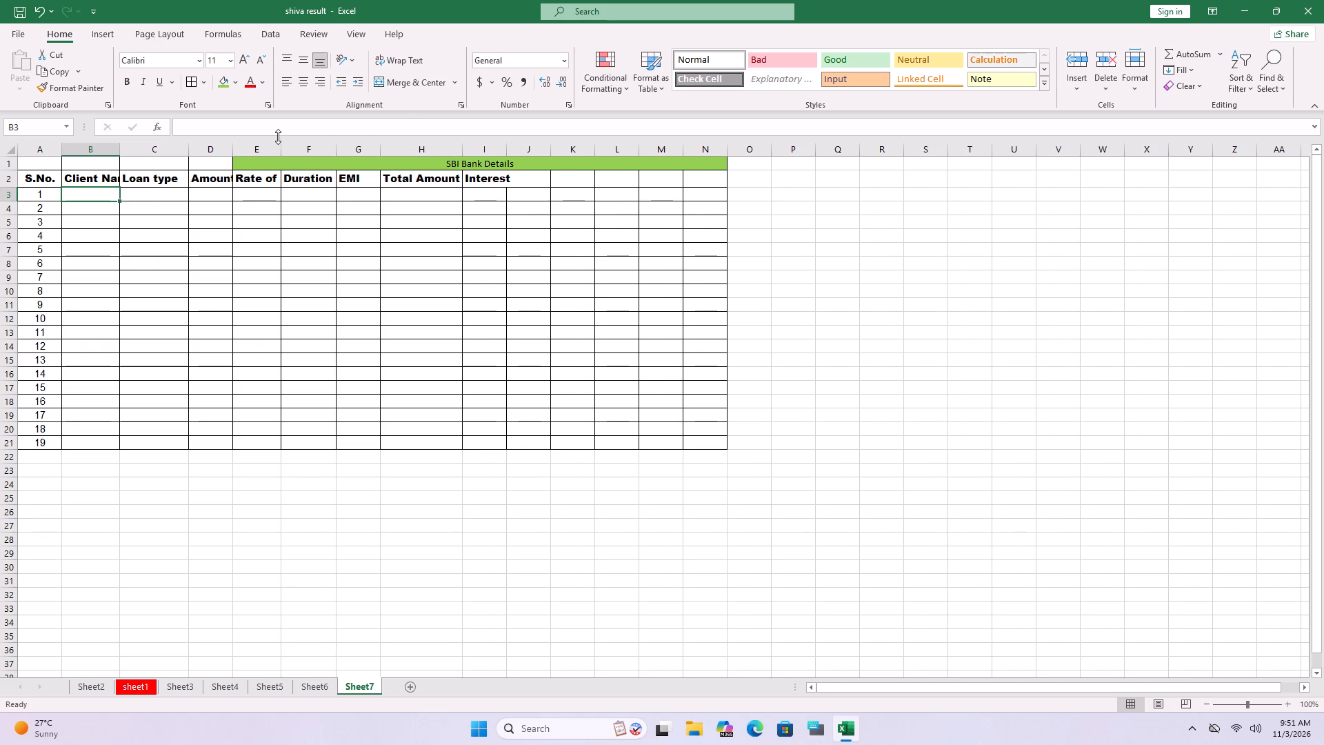
pyautogui.tripleClick(282, 143)
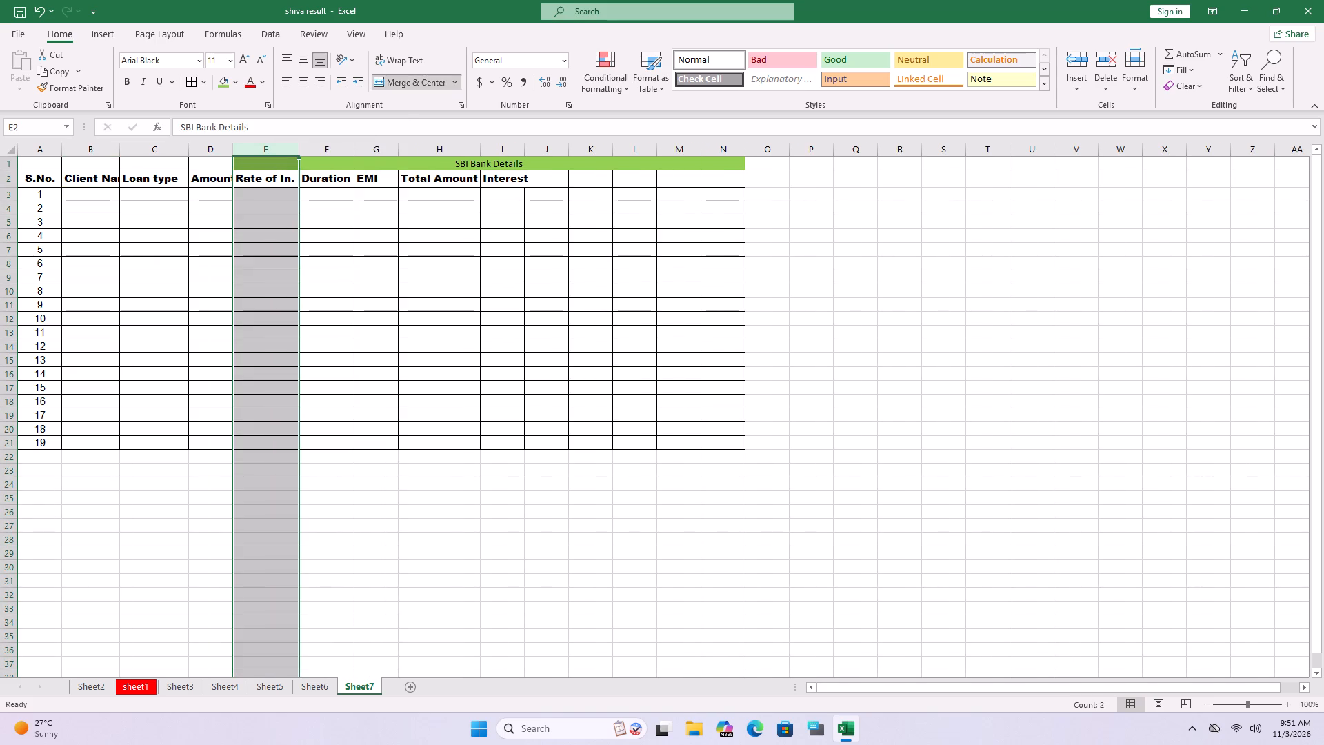
pyautogui.doubleClick(232, 143)
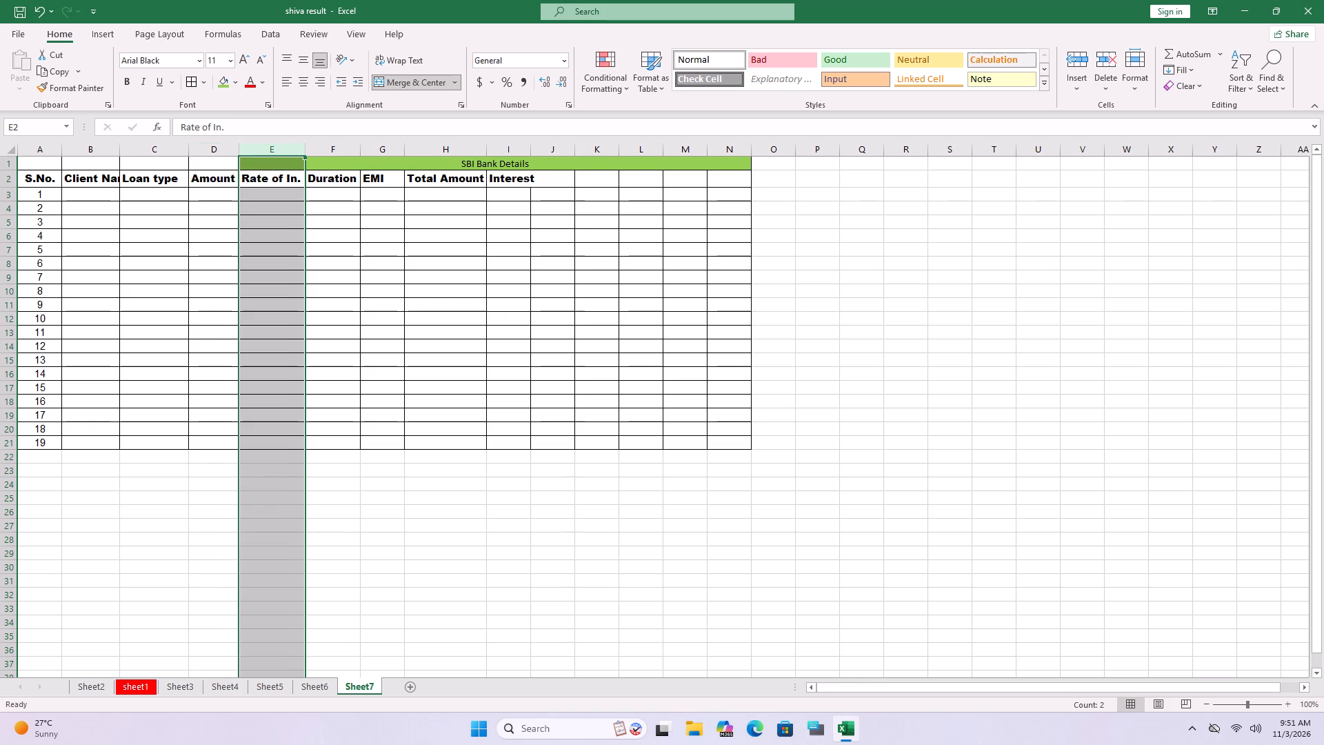
pyautogui.doubleClick(306, 148)
pyautogui.click(305, 151)
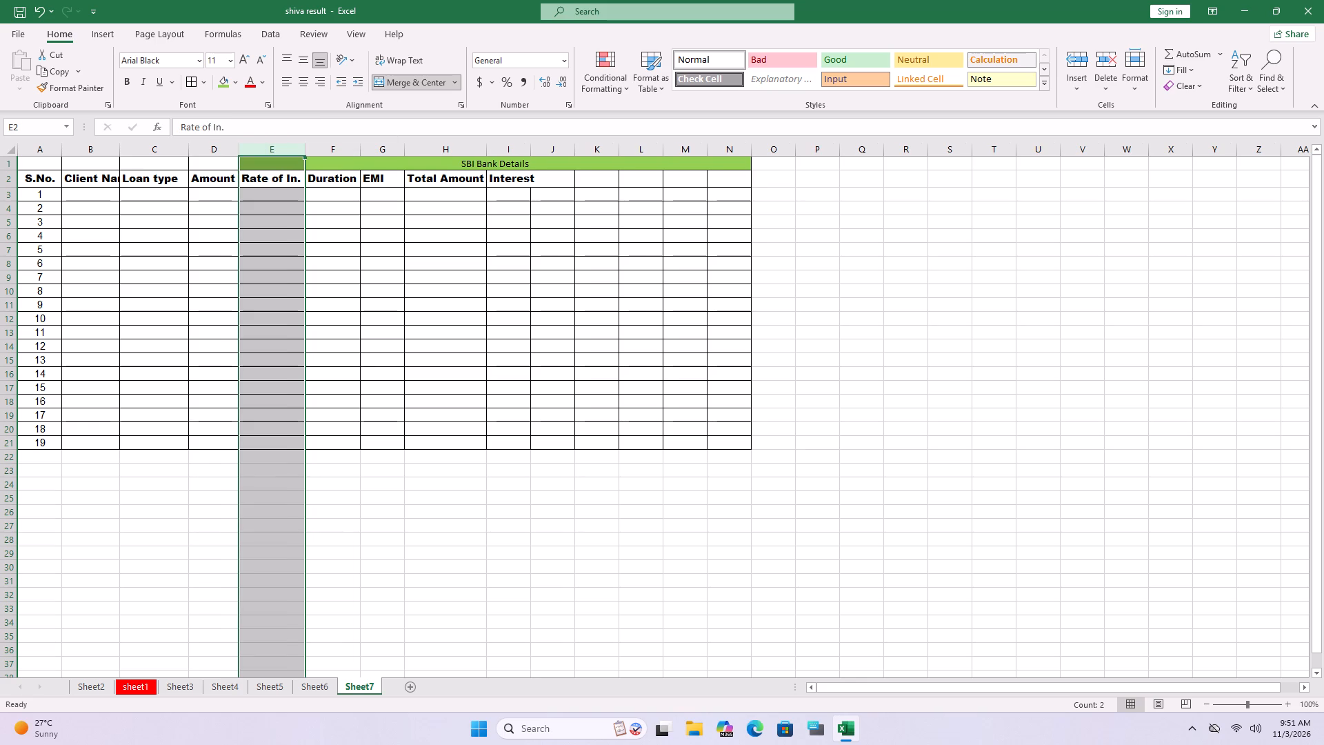
pyautogui.click(304, 158)
pyautogui.tripleClick(306, 146)
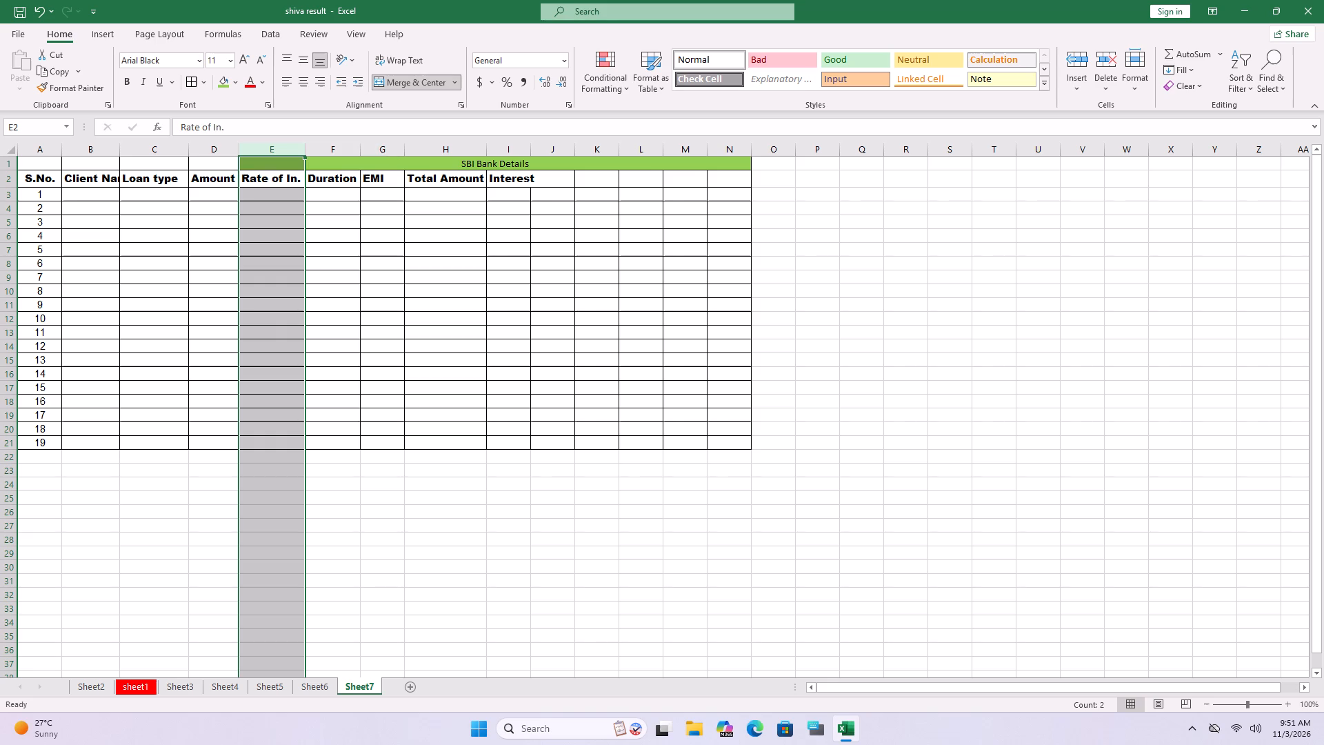
# Auto-fit the Interest and Client Name columns (I and B) to their header text.
pyautogui.doubleClick(530, 135)
pyautogui.tripleClick(529, 140)
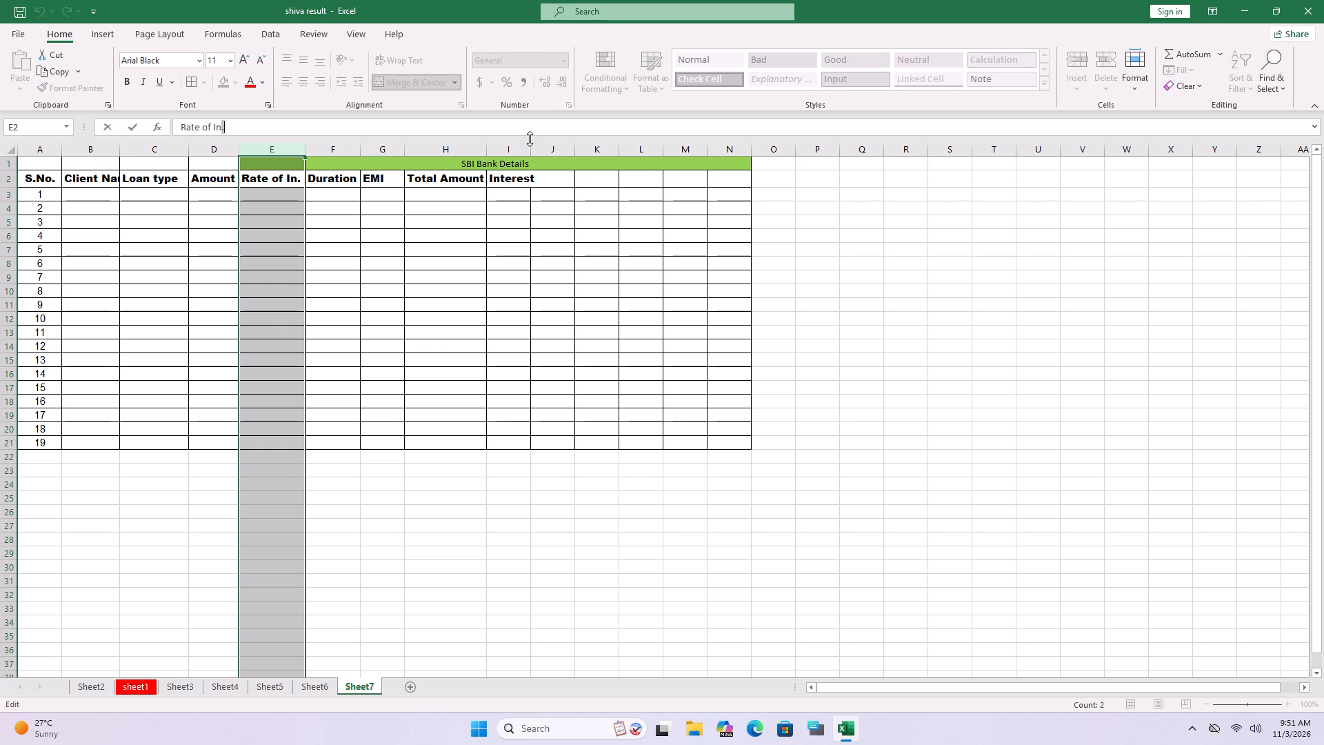
pyautogui.click(530, 139)
pyautogui.click(532, 146)
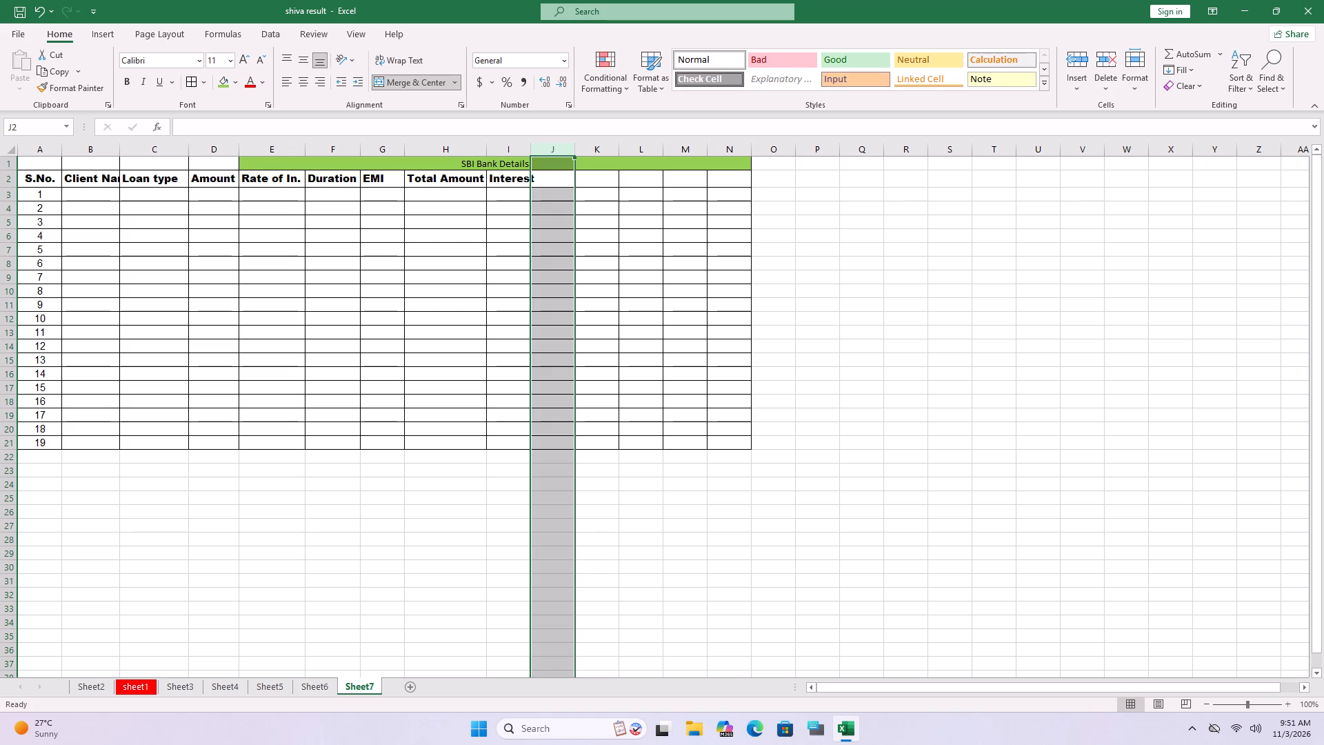
pyautogui.click(532, 141)
pyautogui.click(532, 139)
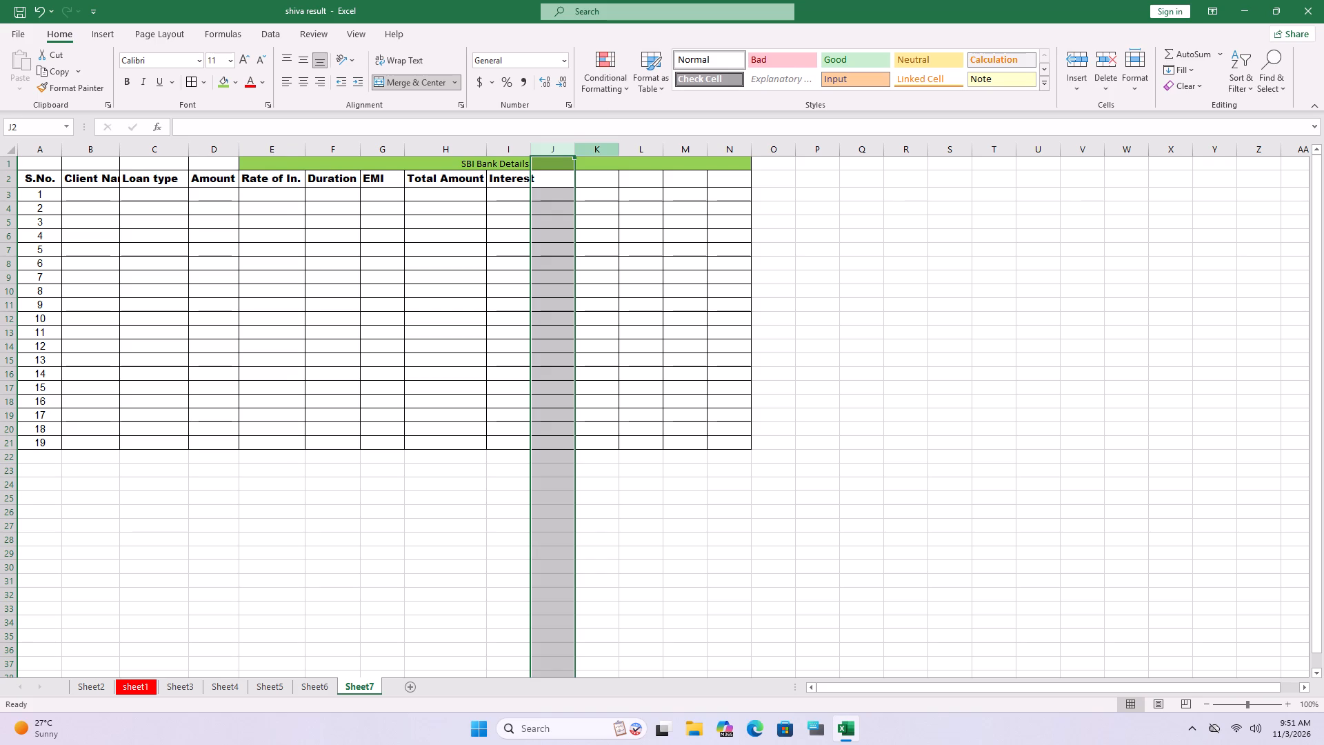
pyautogui.click(966, 259)
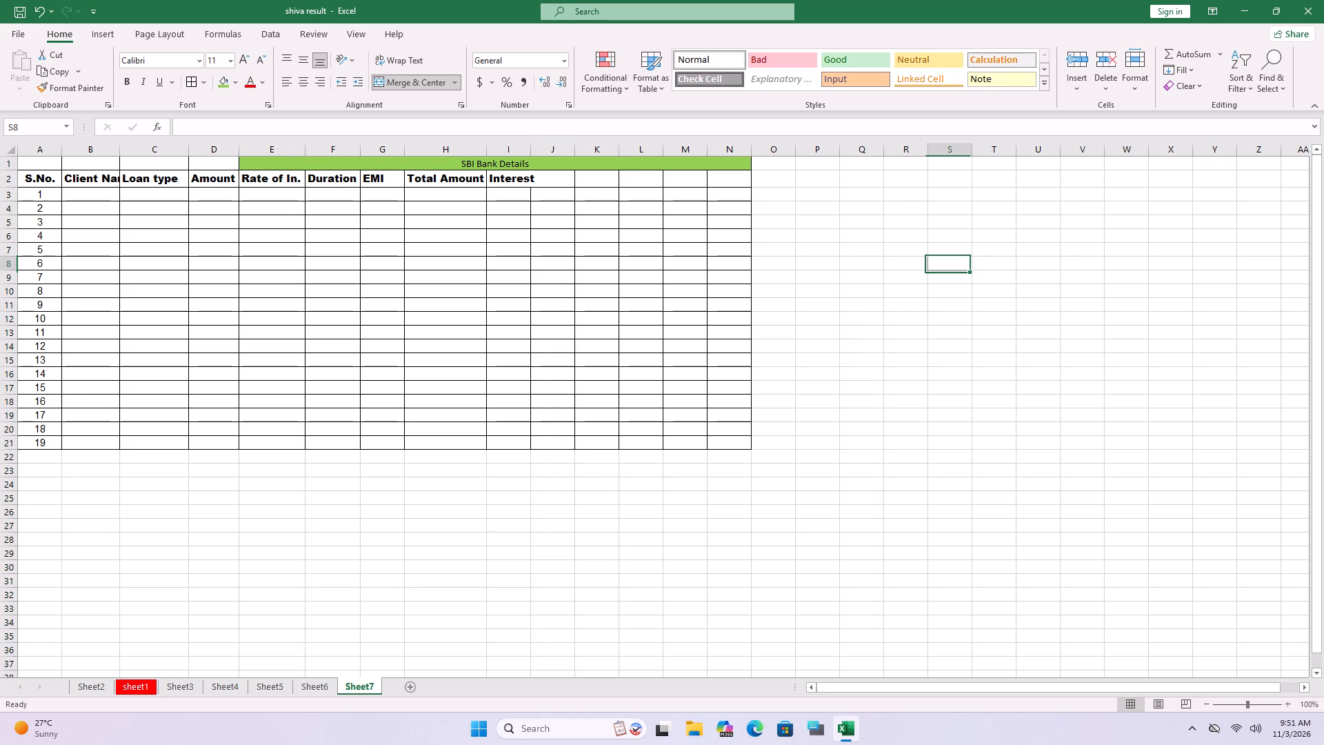
pyautogui.click(530, 148)
pyautogui.doubleClick(530, 148)
pyautogui.click(894, 206)
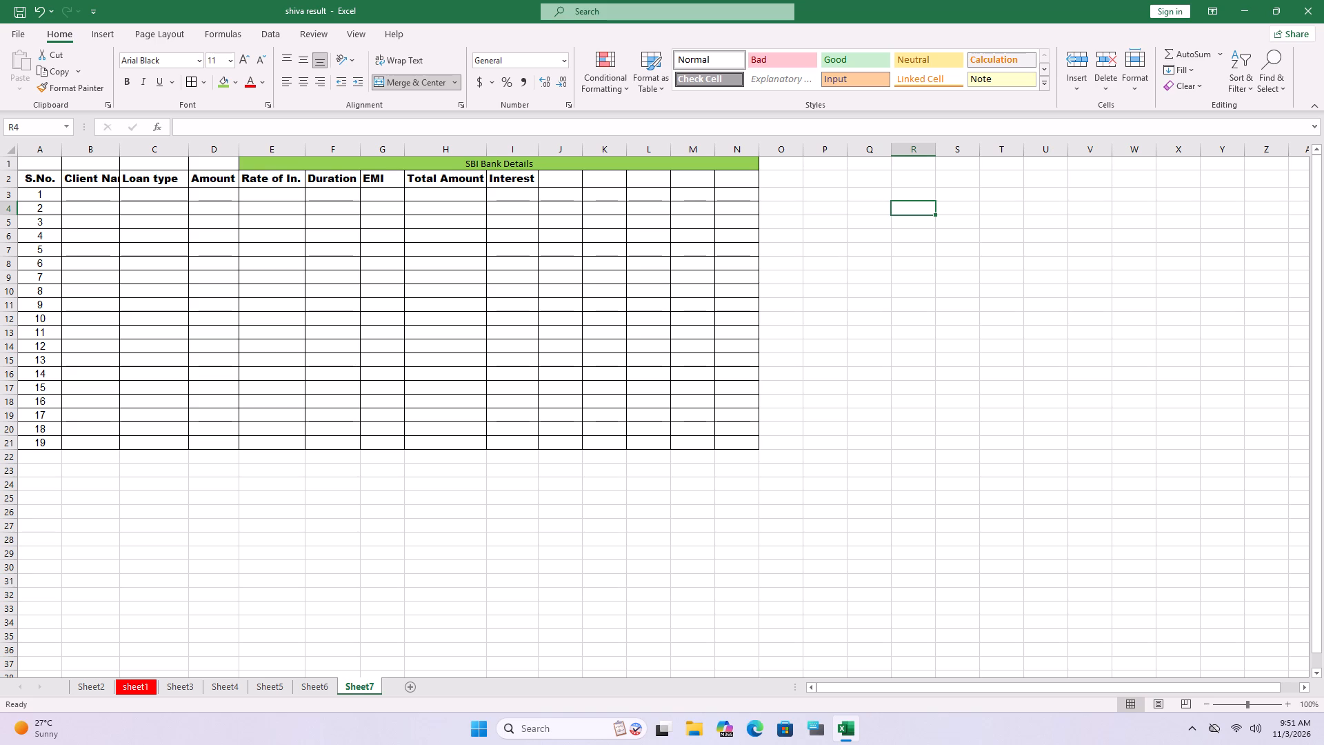
pyautogui.tripleClick(121, 145)
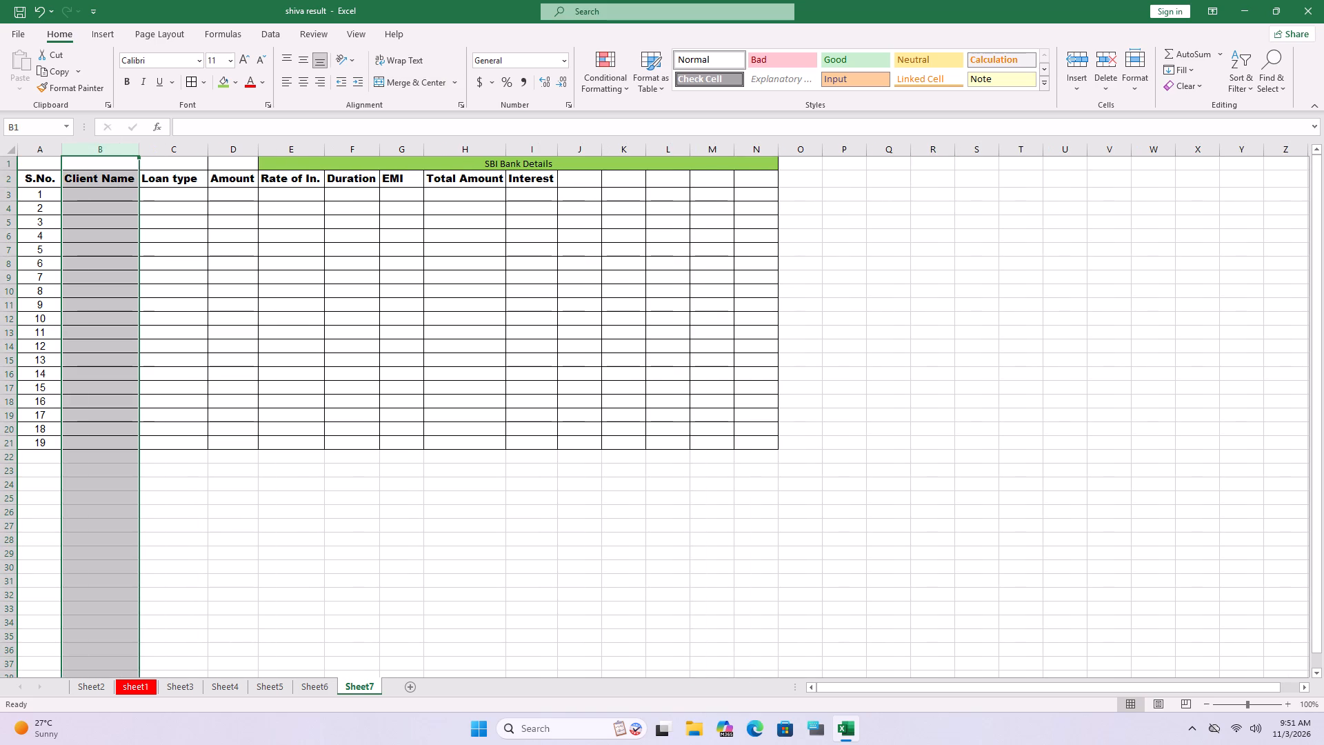
pyautogui.click(827, 219)
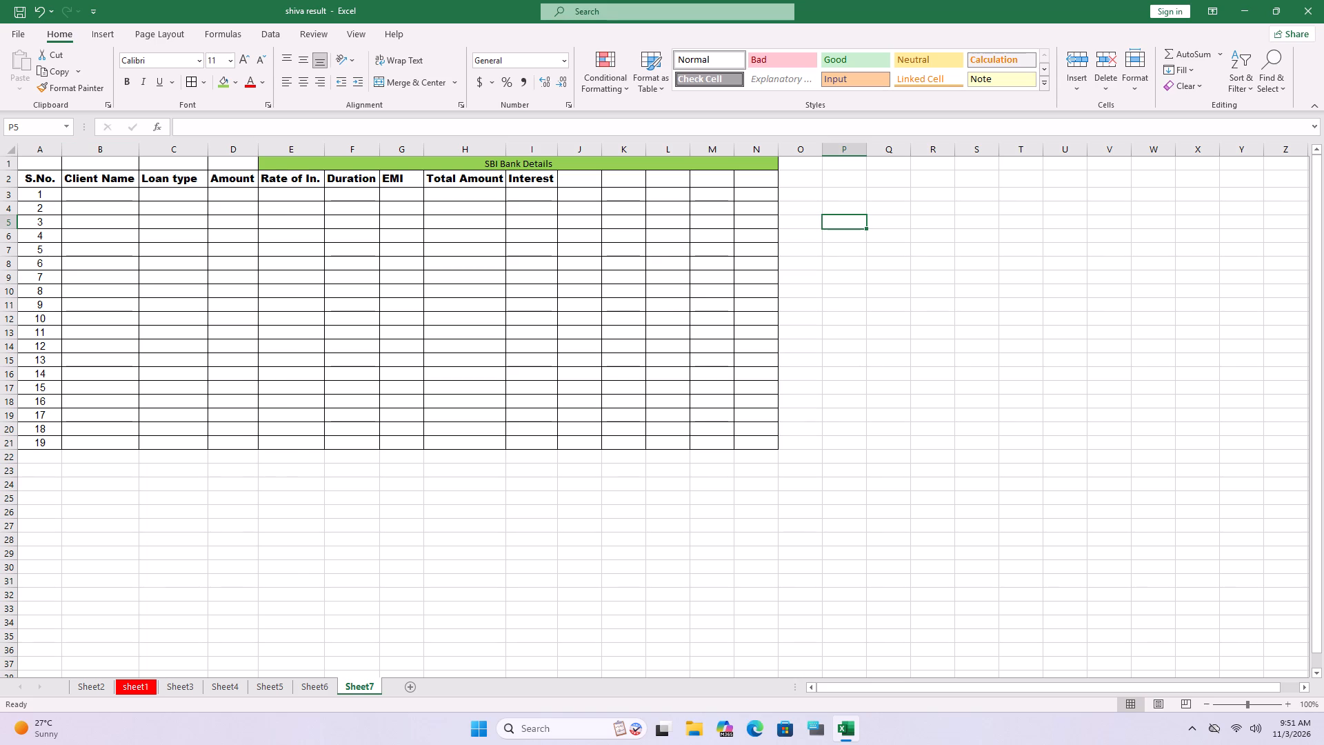
# Enter the full names of the clients for serial numbers 1 and 2 in cells B3 and B4.
pyautogui.click(77, 191)
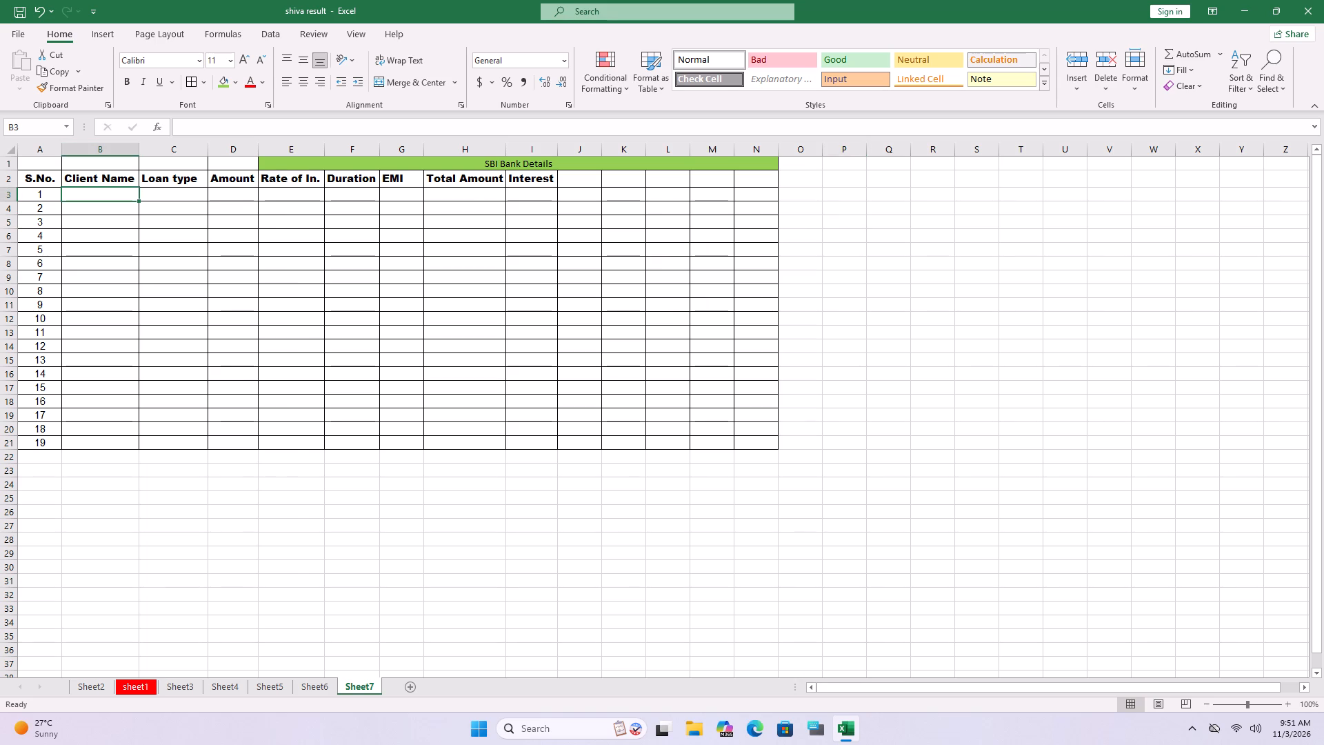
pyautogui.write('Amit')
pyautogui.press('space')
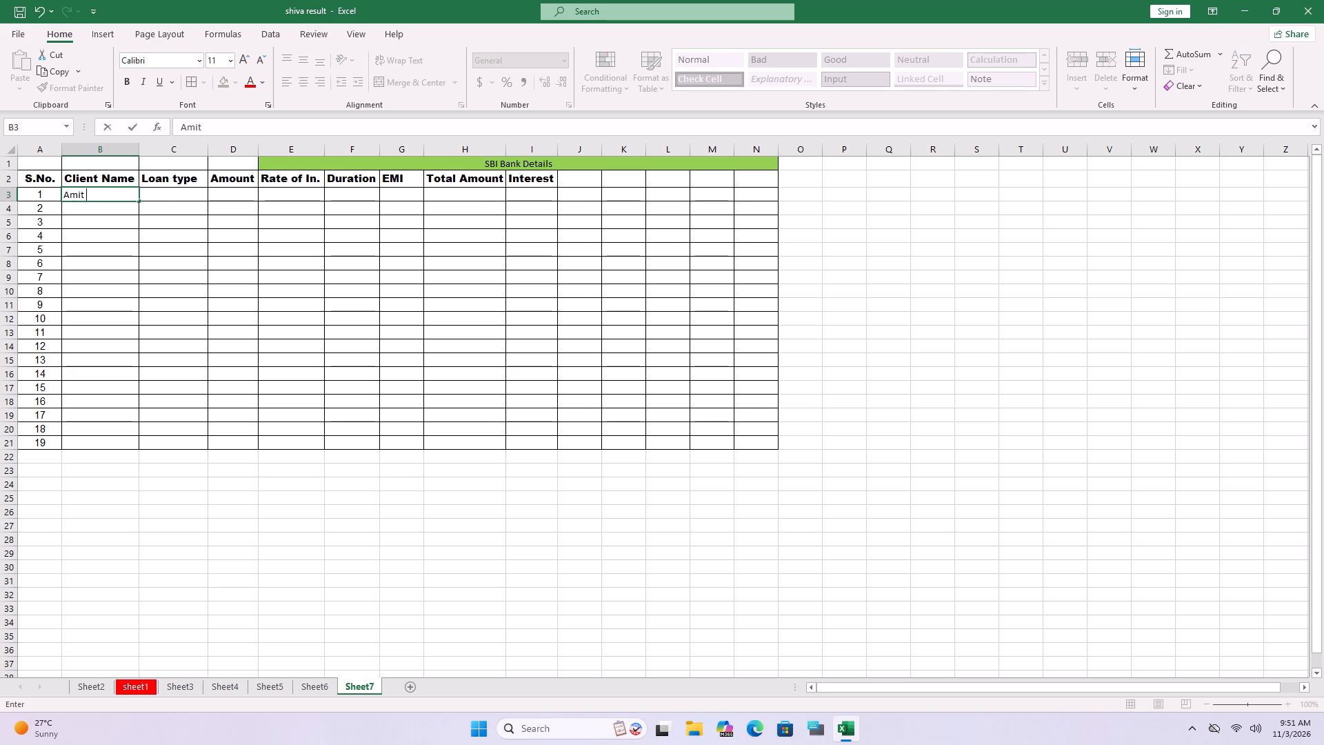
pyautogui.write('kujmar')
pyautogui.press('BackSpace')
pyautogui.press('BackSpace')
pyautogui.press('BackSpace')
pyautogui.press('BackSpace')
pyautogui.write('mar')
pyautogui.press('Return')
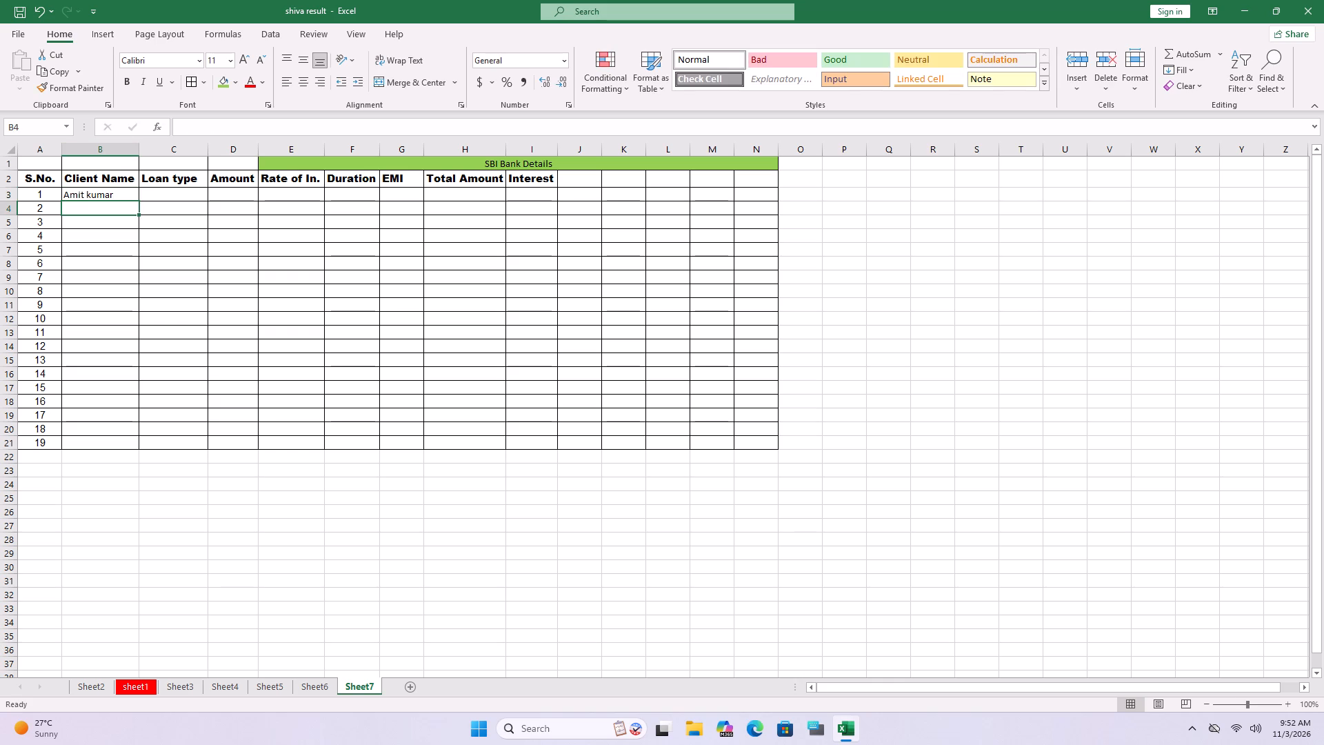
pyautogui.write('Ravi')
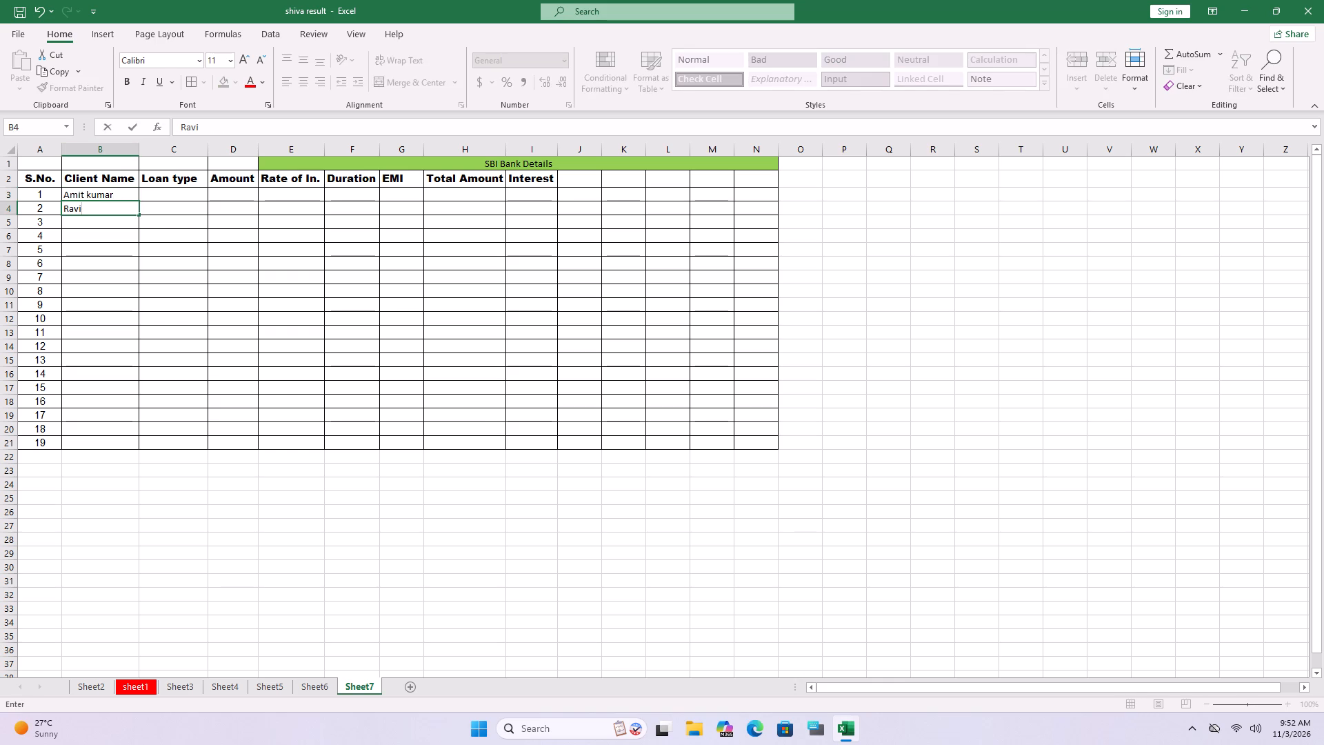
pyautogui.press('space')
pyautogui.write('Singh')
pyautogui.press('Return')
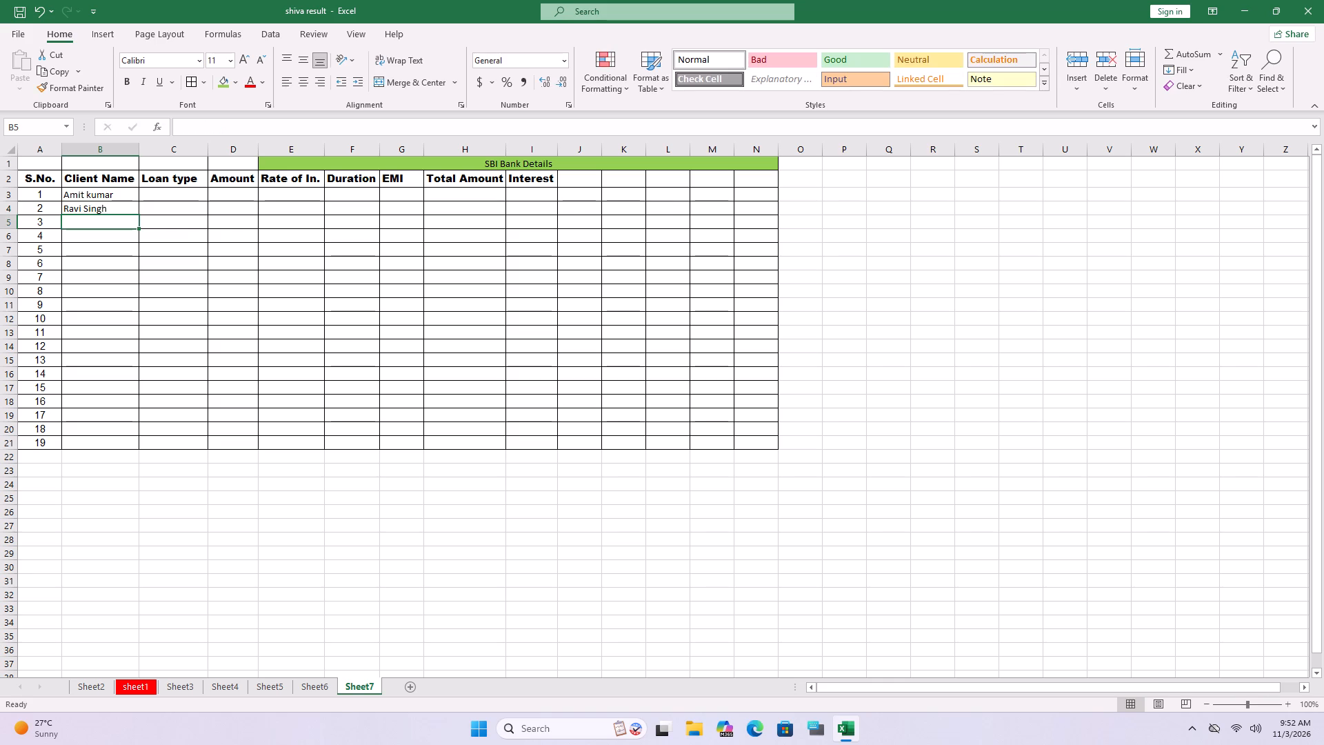
# Enter the client names for serial numbers 3 to 6 in cells B5:B8, with Pinky in B7 and Rajni in B8.
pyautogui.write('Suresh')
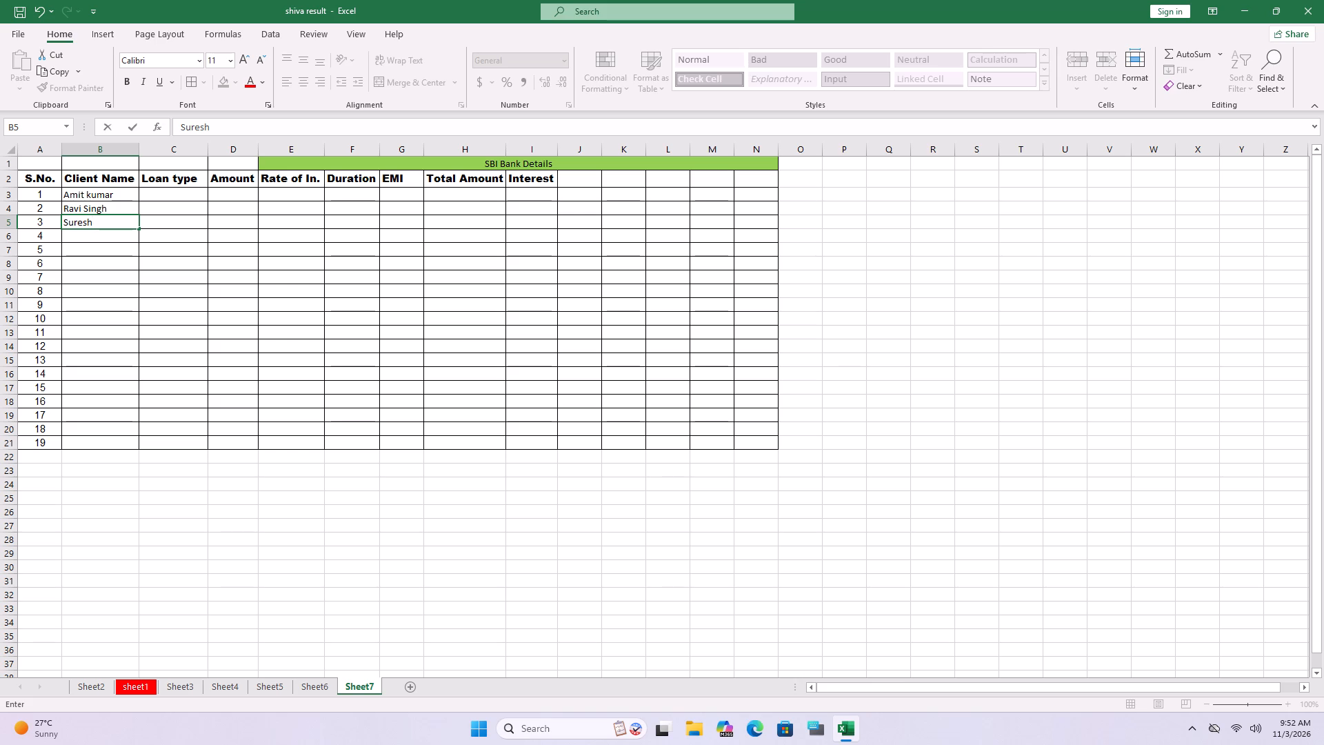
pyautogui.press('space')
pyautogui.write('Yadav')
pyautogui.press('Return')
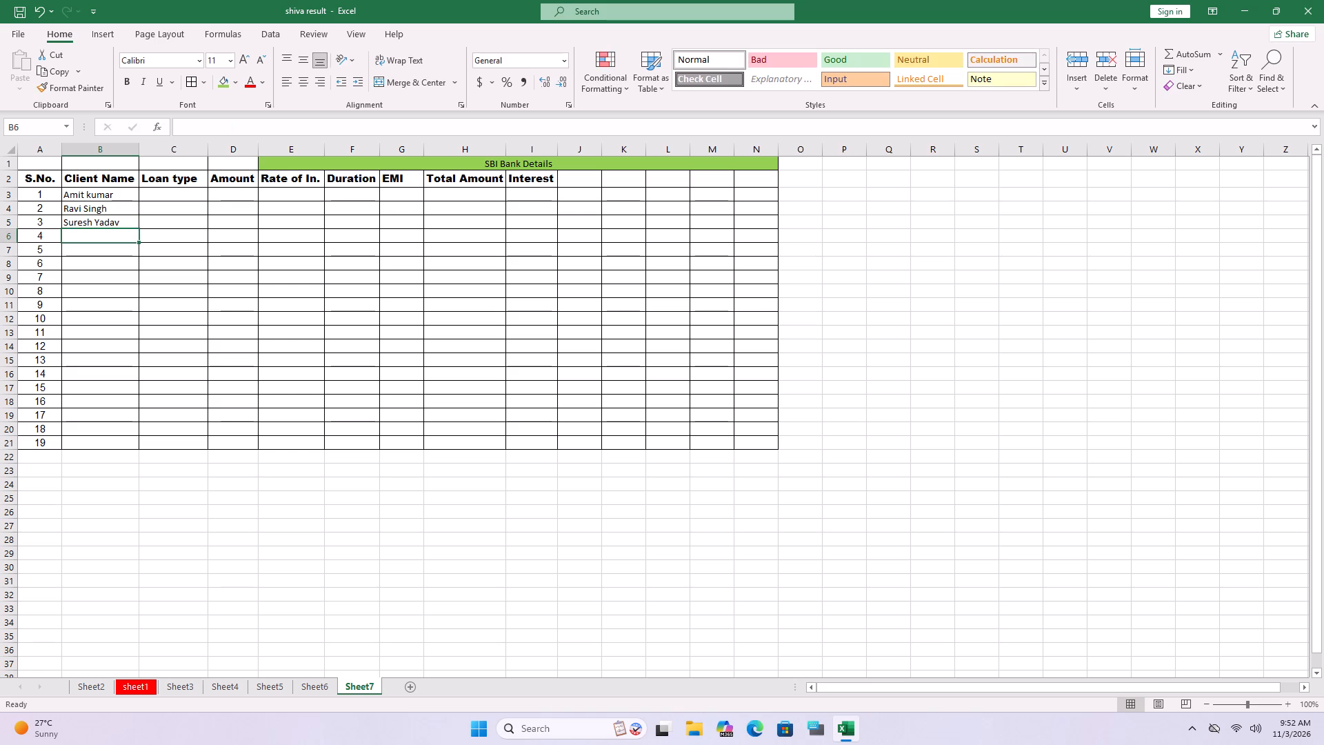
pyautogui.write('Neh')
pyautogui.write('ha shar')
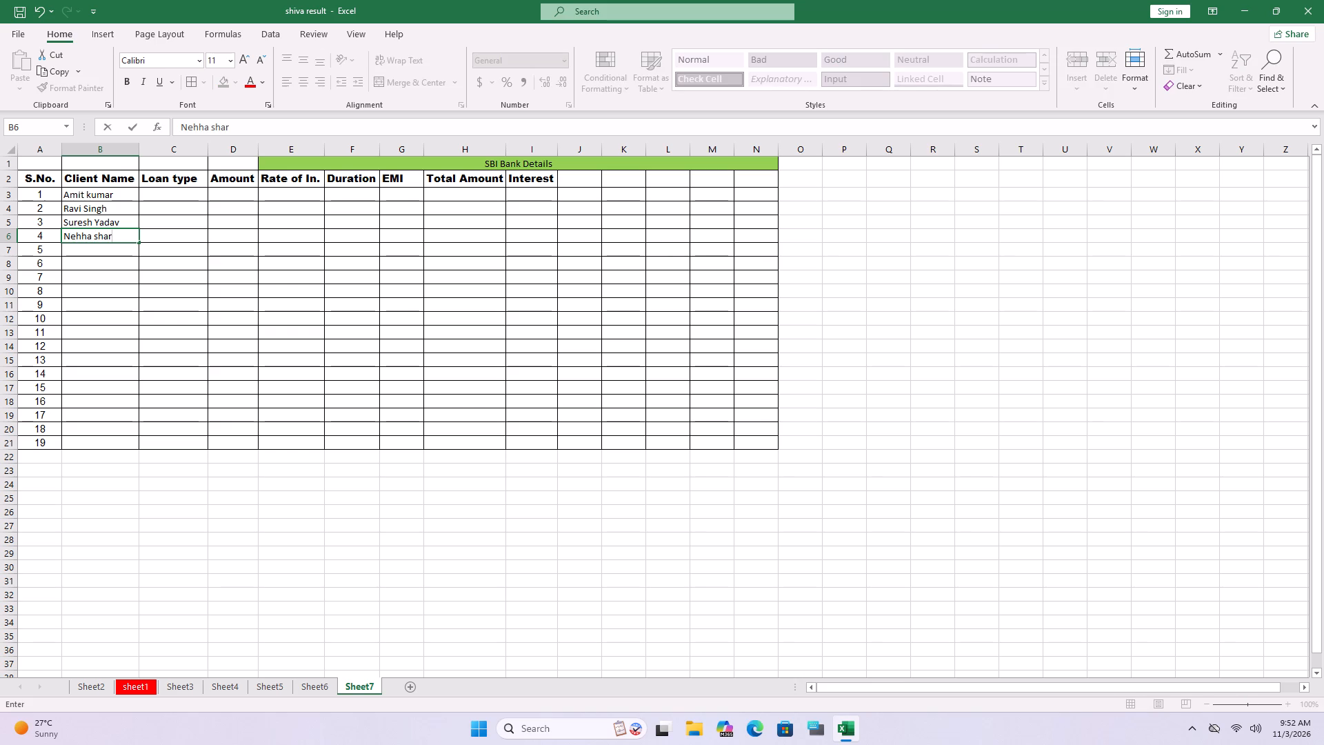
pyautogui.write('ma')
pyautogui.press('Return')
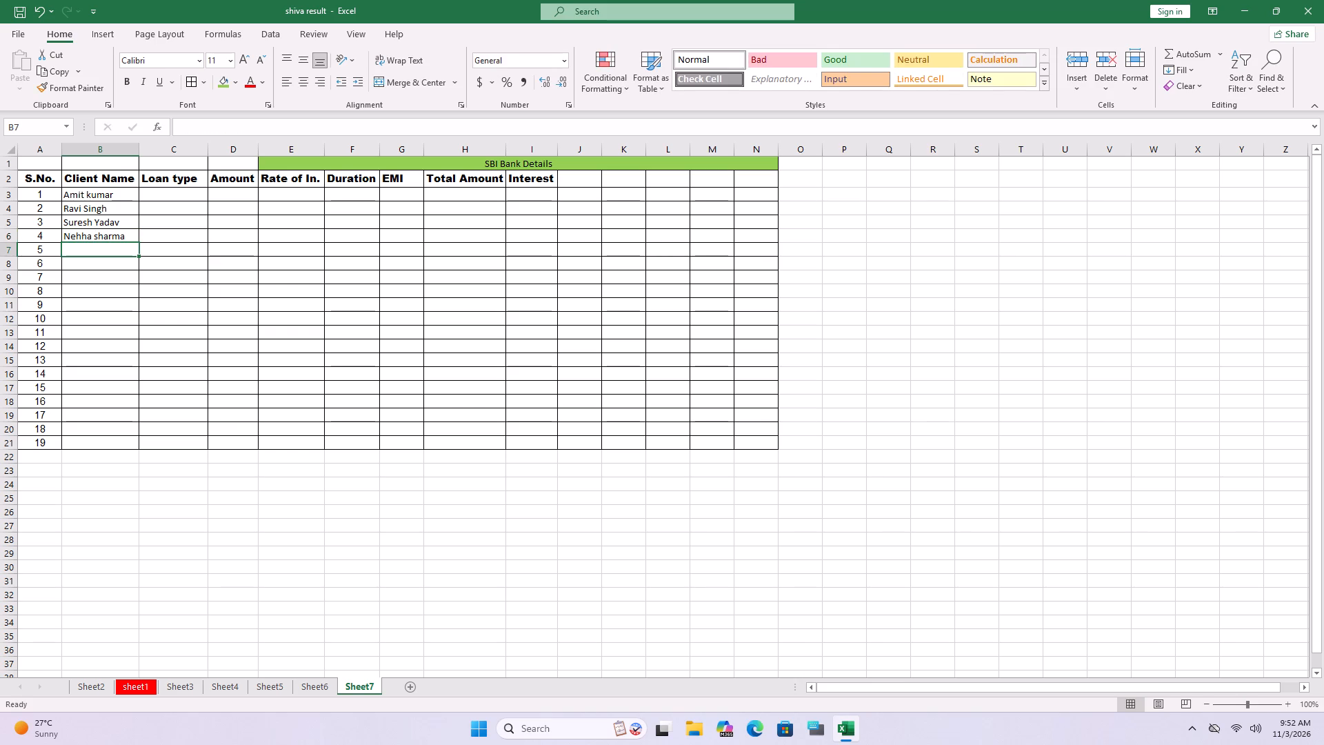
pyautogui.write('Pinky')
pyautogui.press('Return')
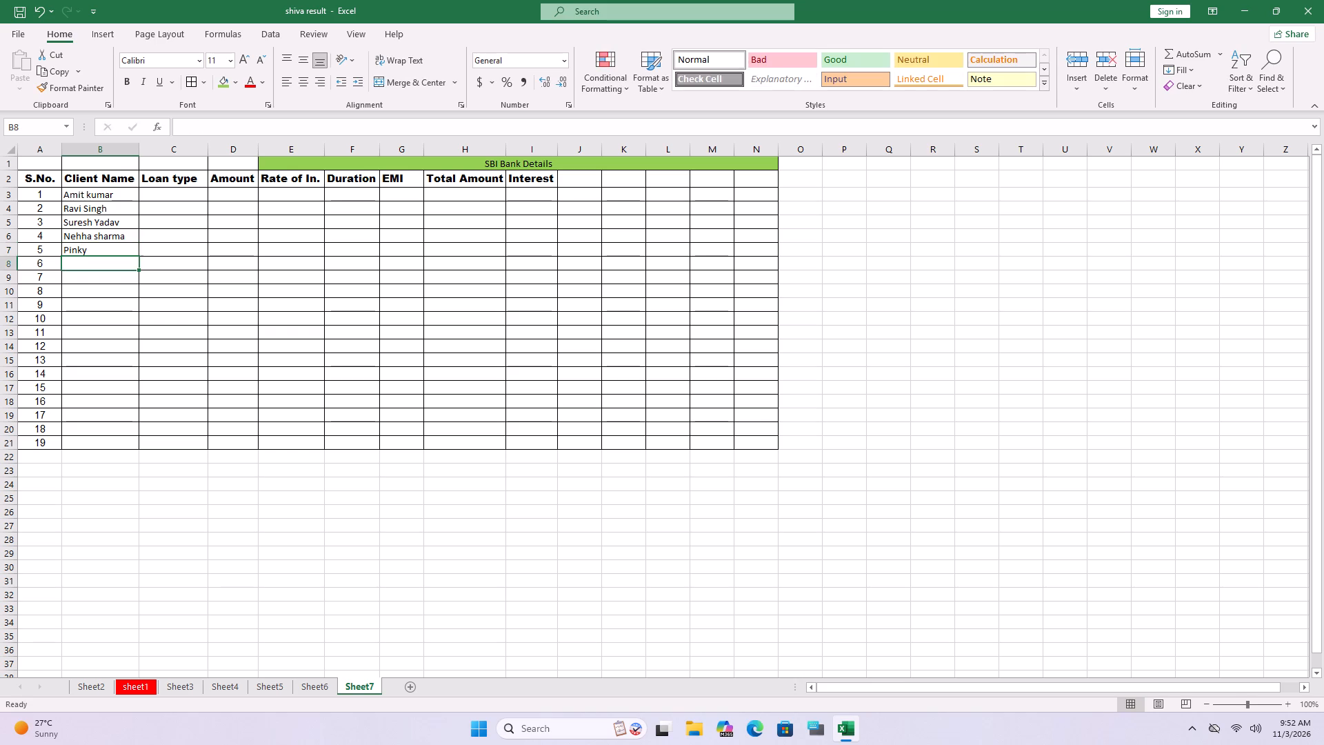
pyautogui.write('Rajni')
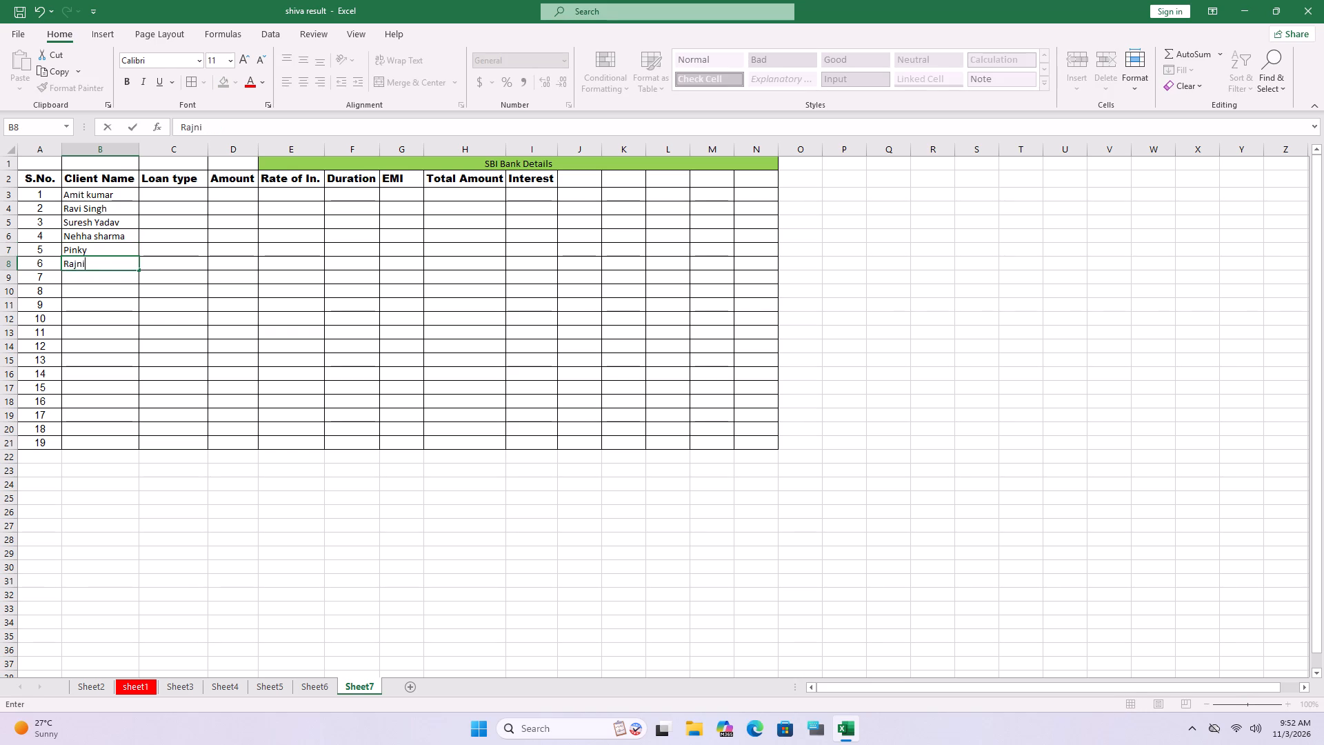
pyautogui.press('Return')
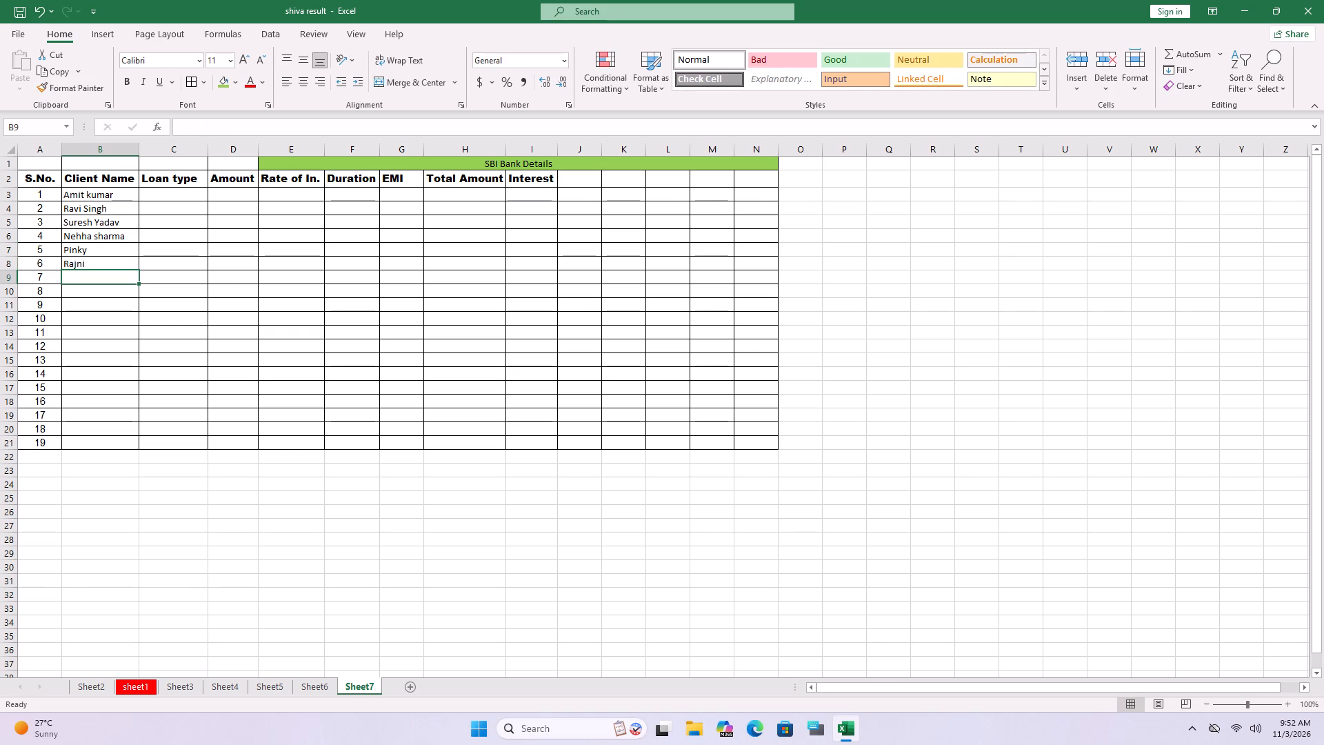
# Enter the full names of the clients for serial numbers 7 and 8 in cells B9 and B10.
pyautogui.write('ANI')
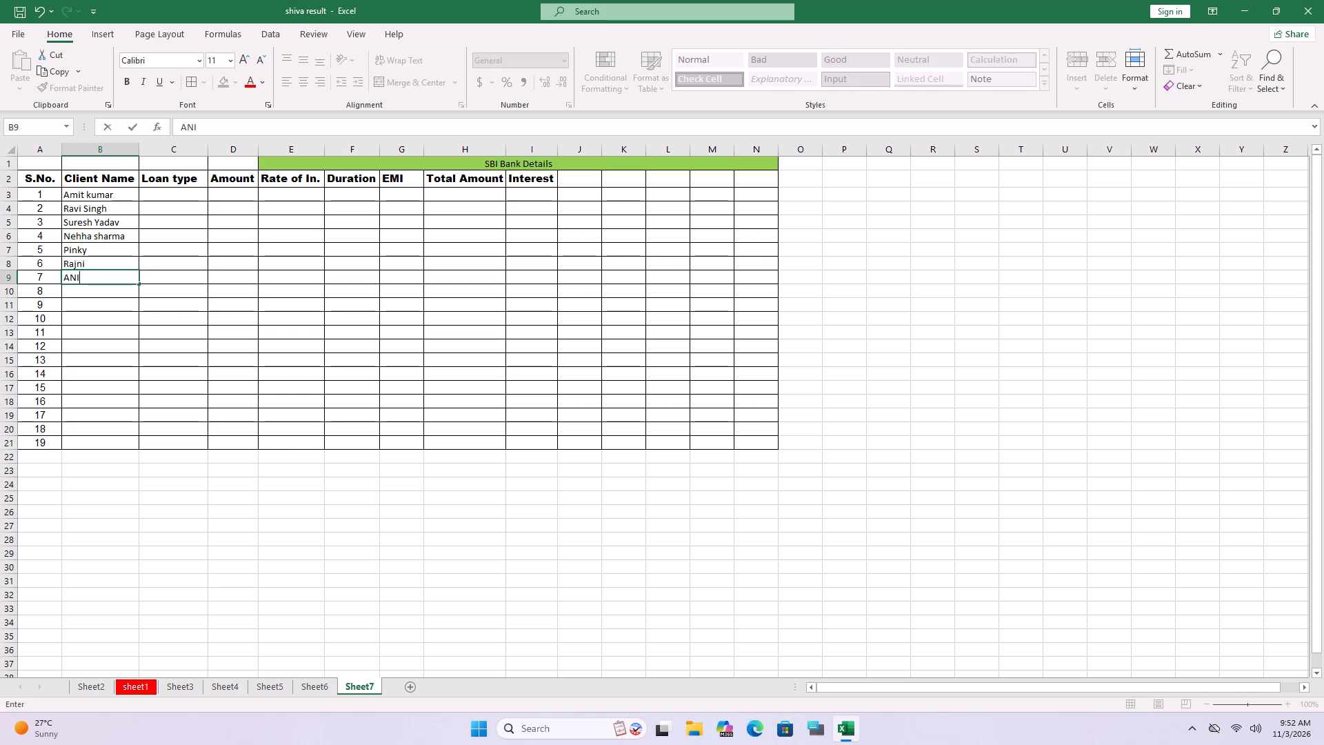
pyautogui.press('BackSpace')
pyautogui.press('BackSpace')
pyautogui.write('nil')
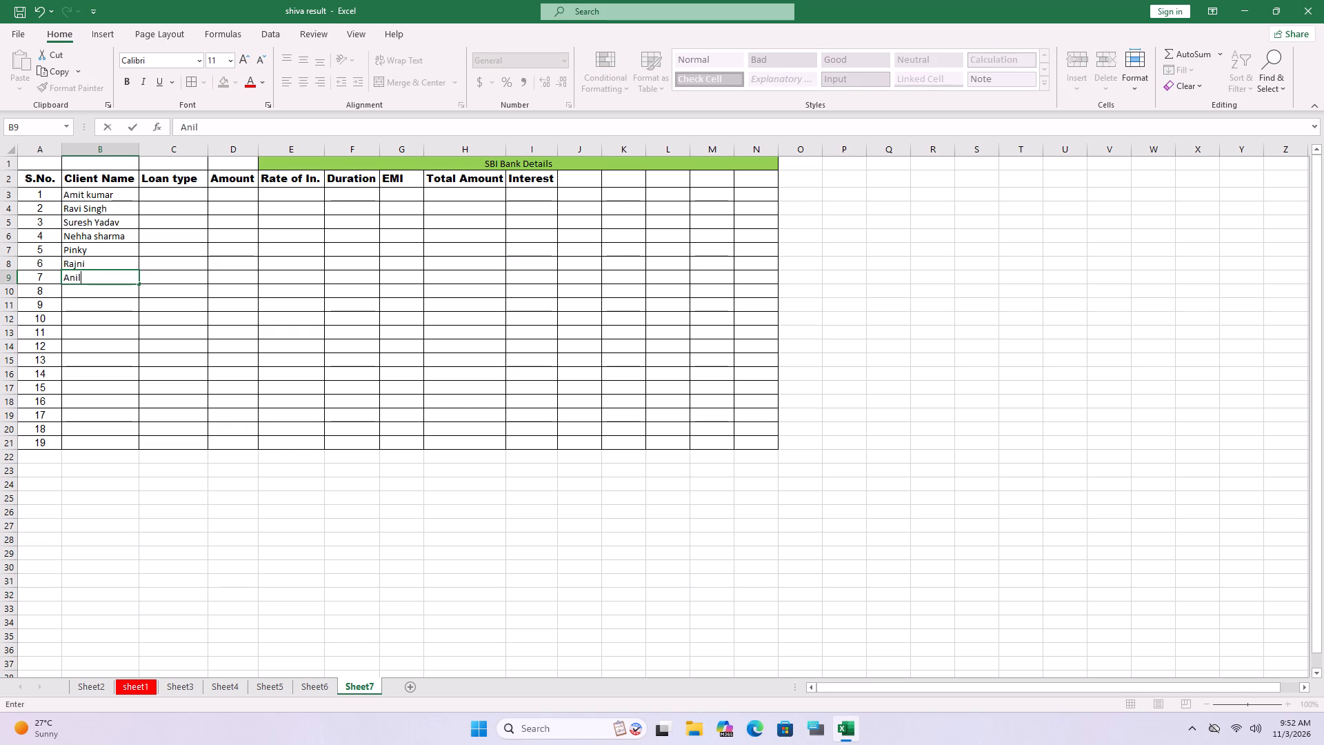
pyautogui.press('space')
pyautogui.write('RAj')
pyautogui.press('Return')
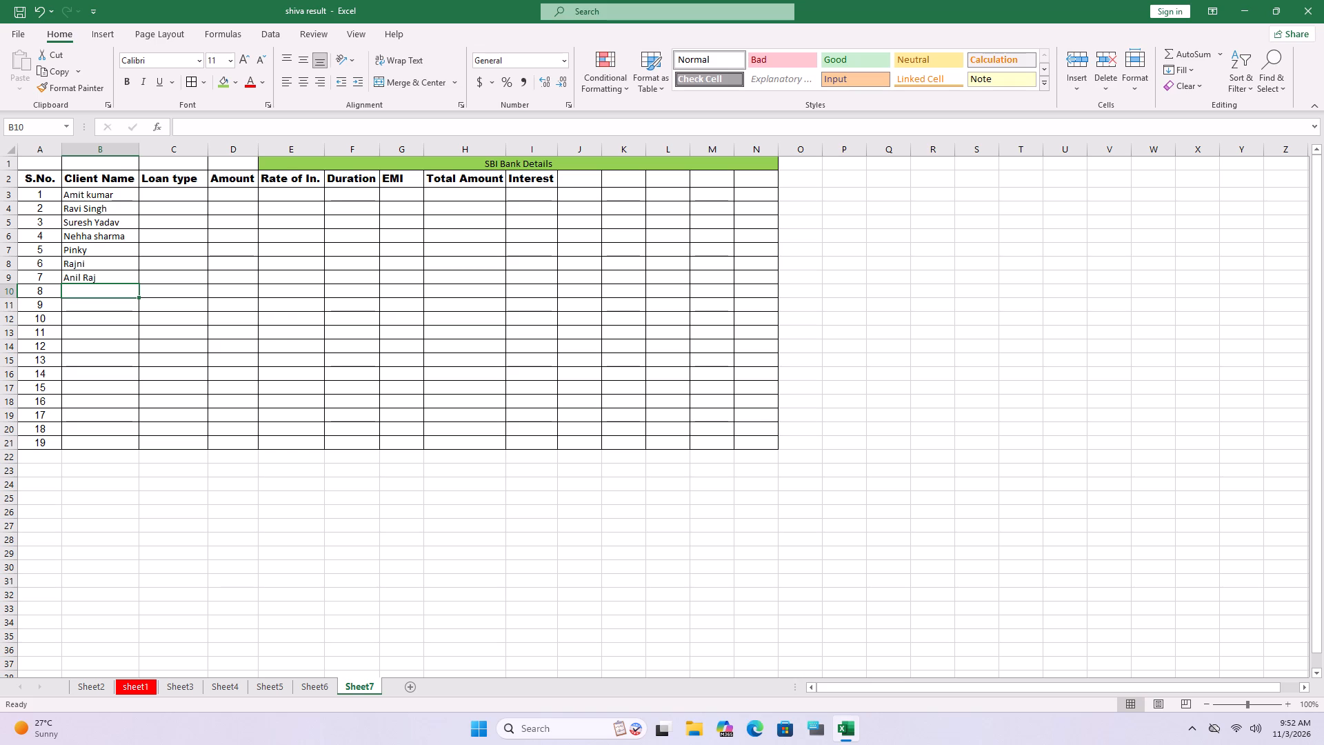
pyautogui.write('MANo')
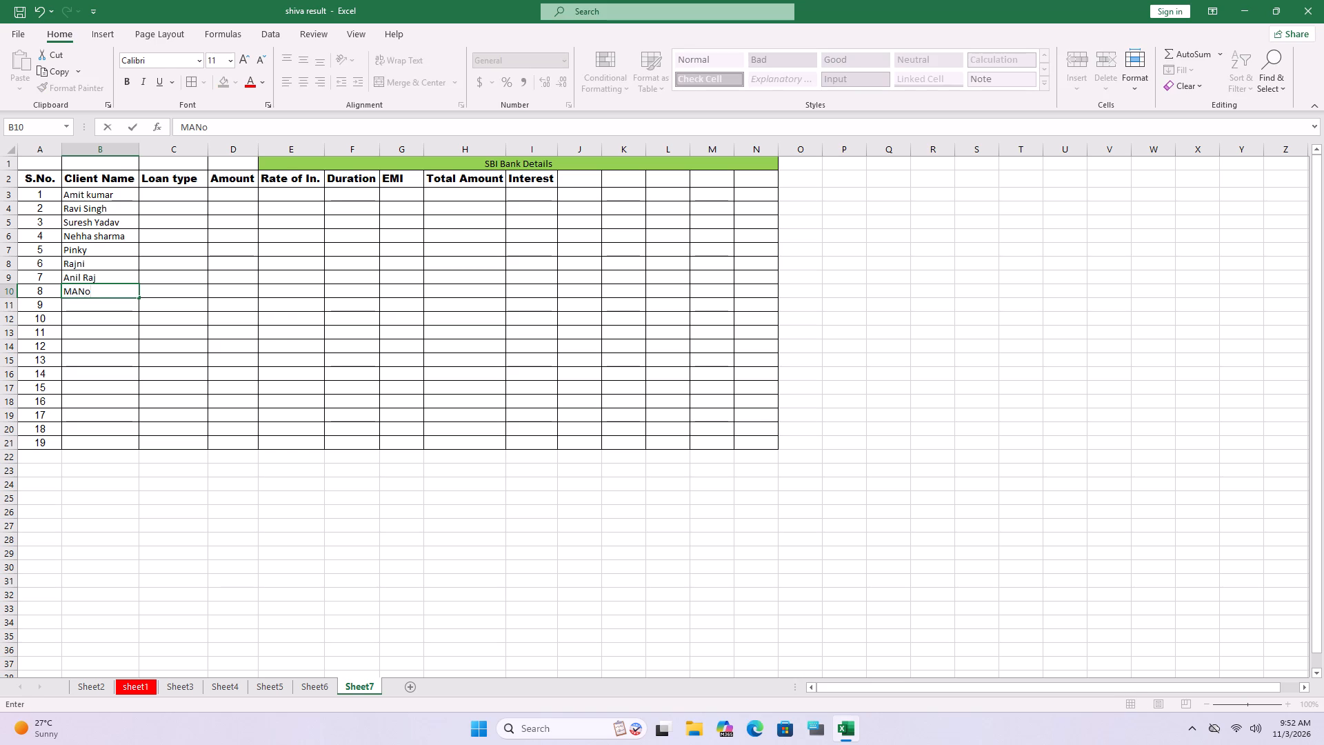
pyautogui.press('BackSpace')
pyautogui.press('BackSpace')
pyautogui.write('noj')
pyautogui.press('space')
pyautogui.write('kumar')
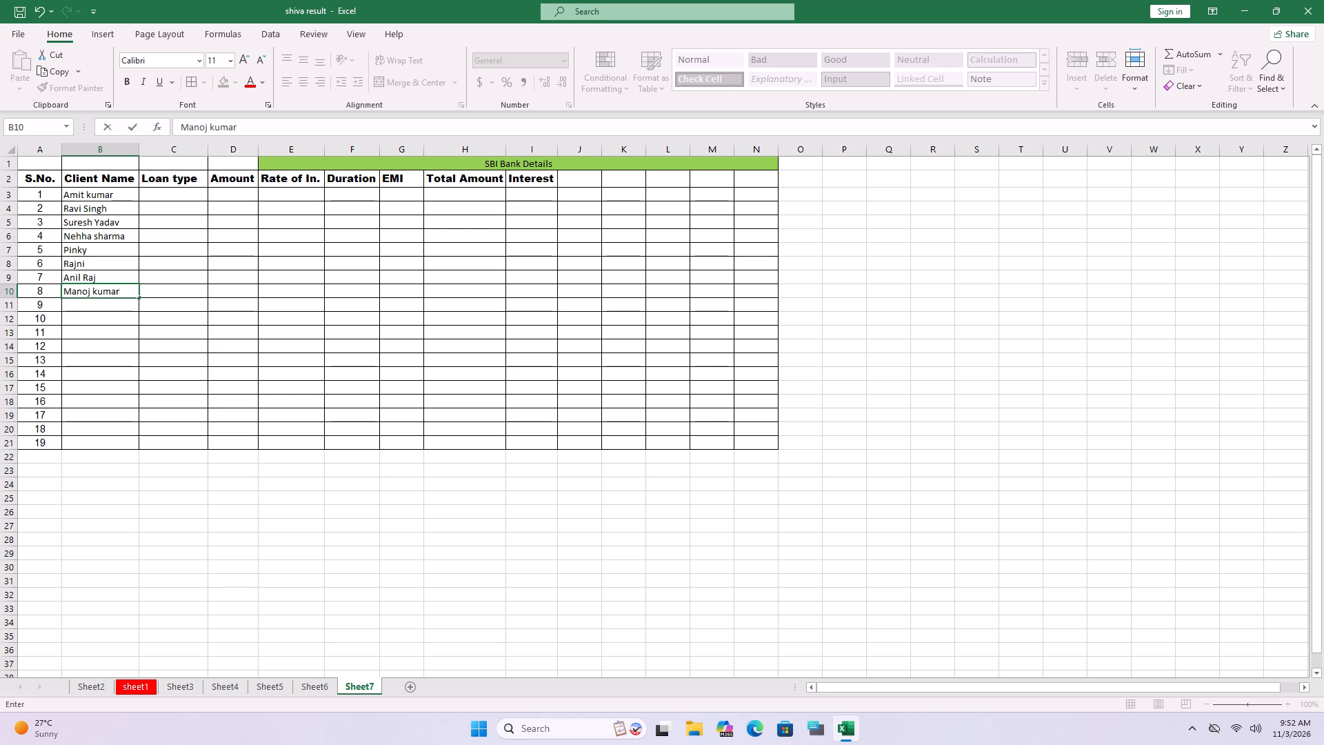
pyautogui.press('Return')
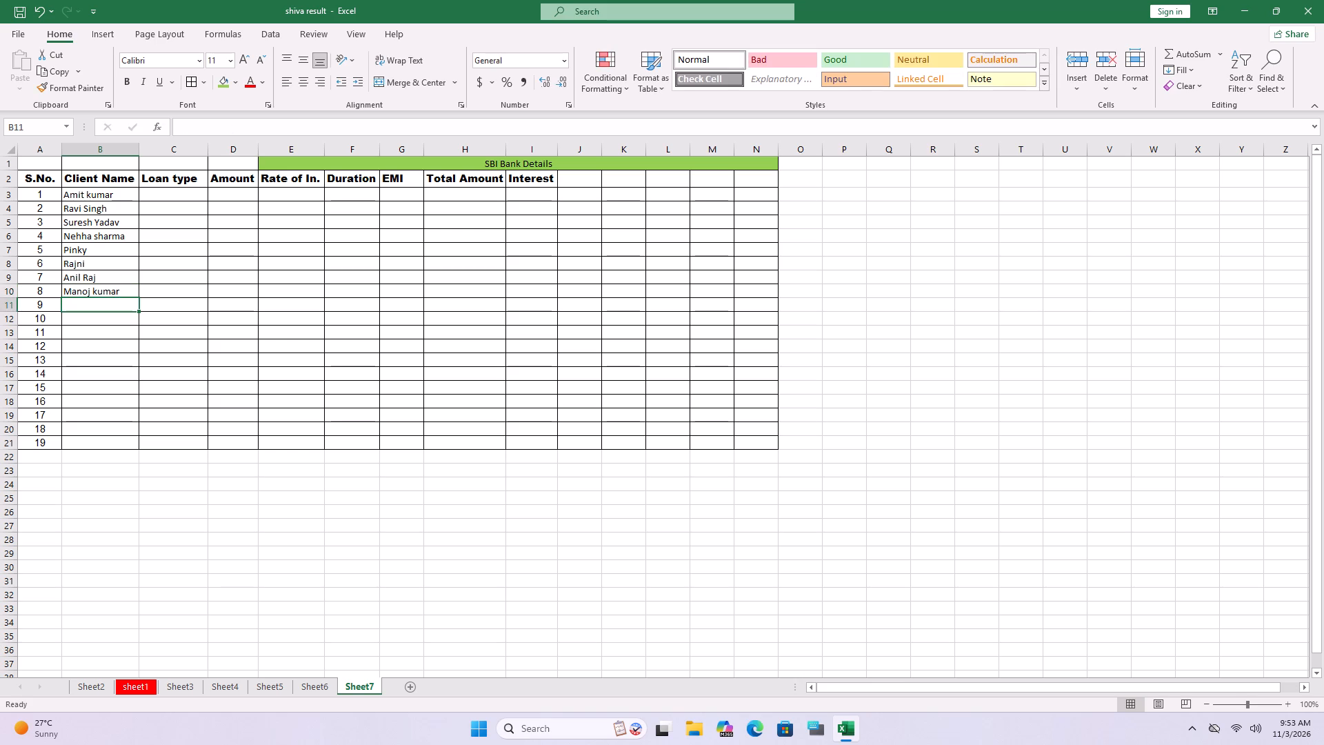
# Enter the full name of the client for serial number 9 in cell B11.
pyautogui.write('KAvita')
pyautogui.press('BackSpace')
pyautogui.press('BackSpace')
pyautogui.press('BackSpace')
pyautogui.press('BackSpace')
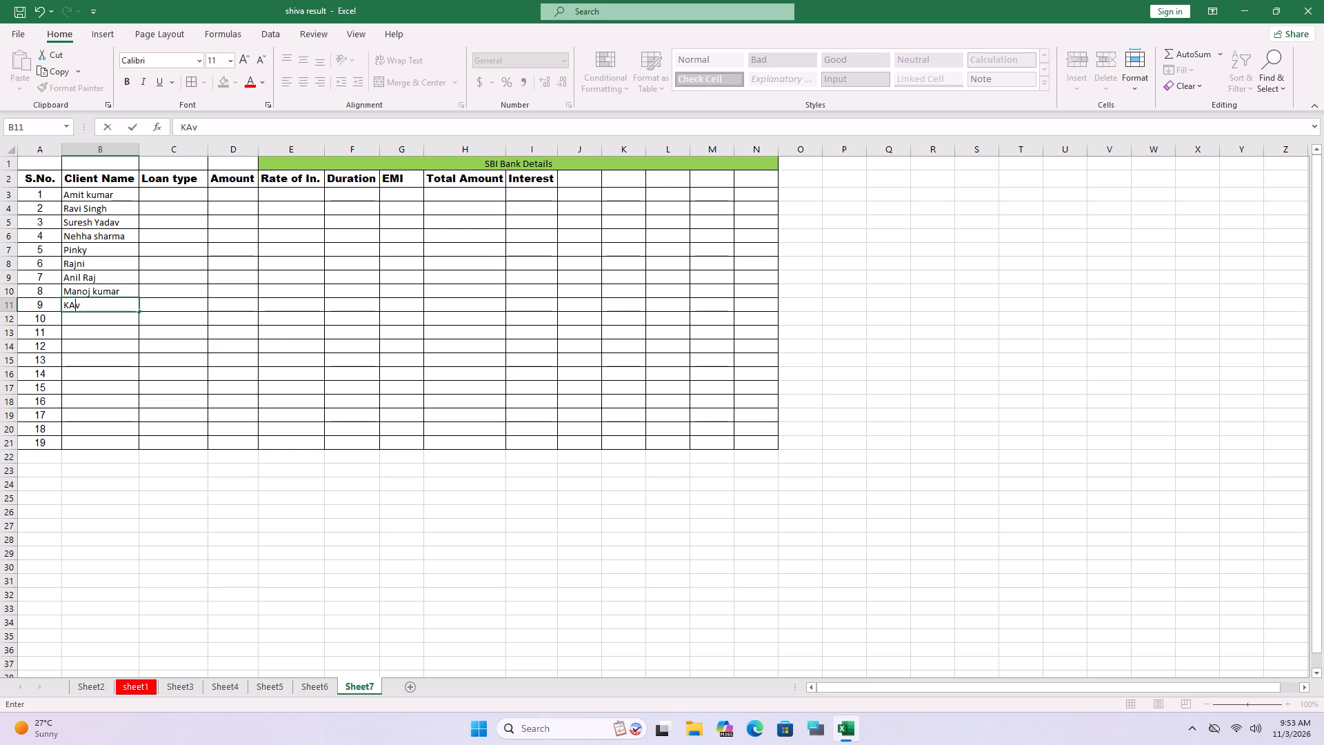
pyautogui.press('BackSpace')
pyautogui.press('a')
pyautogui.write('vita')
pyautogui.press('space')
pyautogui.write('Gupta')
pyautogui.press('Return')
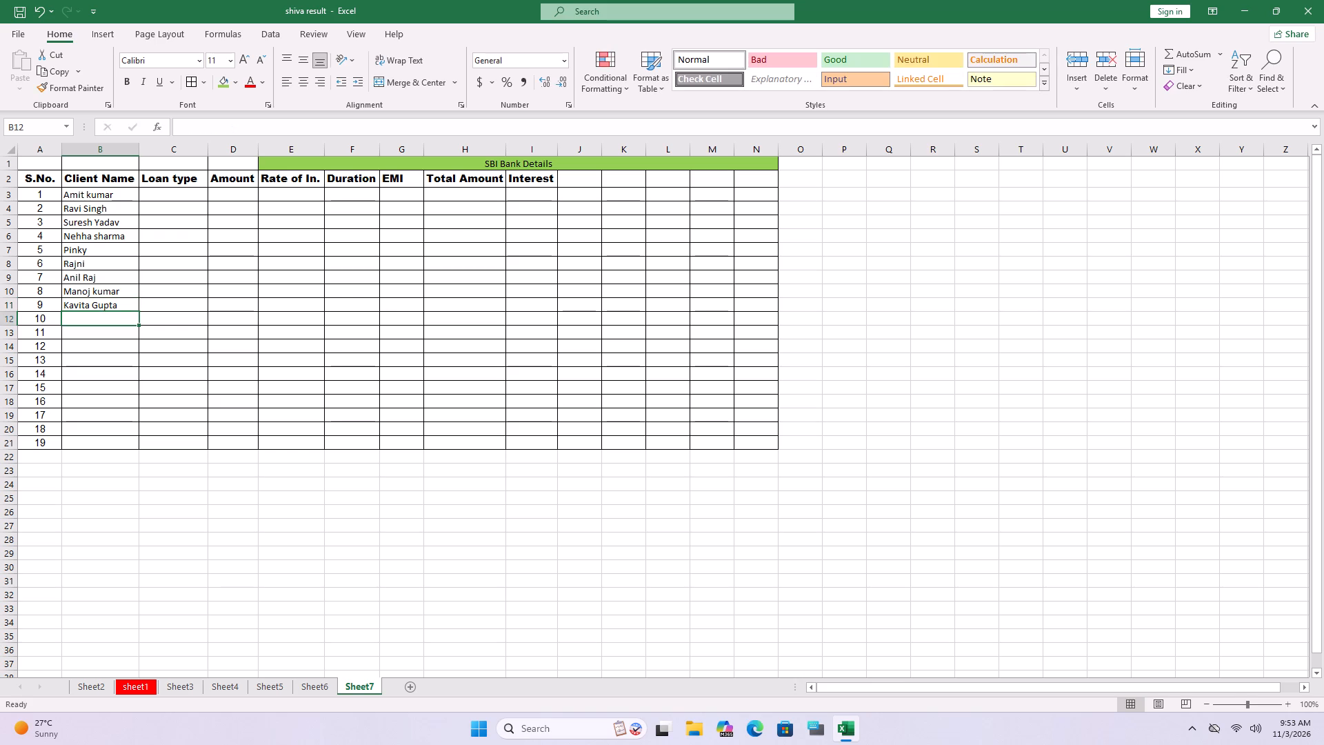
# Enter the full name of the client for serial number 10 in cell B12.
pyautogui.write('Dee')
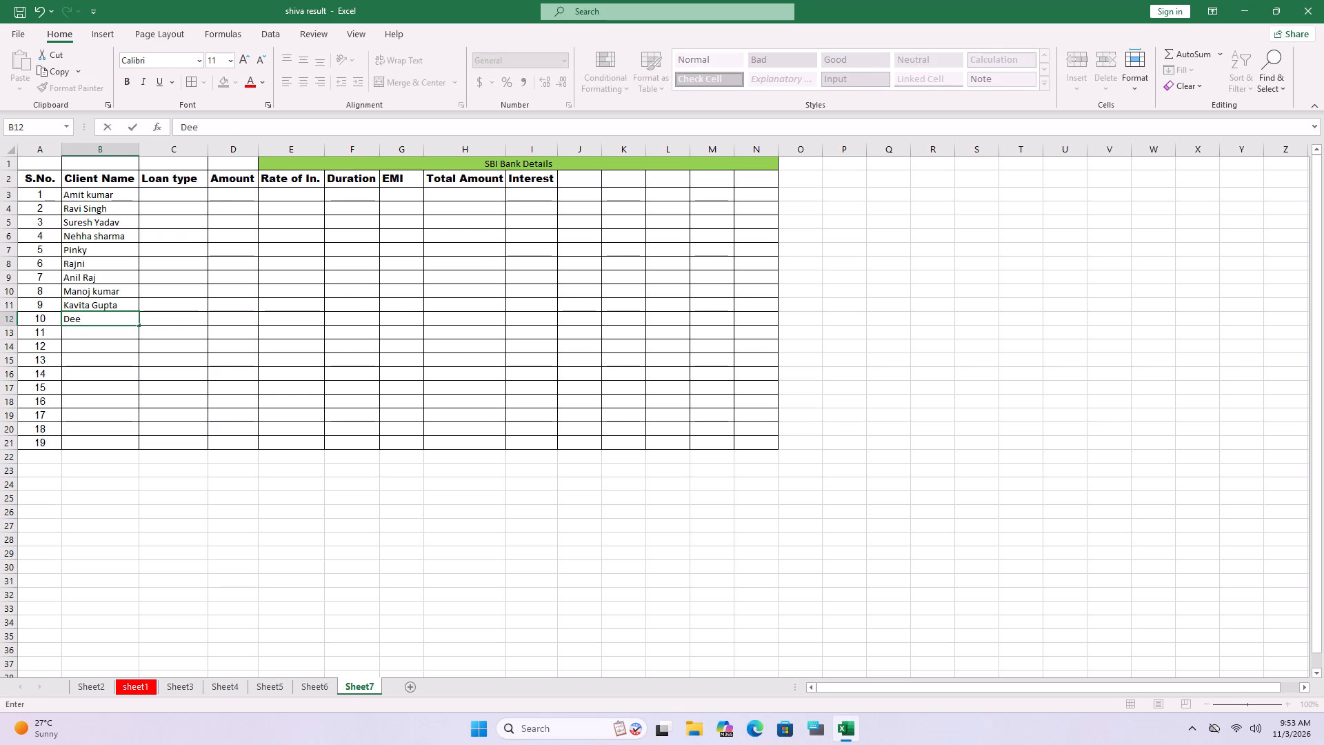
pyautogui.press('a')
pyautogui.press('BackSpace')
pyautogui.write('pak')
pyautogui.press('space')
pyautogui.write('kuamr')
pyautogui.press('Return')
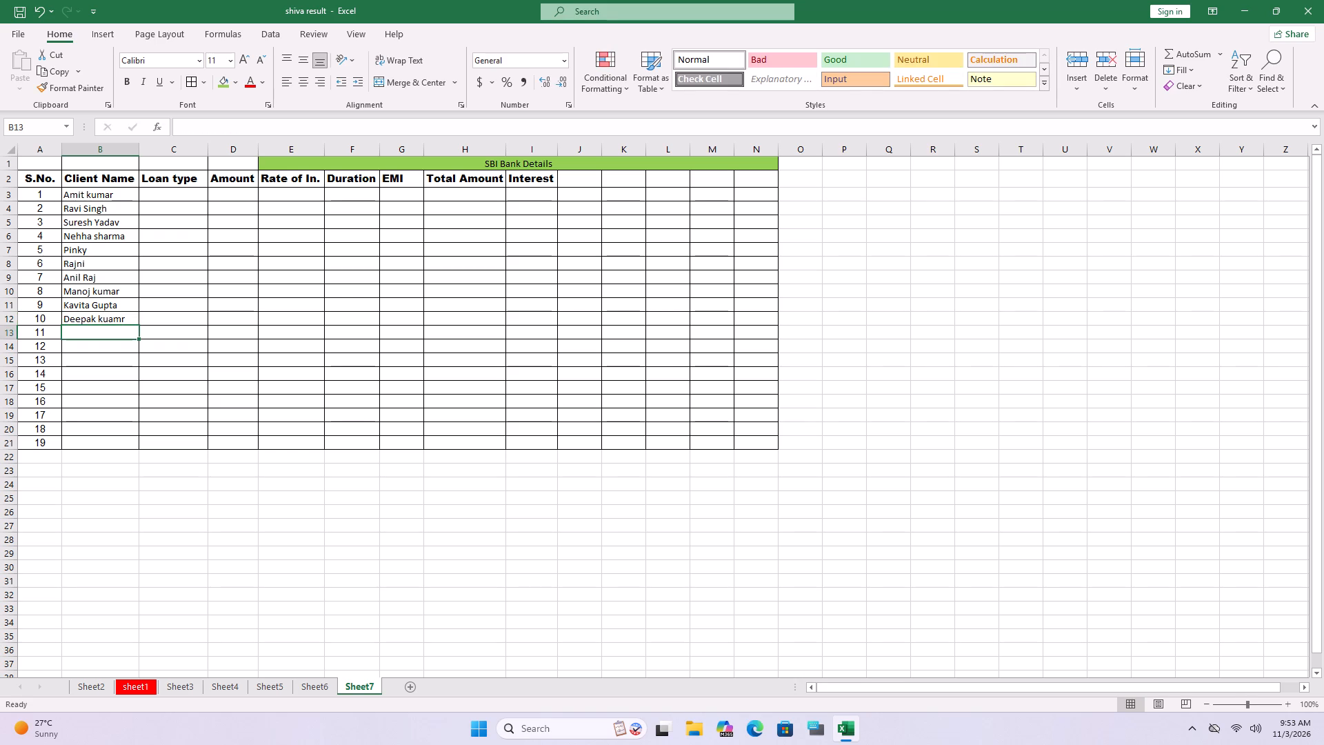
# Enter the full name of the client for serial number 11 in cell B13.
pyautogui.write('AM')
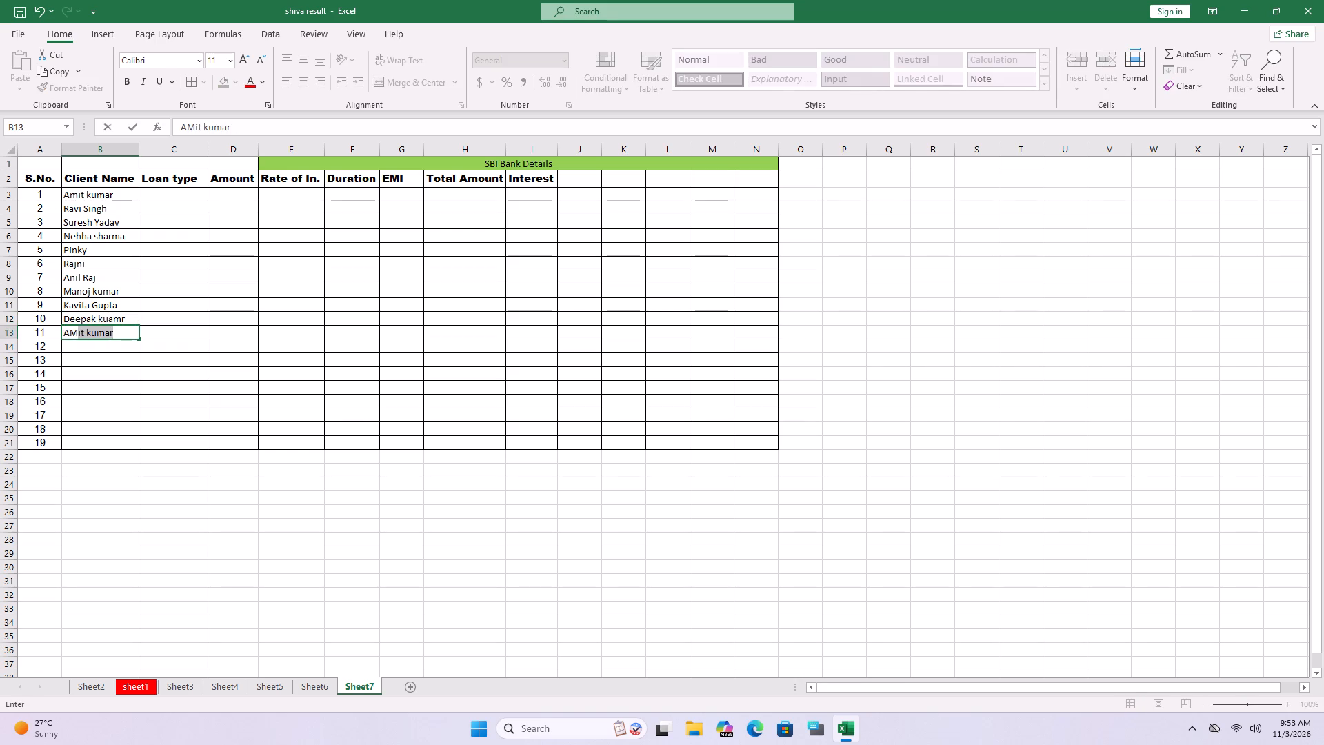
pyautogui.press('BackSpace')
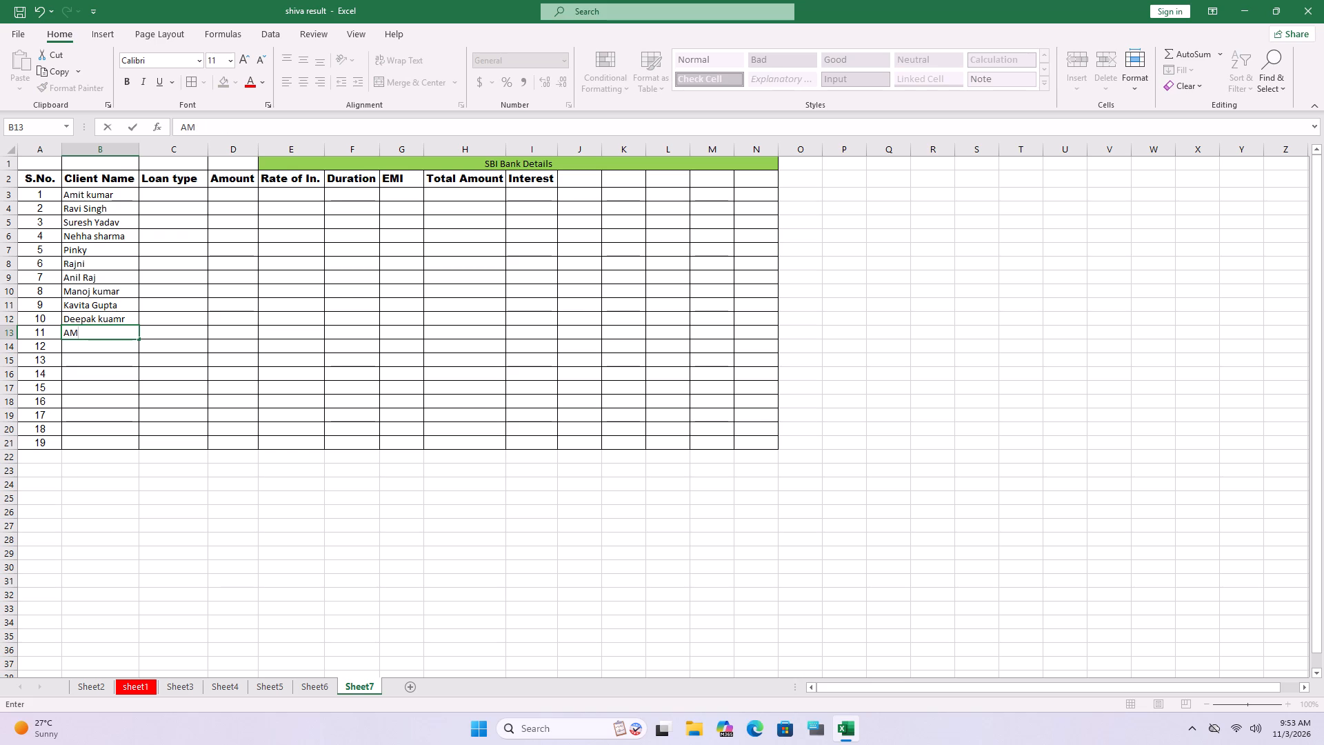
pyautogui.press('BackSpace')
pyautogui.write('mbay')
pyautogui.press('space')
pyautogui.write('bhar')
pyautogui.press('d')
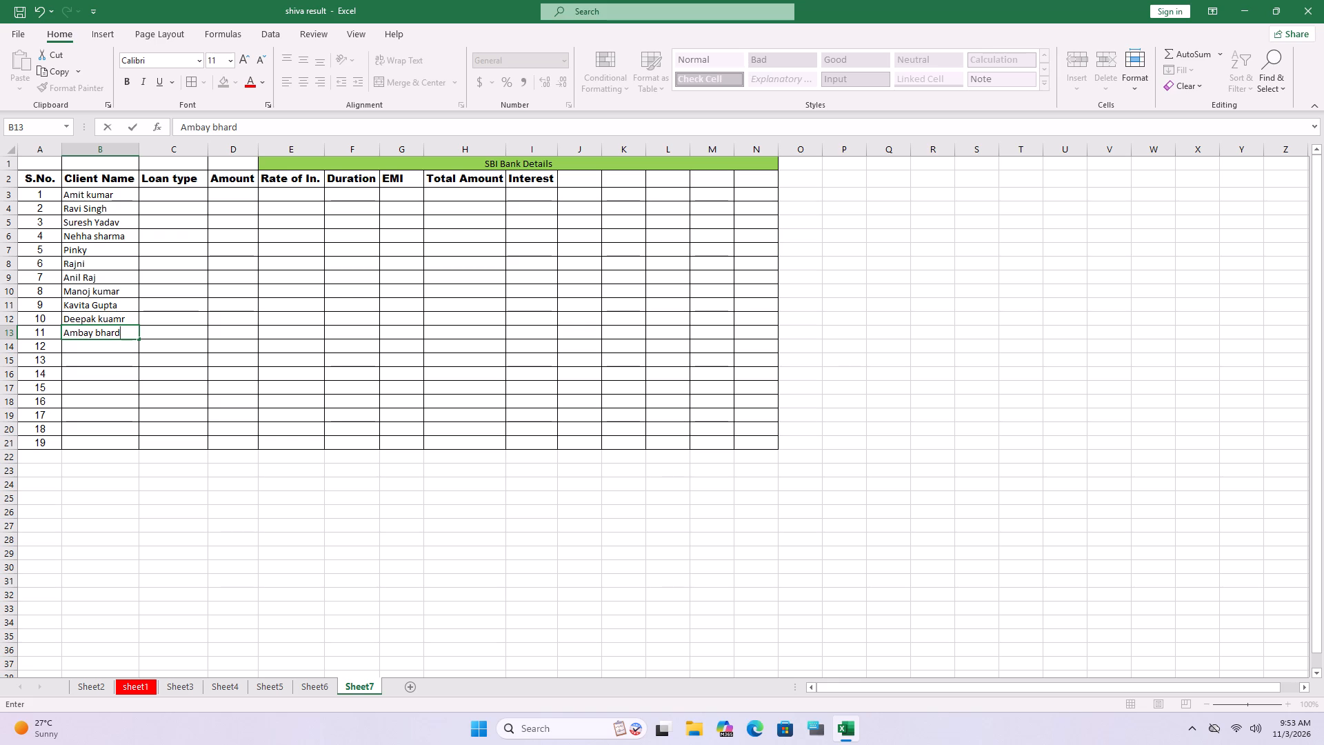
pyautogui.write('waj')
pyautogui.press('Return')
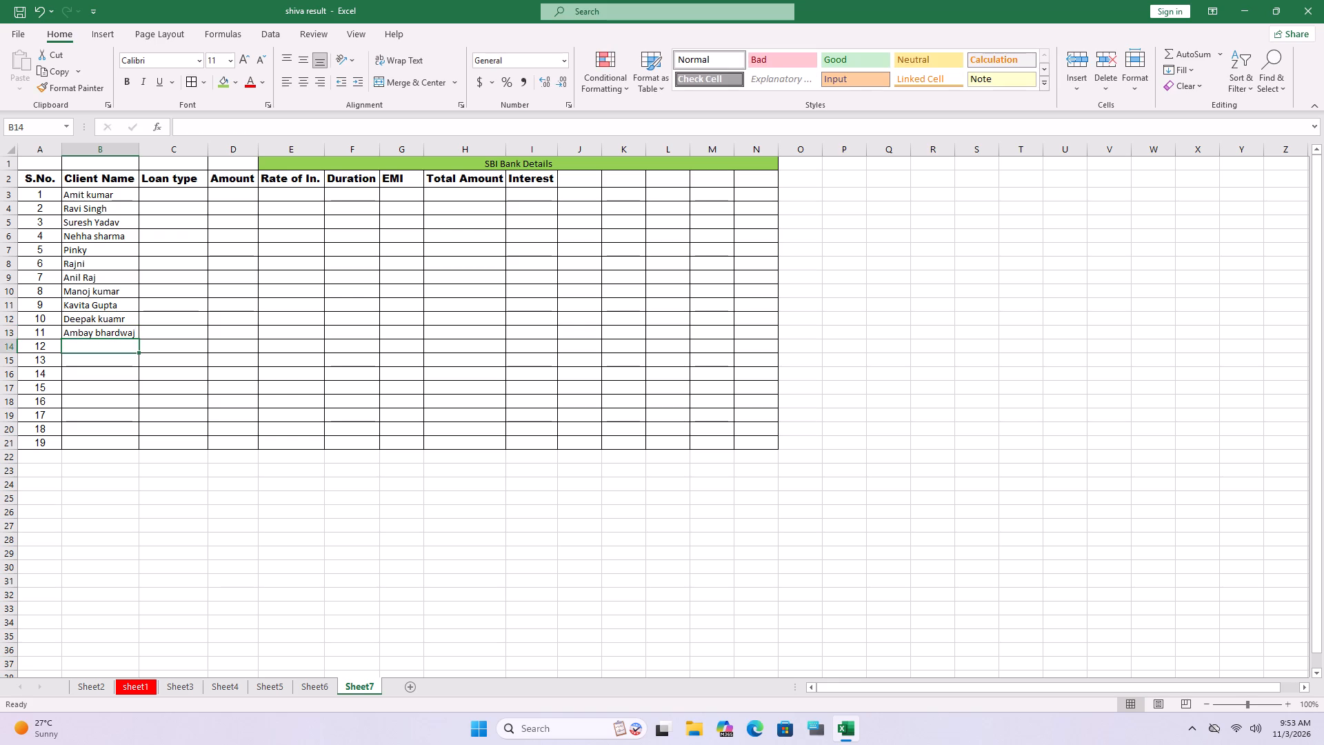
# Enter the client names for serial numbers 12 and 13, with Lucky in B14 and a full name in B15.
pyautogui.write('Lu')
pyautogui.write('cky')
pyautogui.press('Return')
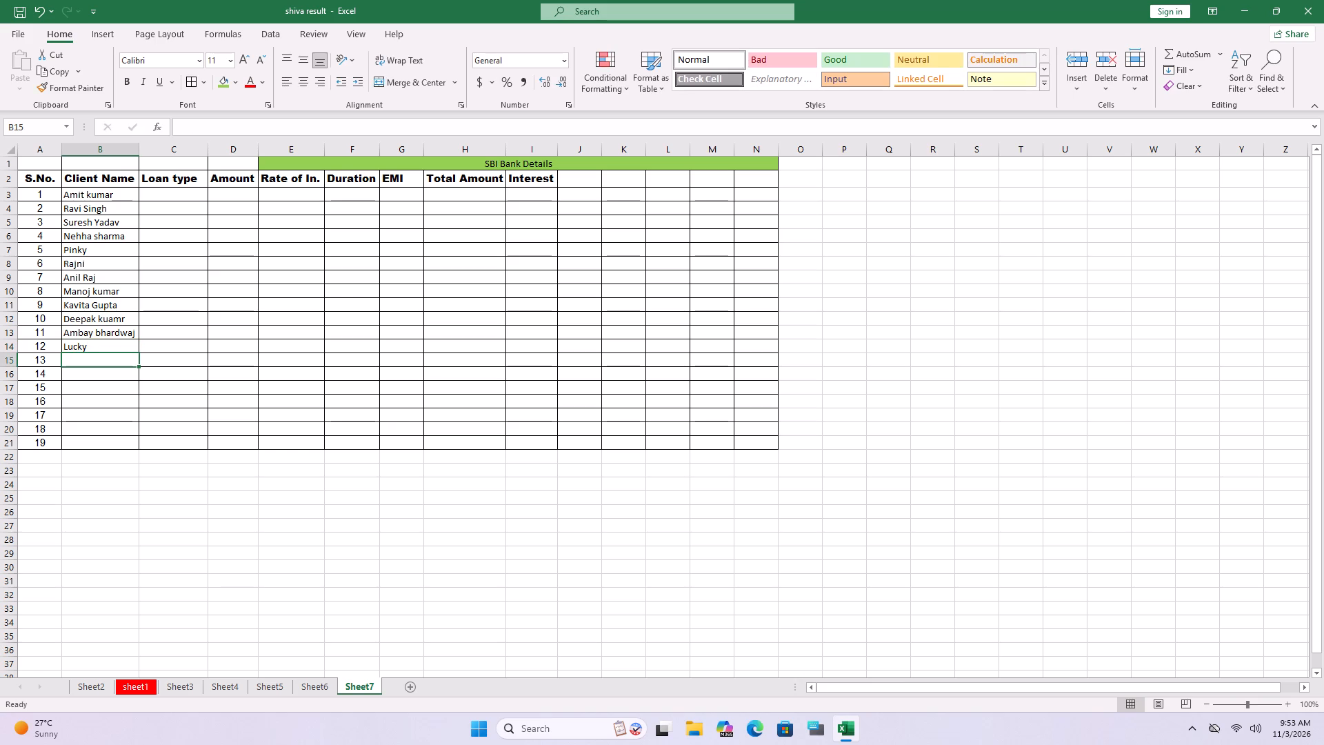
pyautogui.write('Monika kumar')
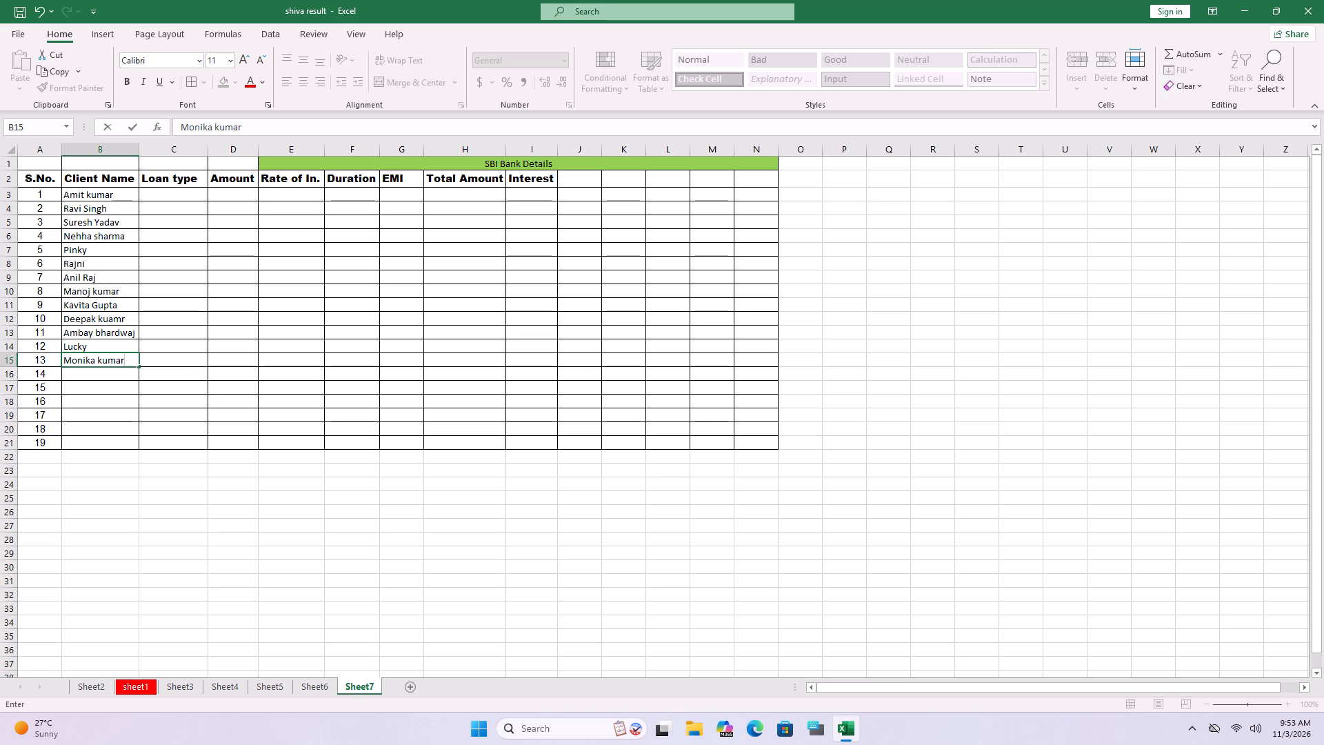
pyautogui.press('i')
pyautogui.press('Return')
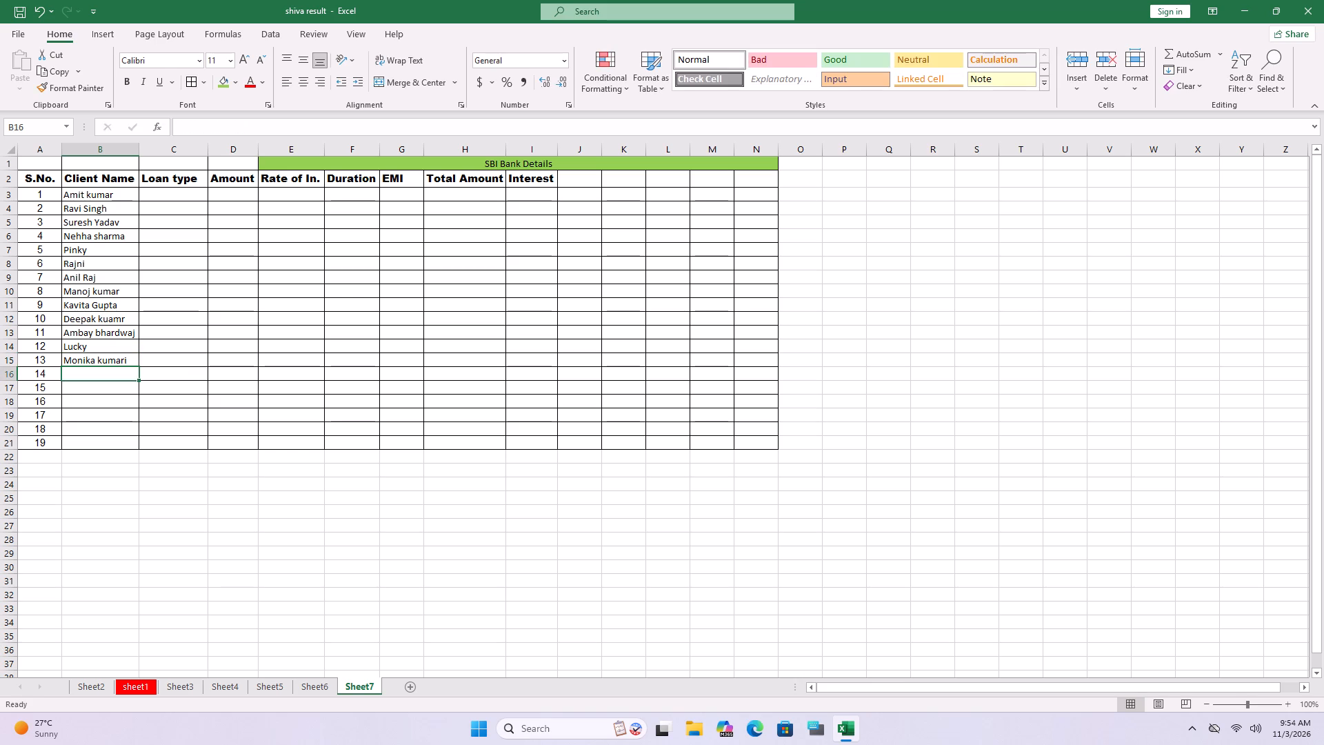
# Enter the client names for serial numbers 14 and 15, with a full name in B16 and Mithlesh in B17.
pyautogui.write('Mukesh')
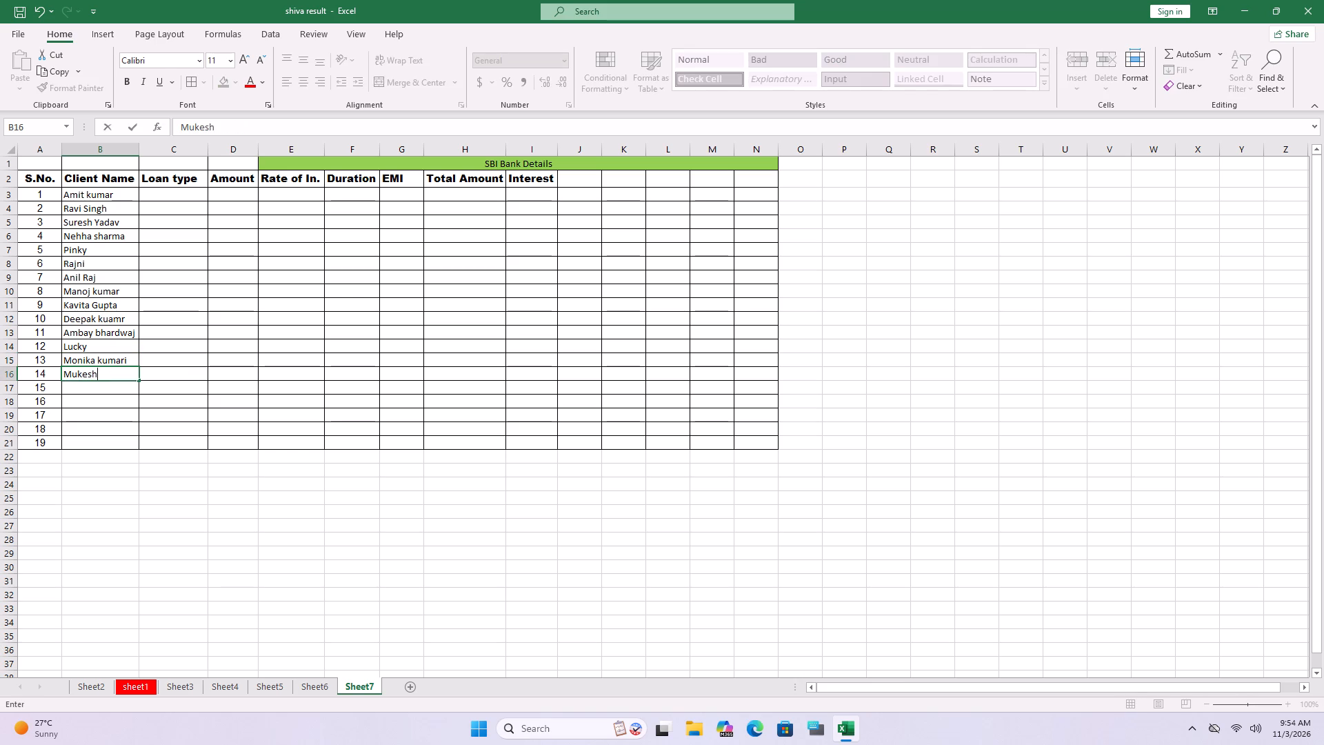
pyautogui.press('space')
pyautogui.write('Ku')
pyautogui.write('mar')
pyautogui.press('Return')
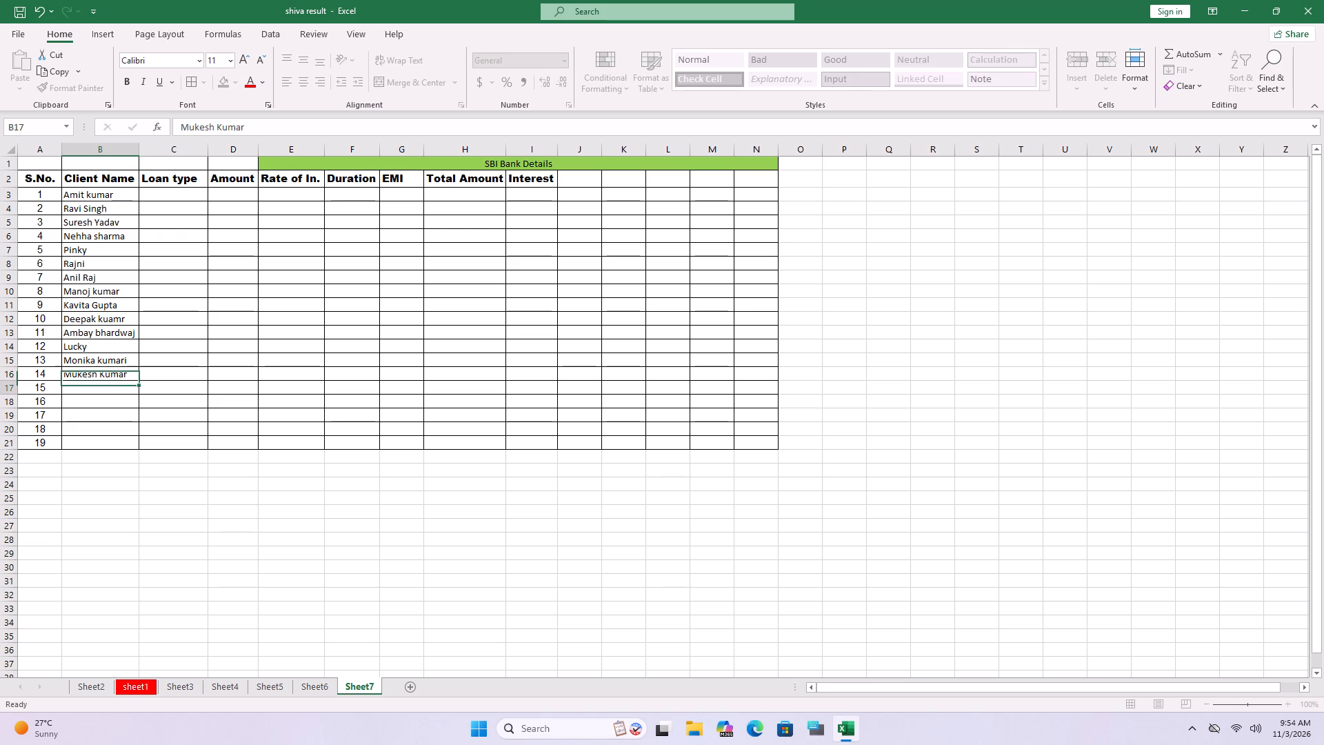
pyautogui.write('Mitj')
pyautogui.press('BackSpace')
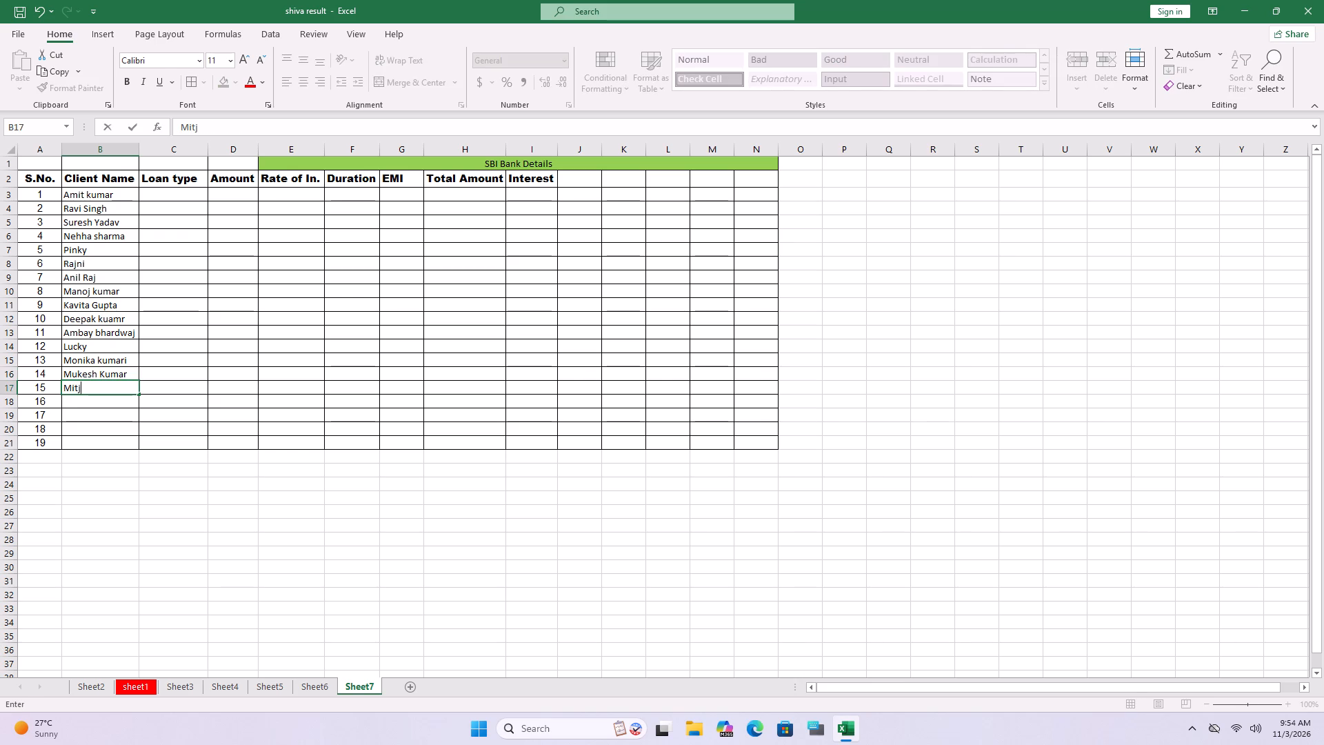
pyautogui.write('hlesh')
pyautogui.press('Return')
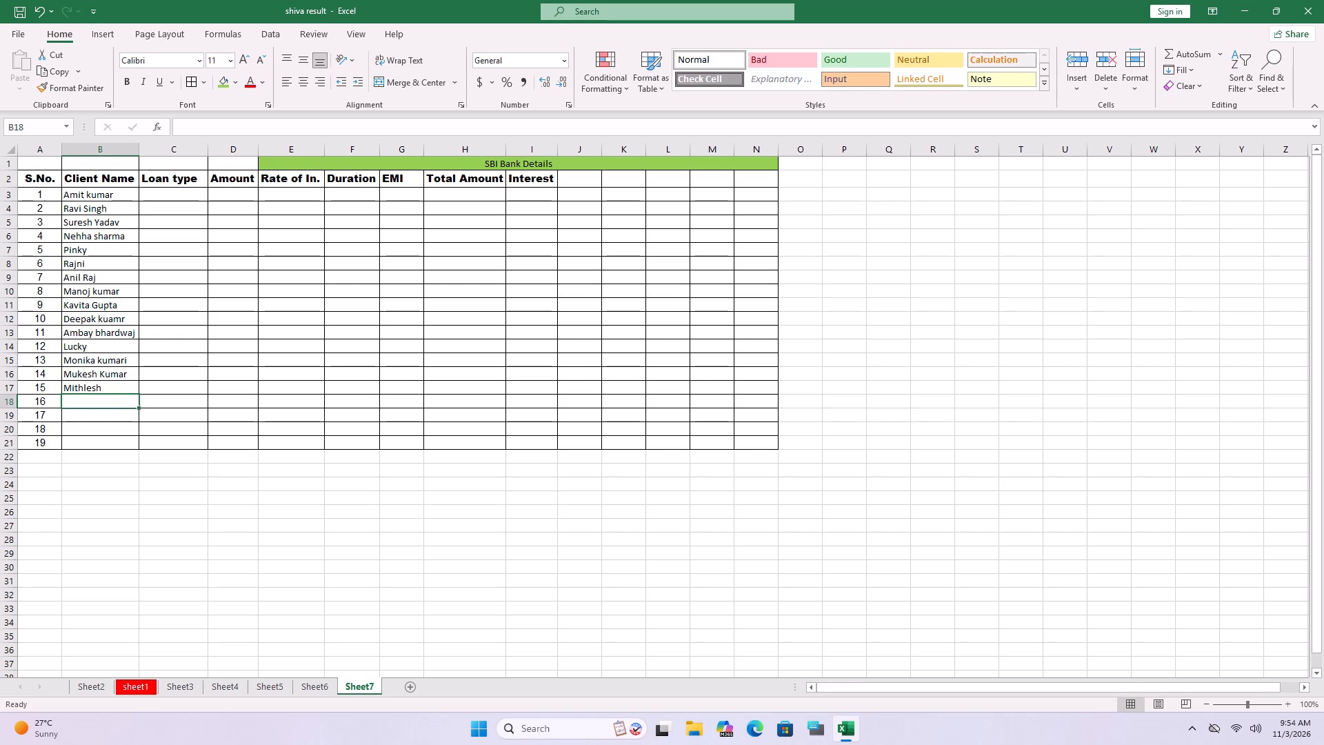
# Enter the full name of the client for serial number 16 in cell B18.
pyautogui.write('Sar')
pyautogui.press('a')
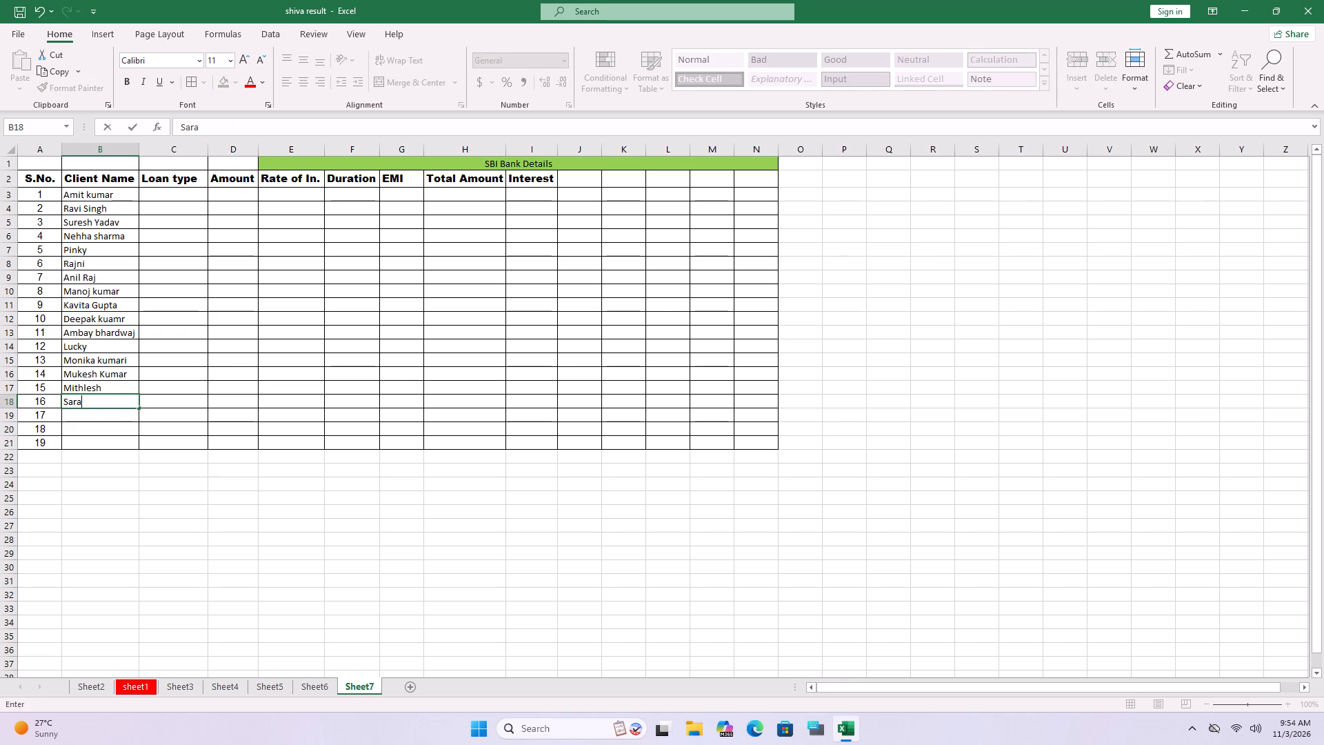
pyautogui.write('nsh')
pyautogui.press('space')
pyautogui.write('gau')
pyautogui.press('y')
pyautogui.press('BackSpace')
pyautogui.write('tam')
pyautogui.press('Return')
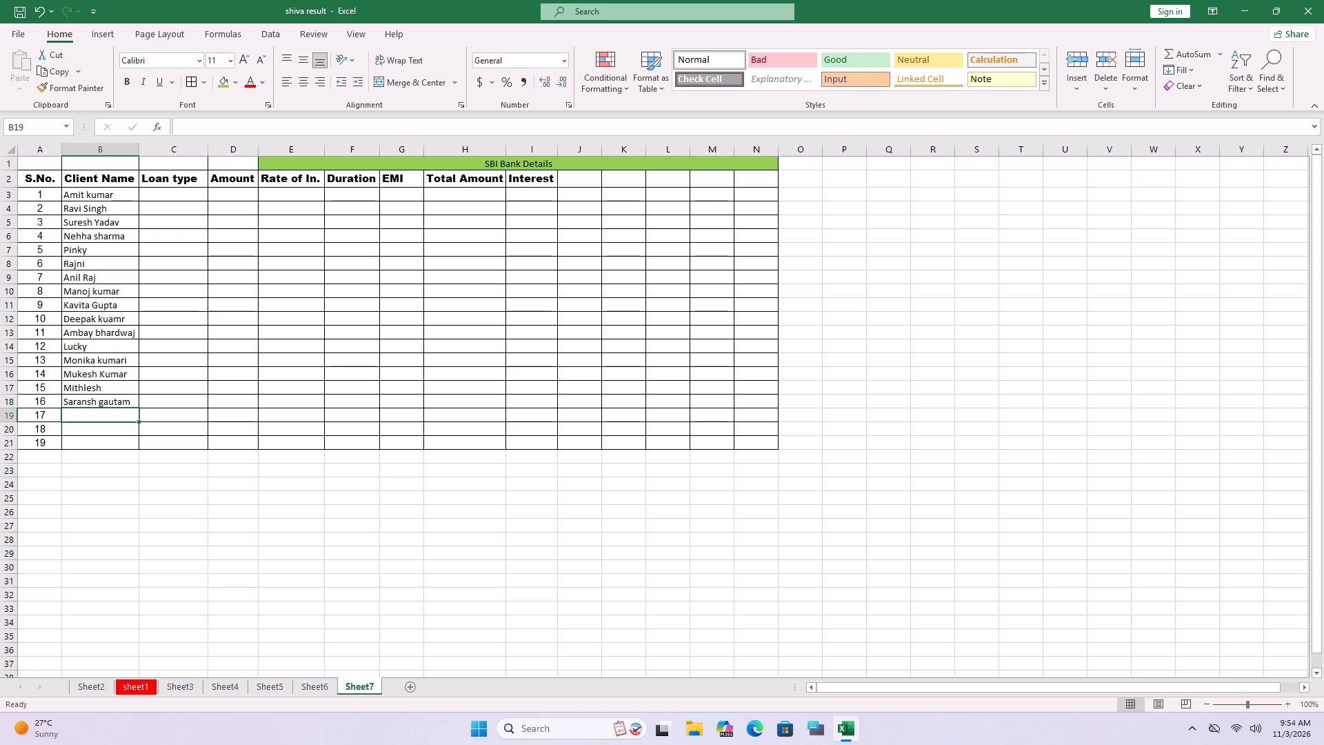
# Enter the full name of the client for serial number 17 in cell B19.
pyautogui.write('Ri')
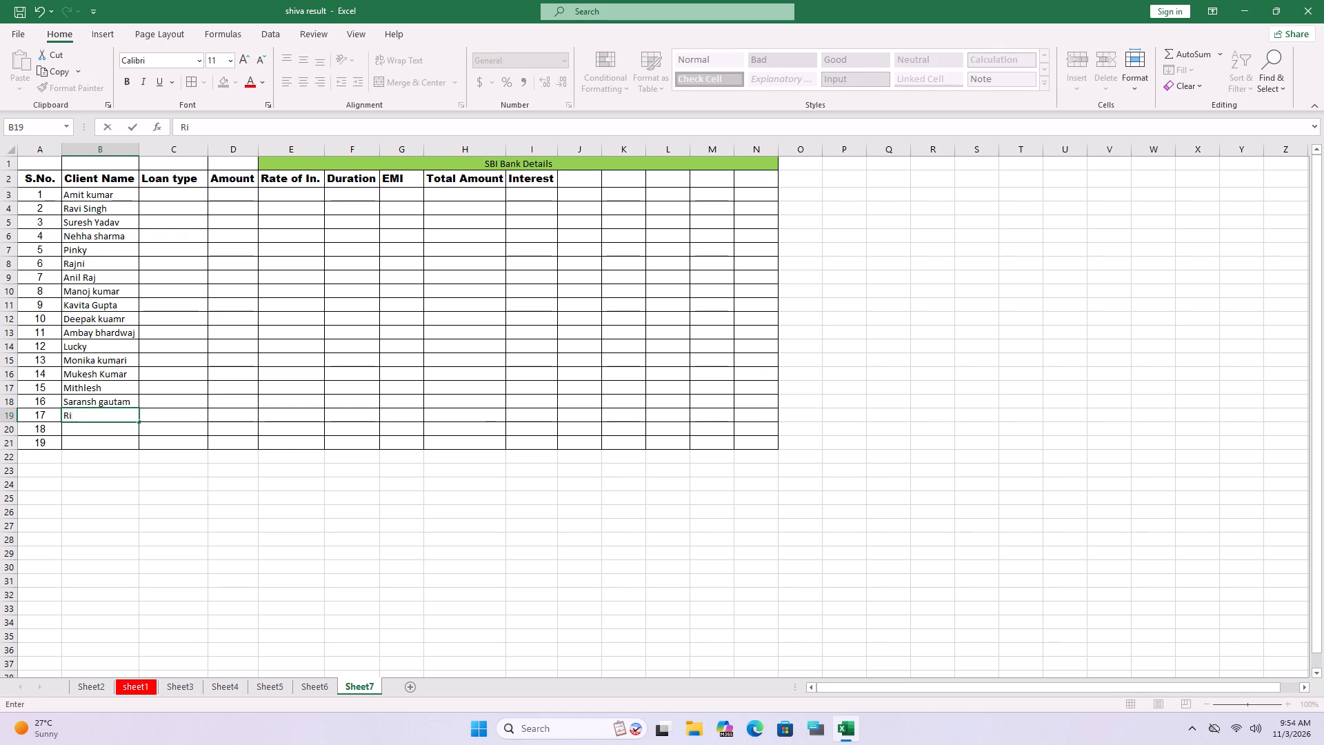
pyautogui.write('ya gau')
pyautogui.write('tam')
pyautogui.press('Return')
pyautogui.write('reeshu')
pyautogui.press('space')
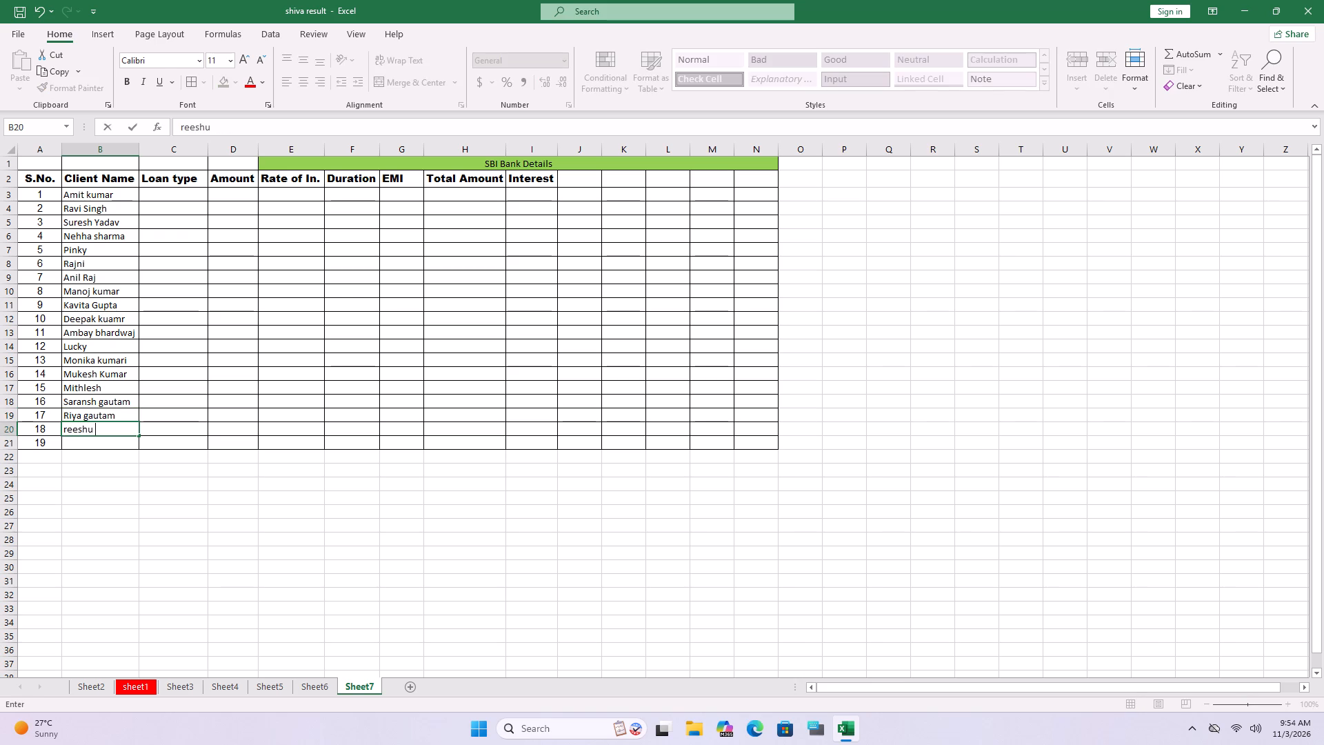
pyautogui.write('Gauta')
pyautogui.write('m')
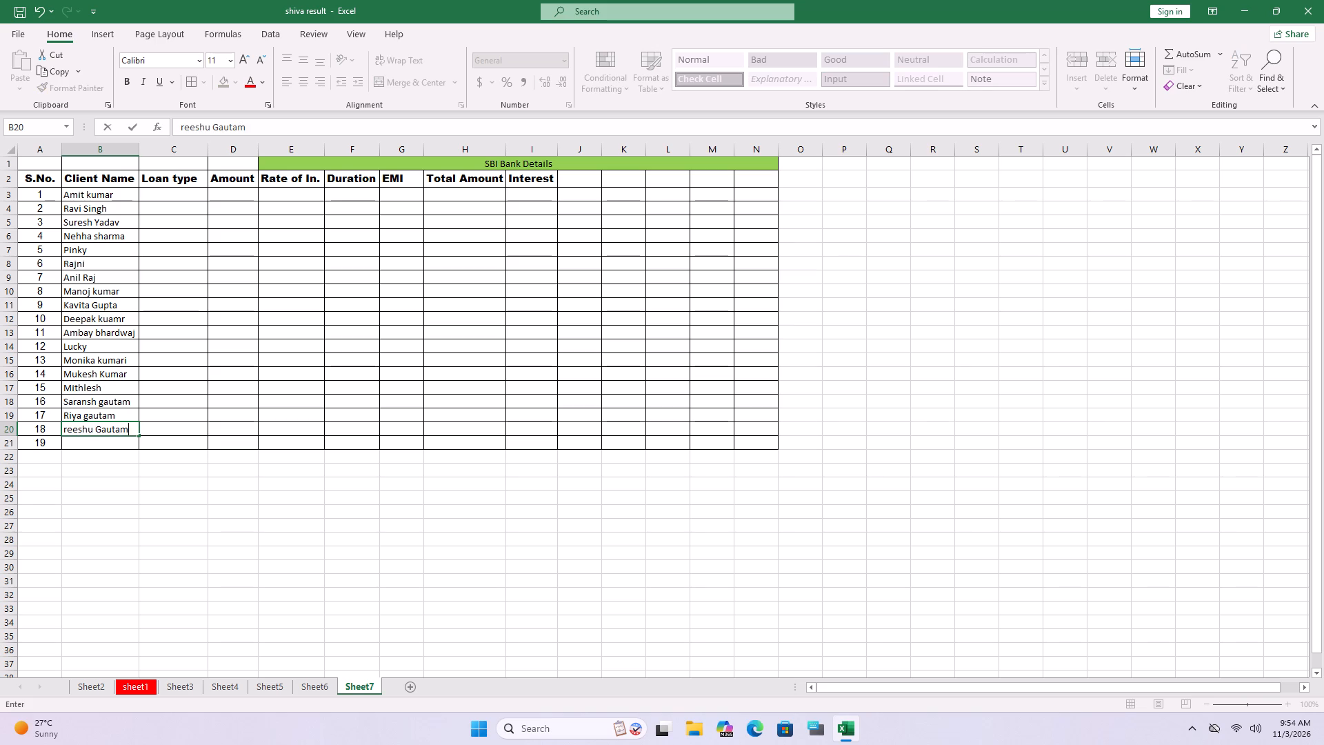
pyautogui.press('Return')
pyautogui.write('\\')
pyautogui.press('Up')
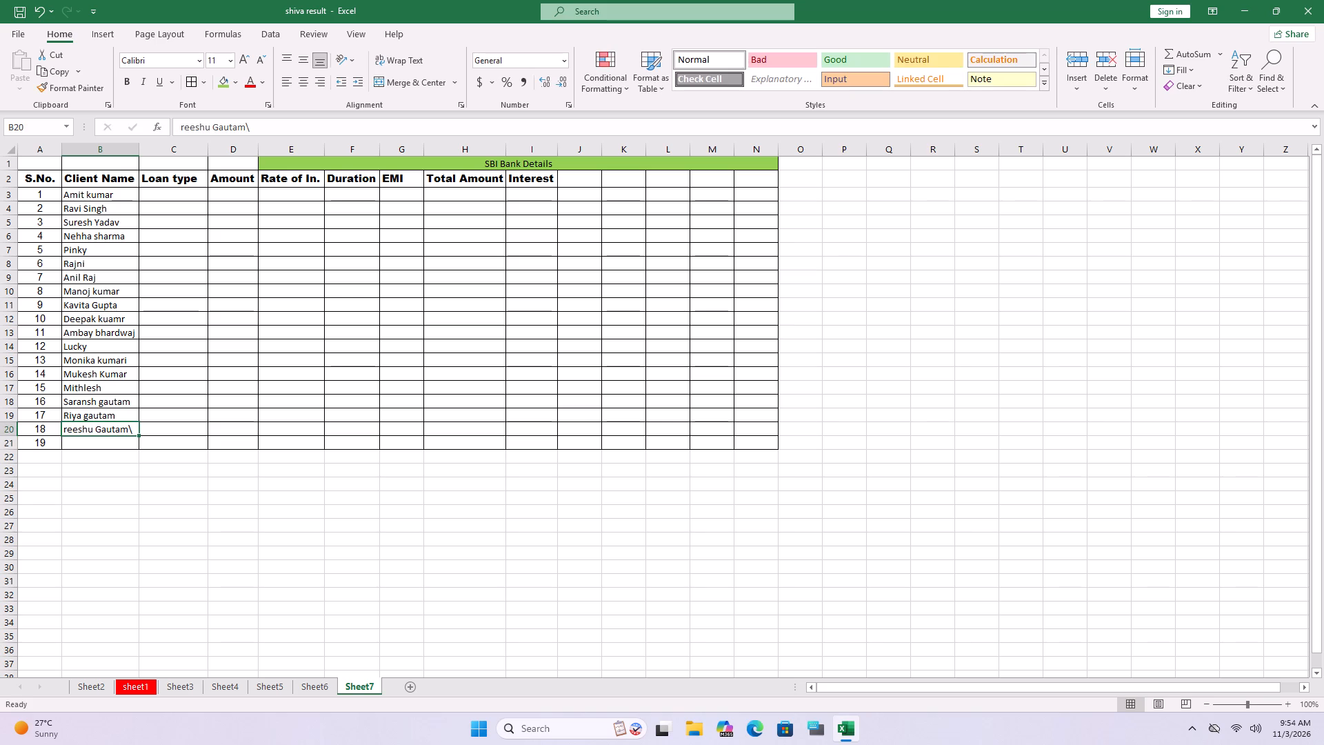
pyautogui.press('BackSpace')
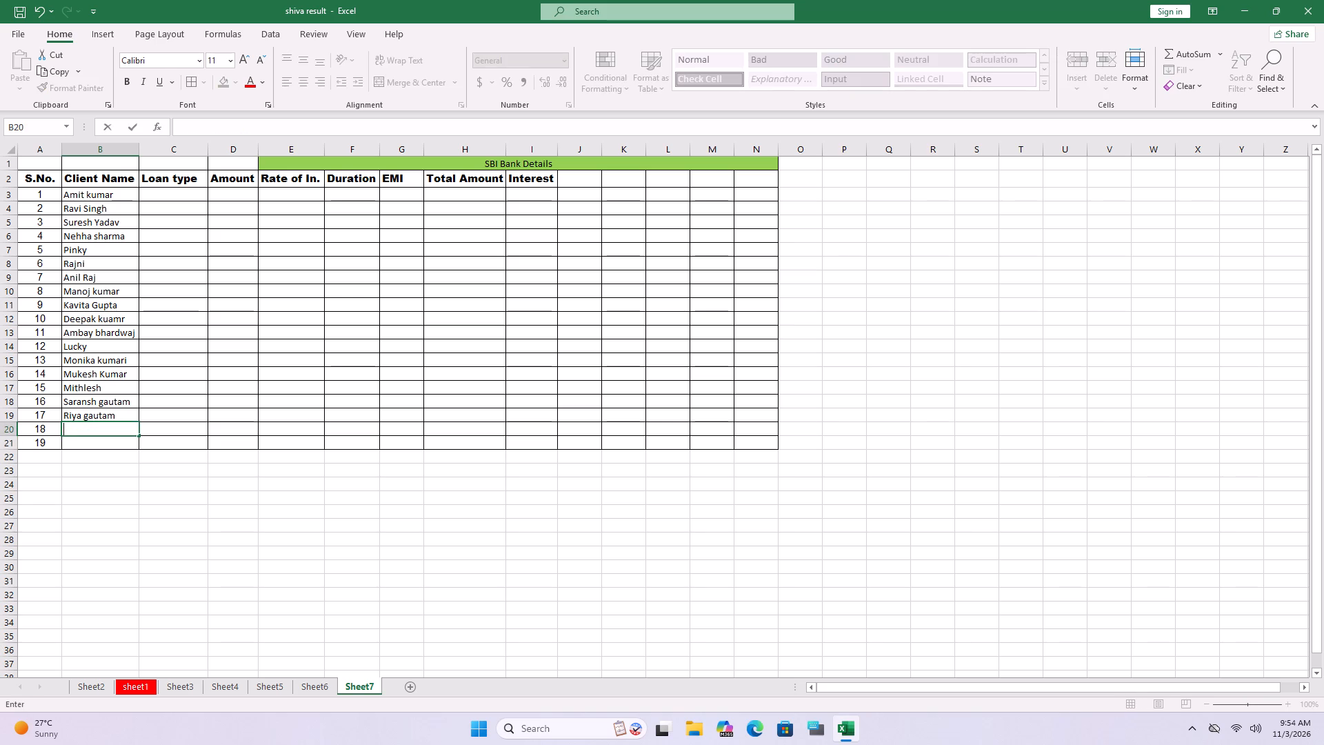
# Enter the full name of the client for serial number 18 in cell B20, with the first name capitalised.
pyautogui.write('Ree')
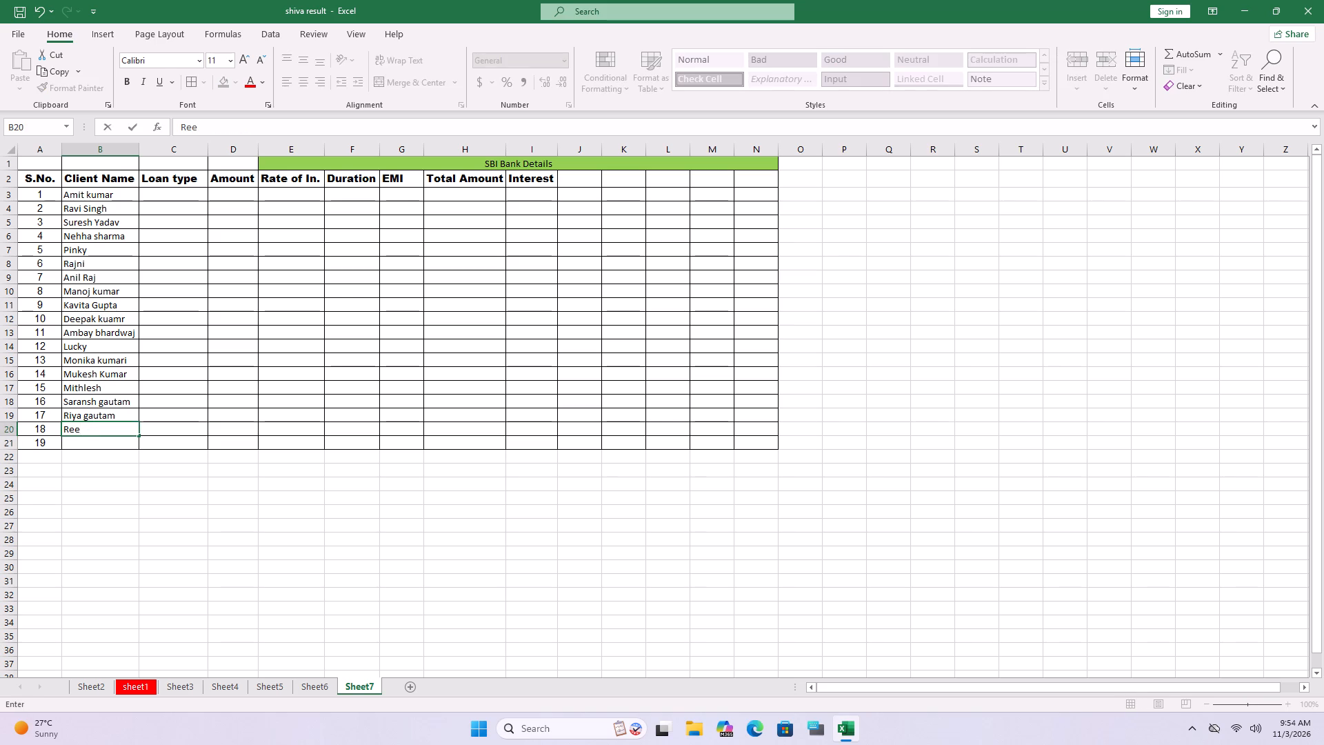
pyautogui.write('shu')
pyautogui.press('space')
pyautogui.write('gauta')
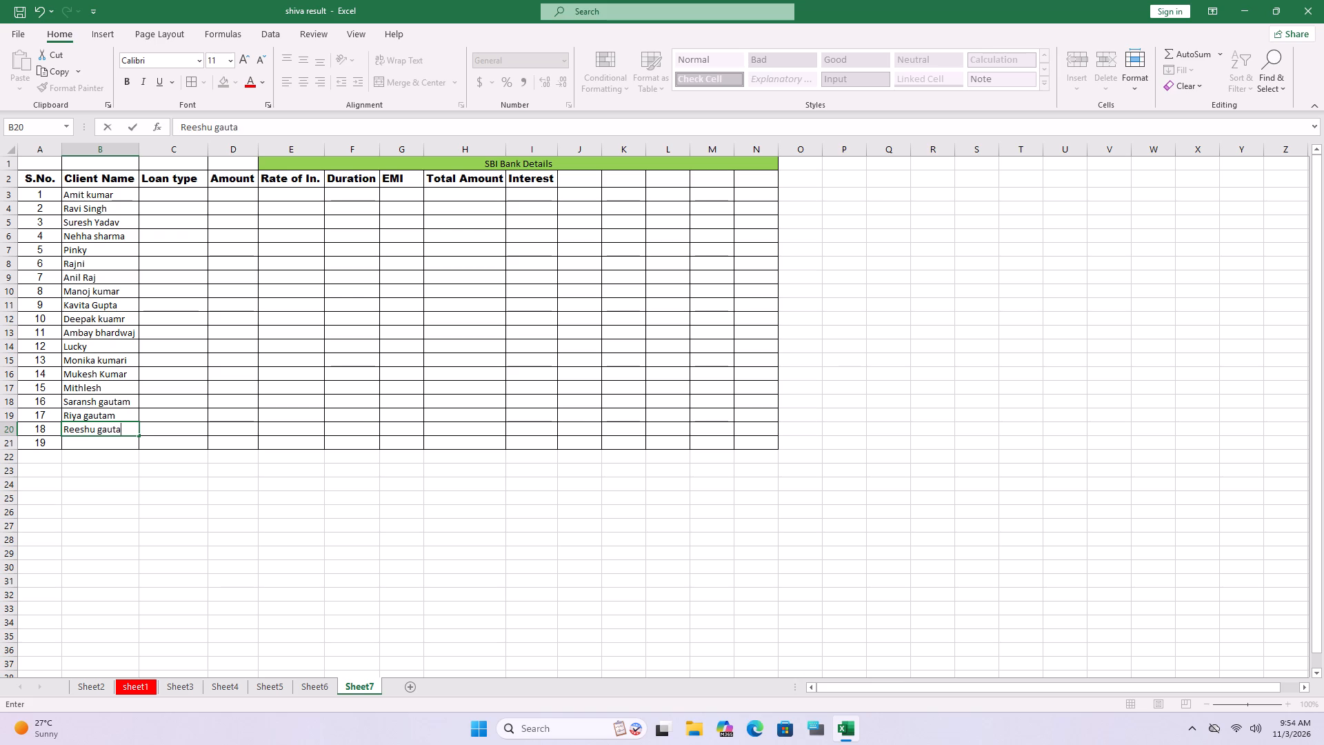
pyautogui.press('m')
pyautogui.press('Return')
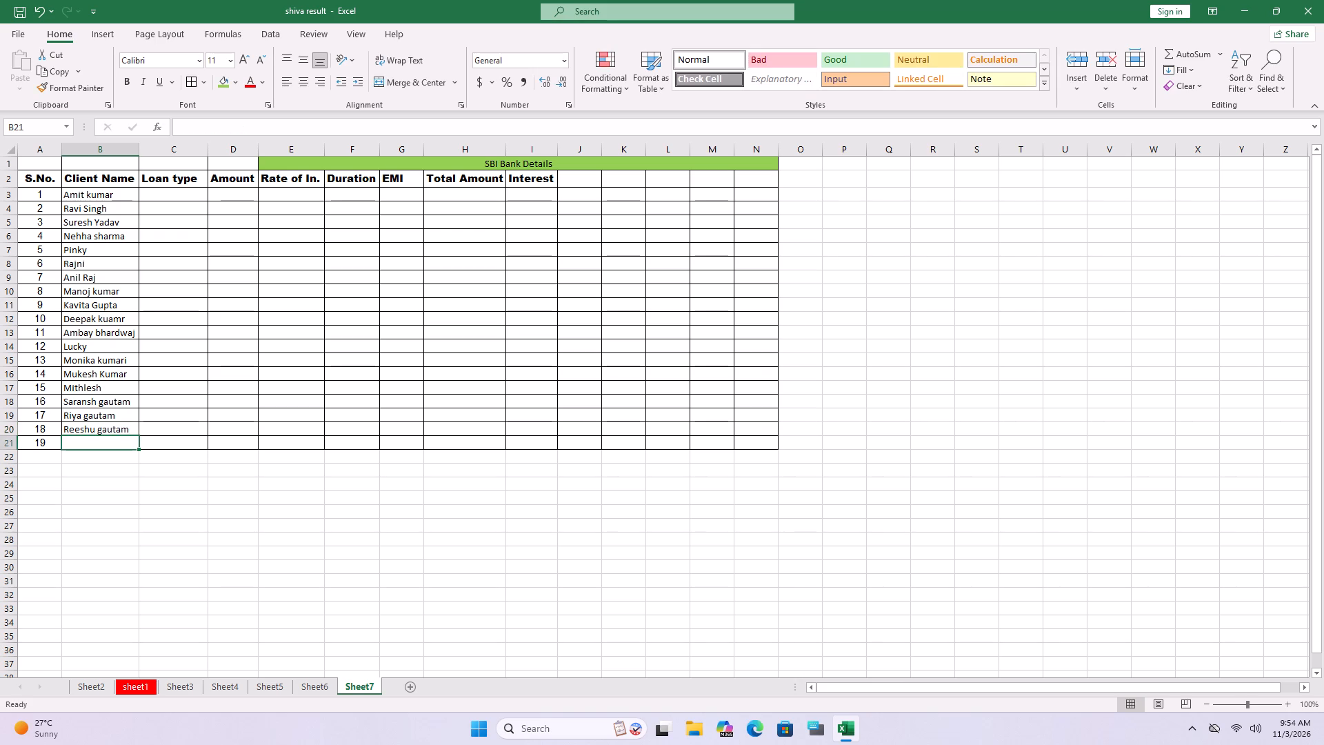
# Enter the full name of the client for serial number 19 in cell B21.
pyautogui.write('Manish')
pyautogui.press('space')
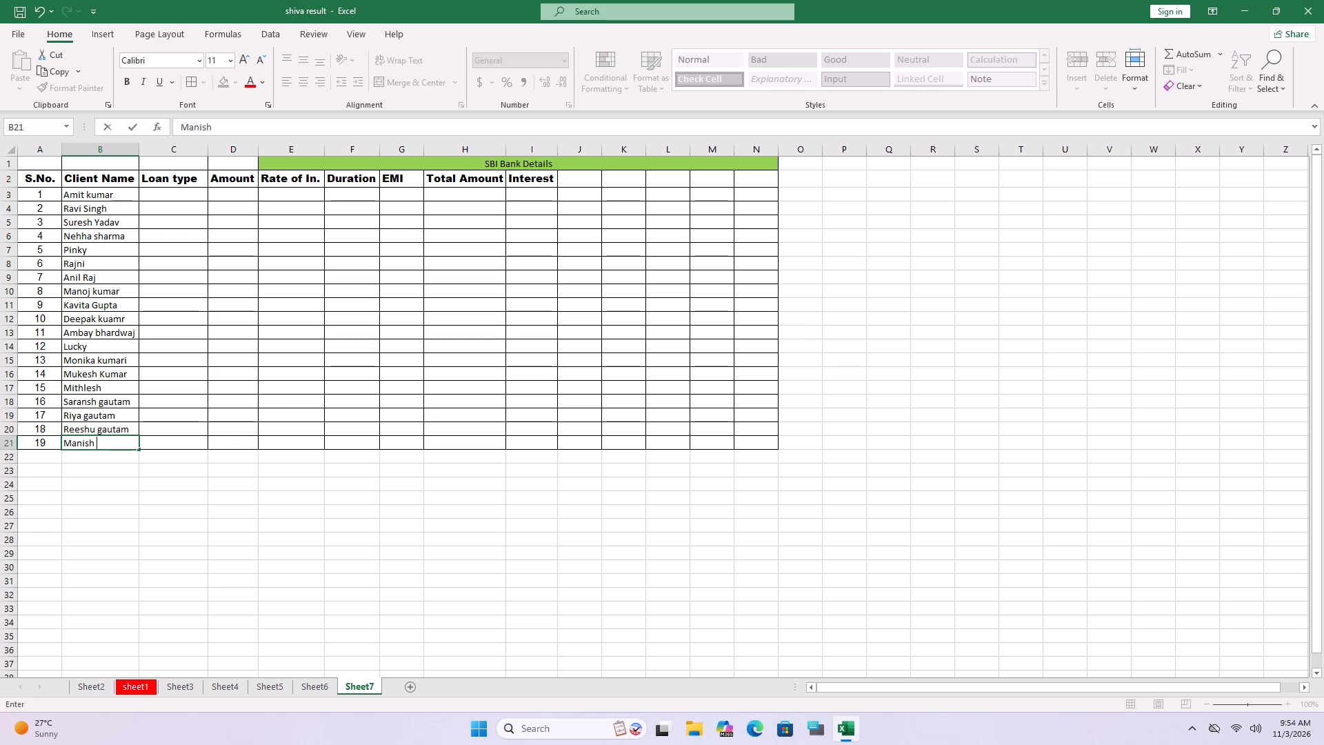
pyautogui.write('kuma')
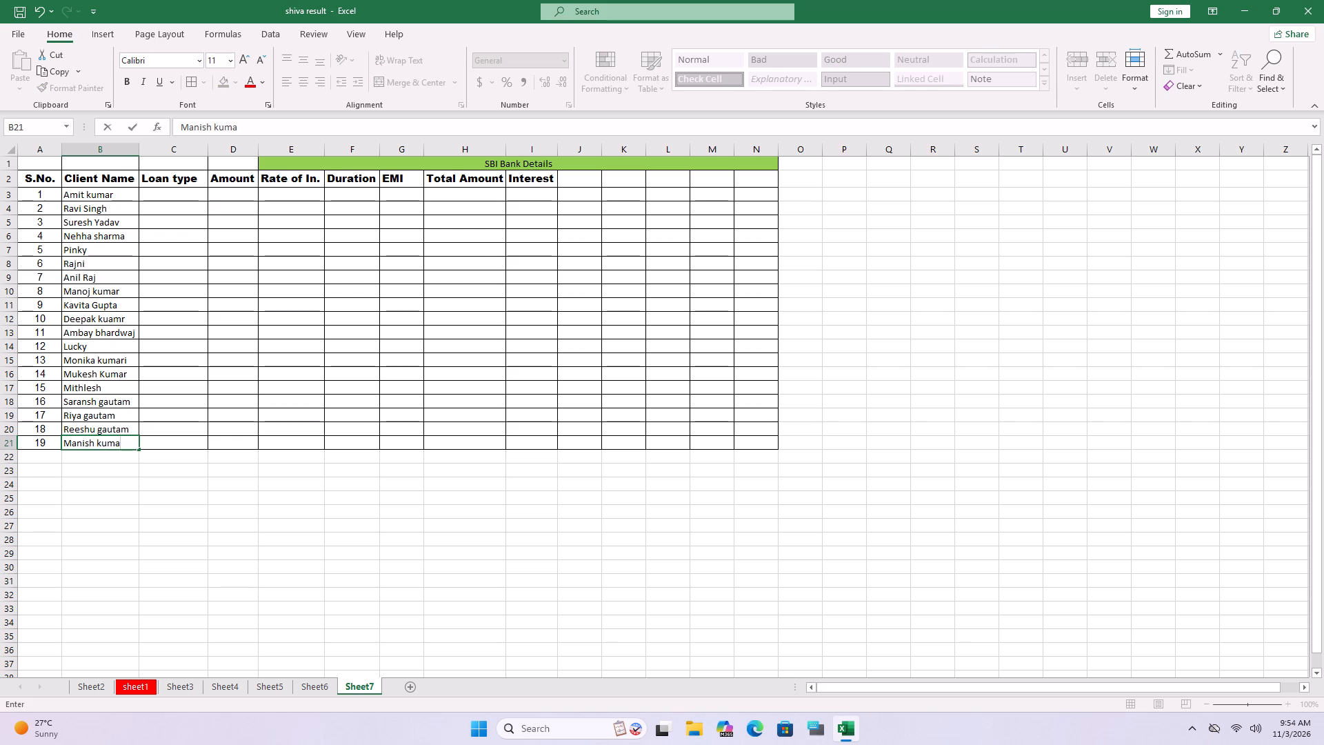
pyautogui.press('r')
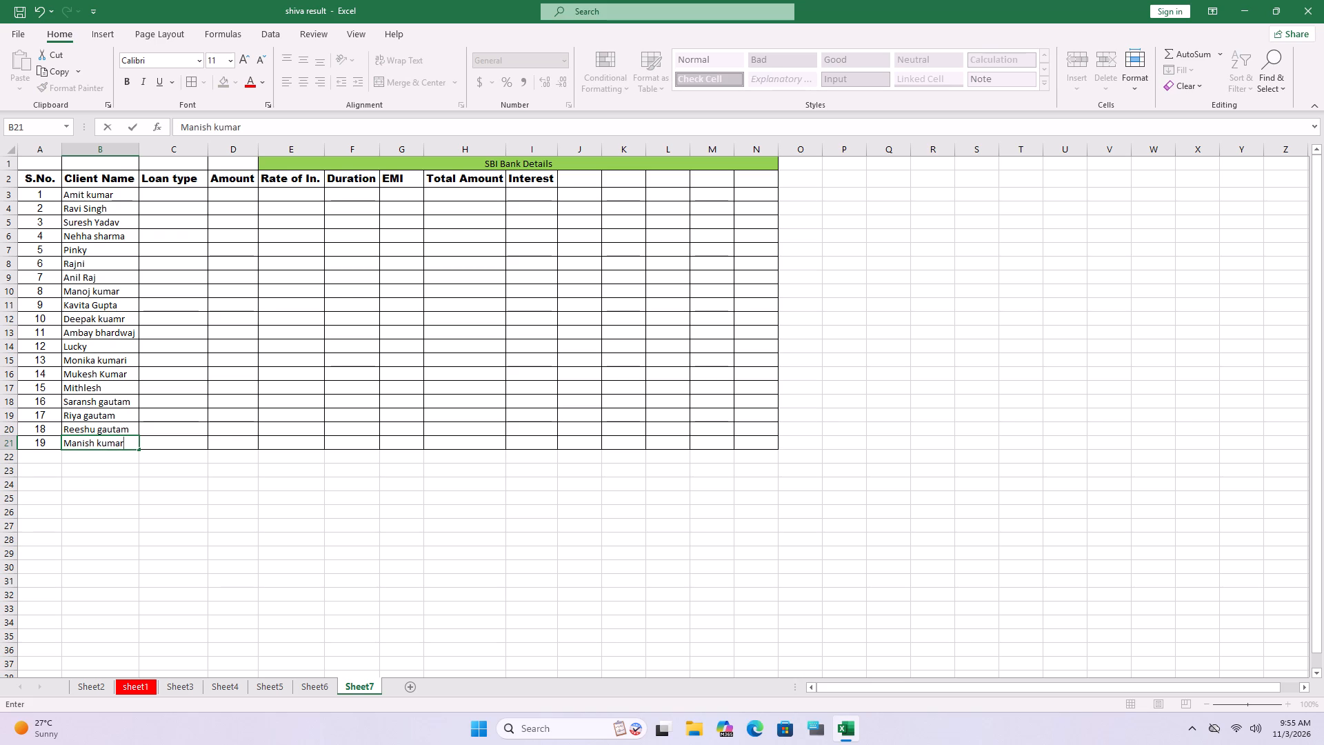
pyautogui.click(158, 194)
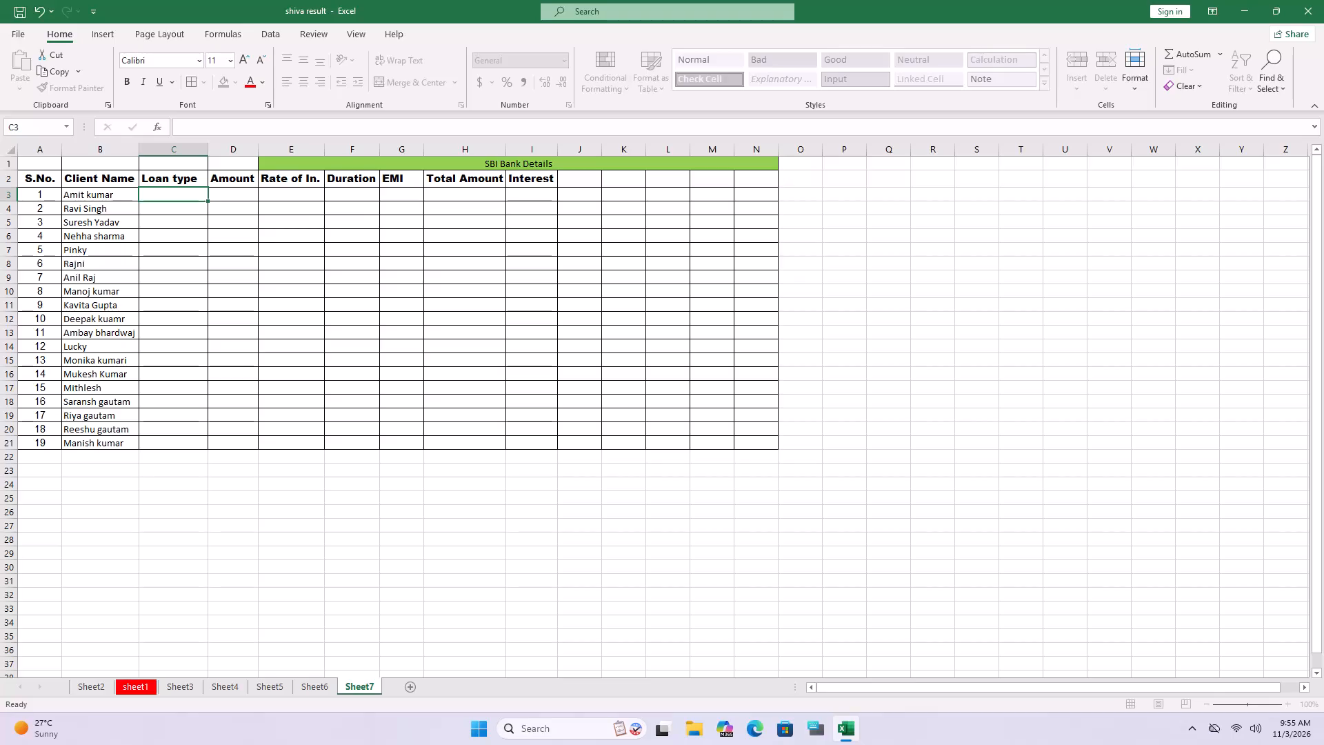
# Fill the header cells A2 to I2, from S.No. through Interest, with the standard orange colour.
pyautogui.moveTo(22, 178); pyautogui.dragTo(221, 178)
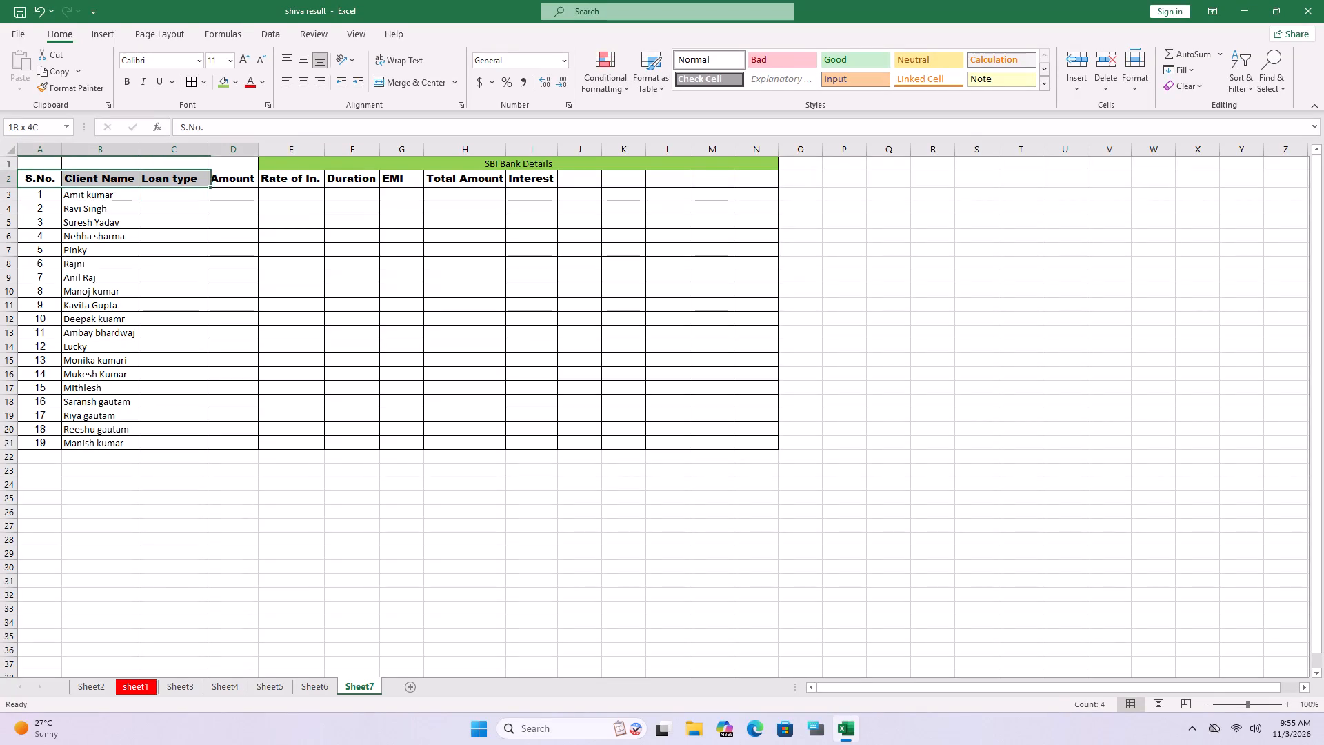
pyautogui.moveTo(221, 178); pyautogui.dragTo(508, 183)
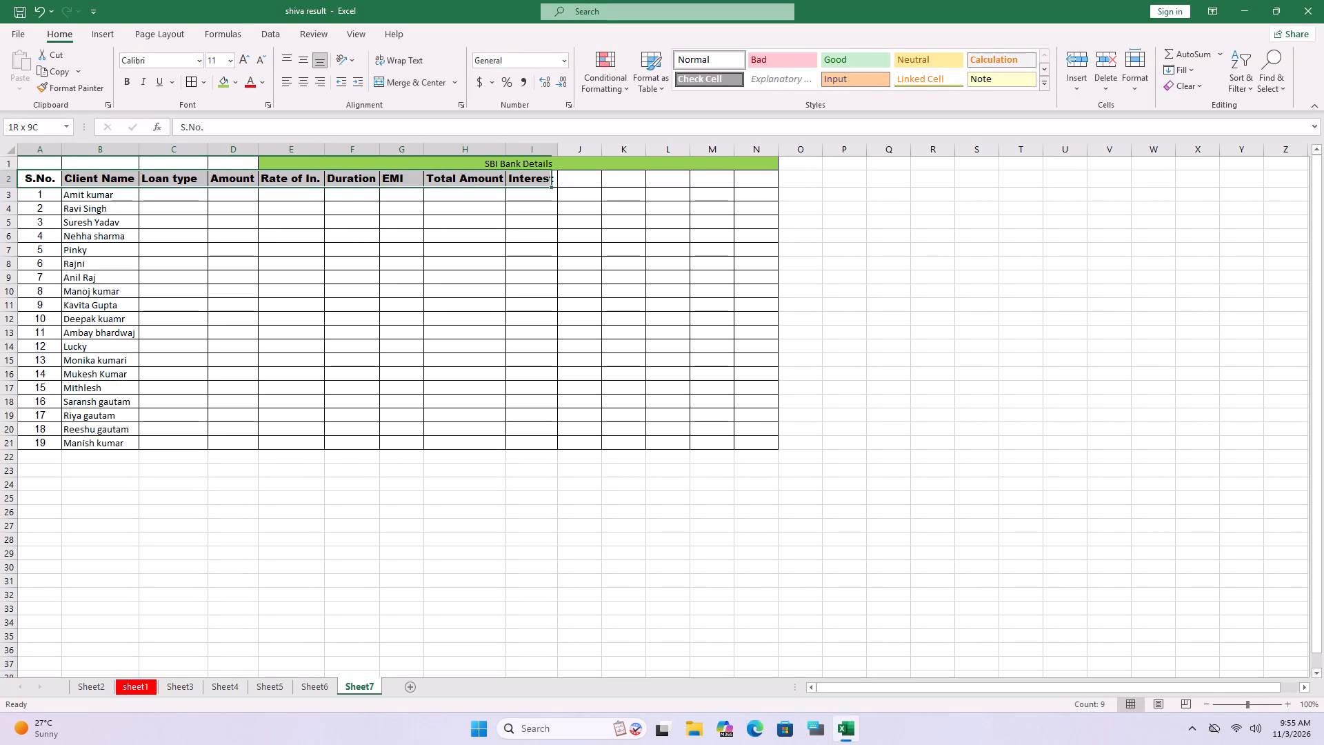
pyautogui.moveTo(508, 183); pyautogui.dragTo(514, 183)
pyautogui.click(232, 83)
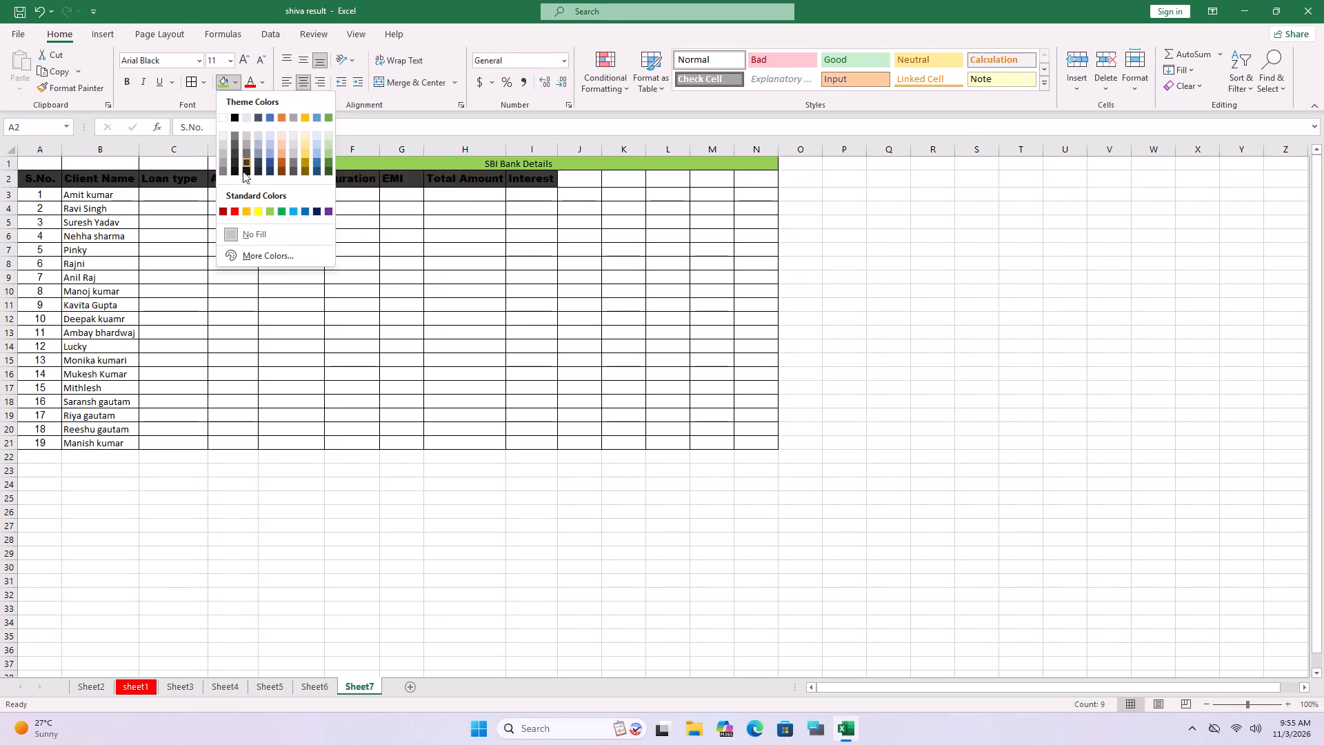
pyautogui.click(251, 210)
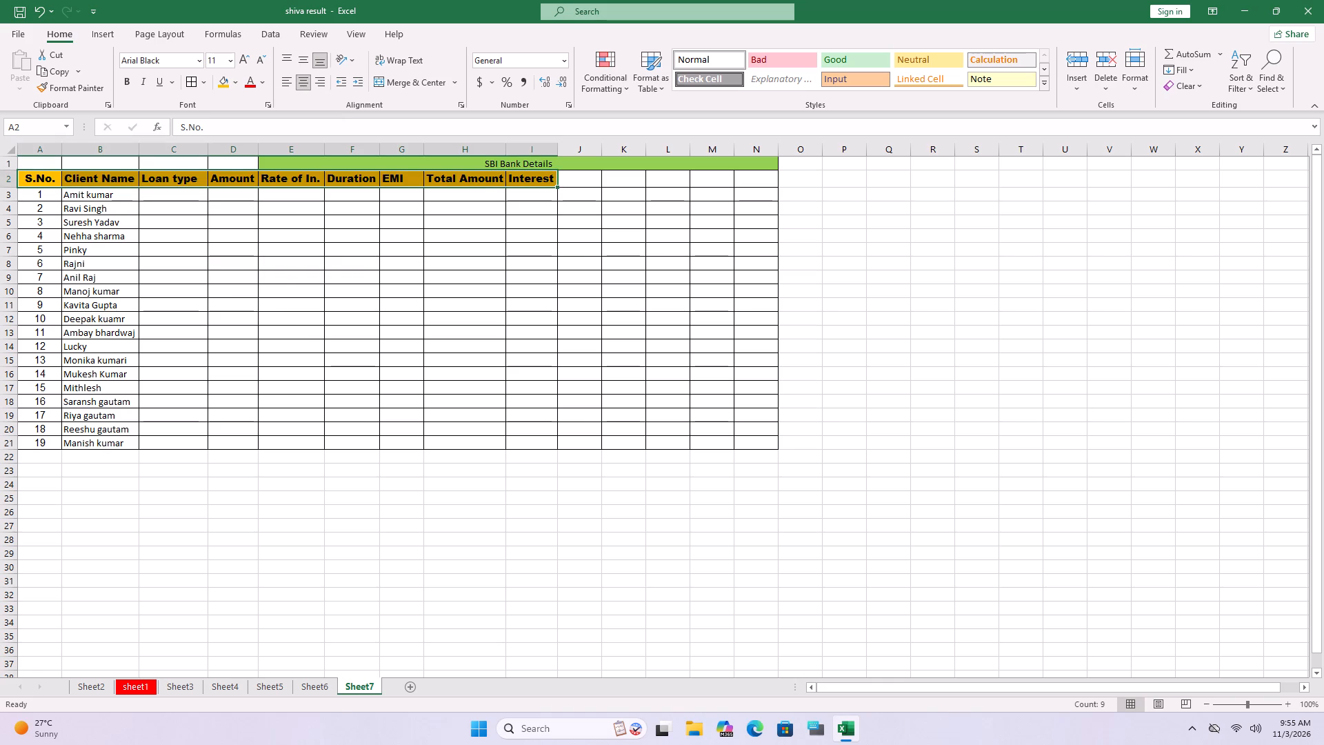
# Enter "Personal" as the loan type for serial number 1 in cell C3.
pyautogui.click(180, 200)
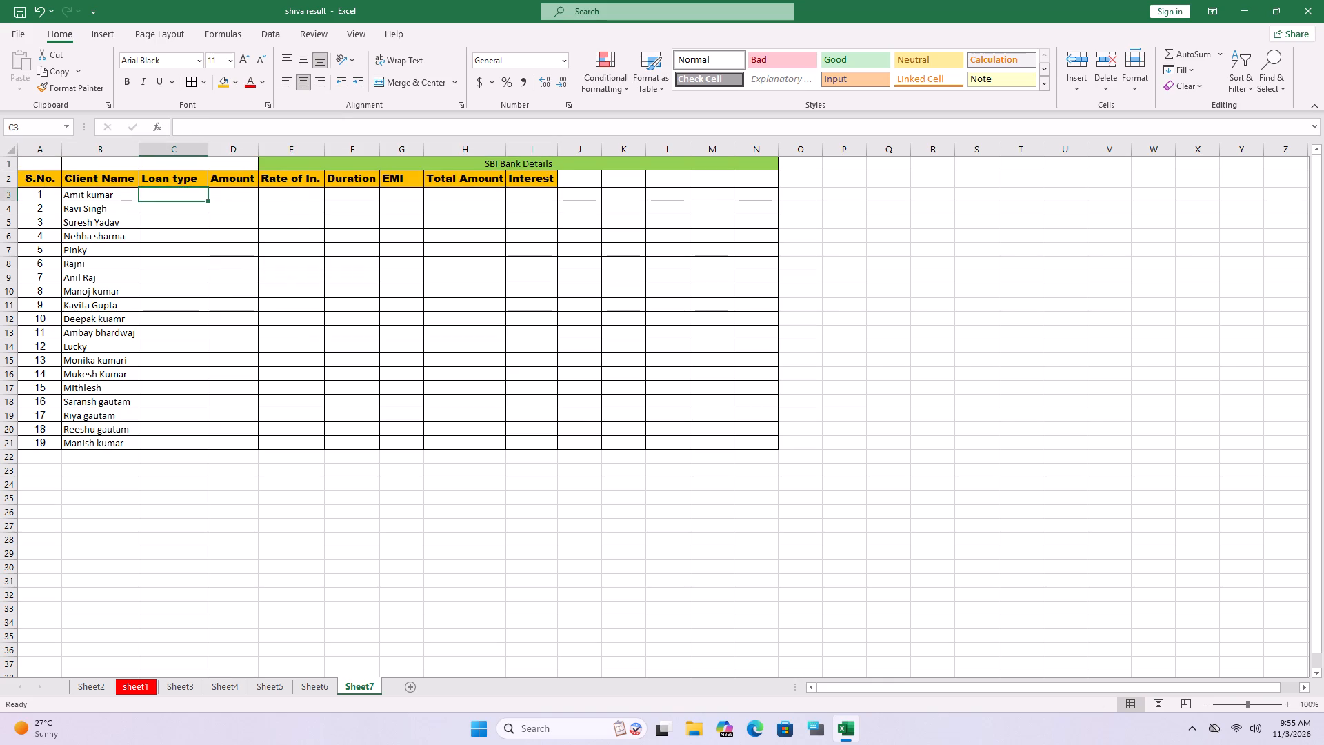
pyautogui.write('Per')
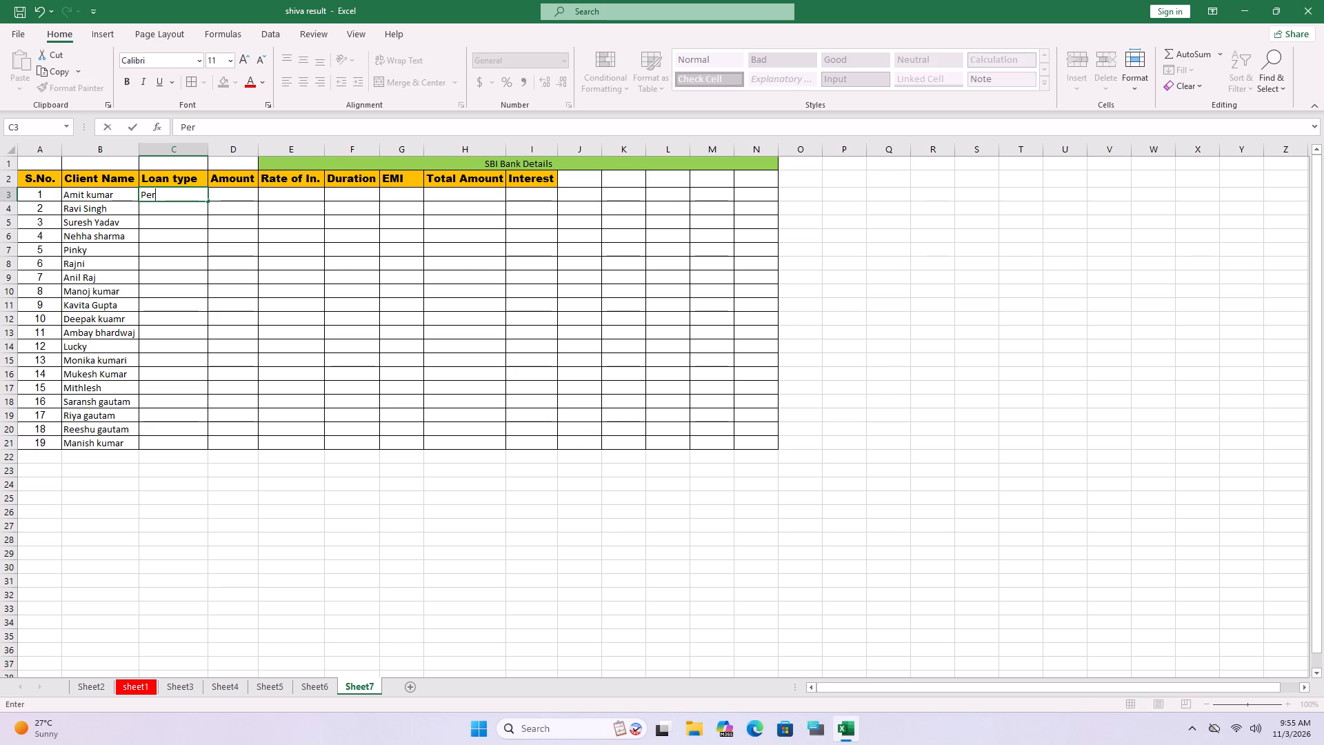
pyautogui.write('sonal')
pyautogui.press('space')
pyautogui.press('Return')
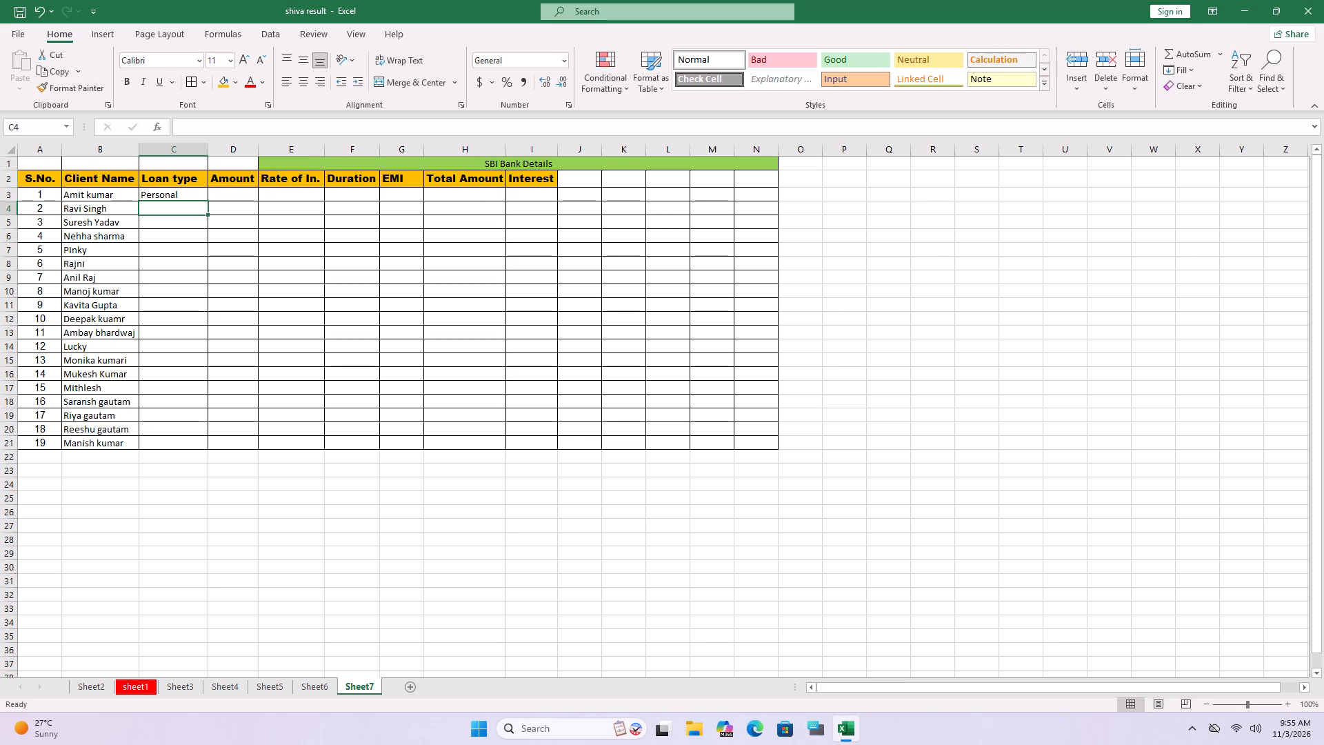
# Enter "Education loan" as the loan type for serial number 2 in cell C4.
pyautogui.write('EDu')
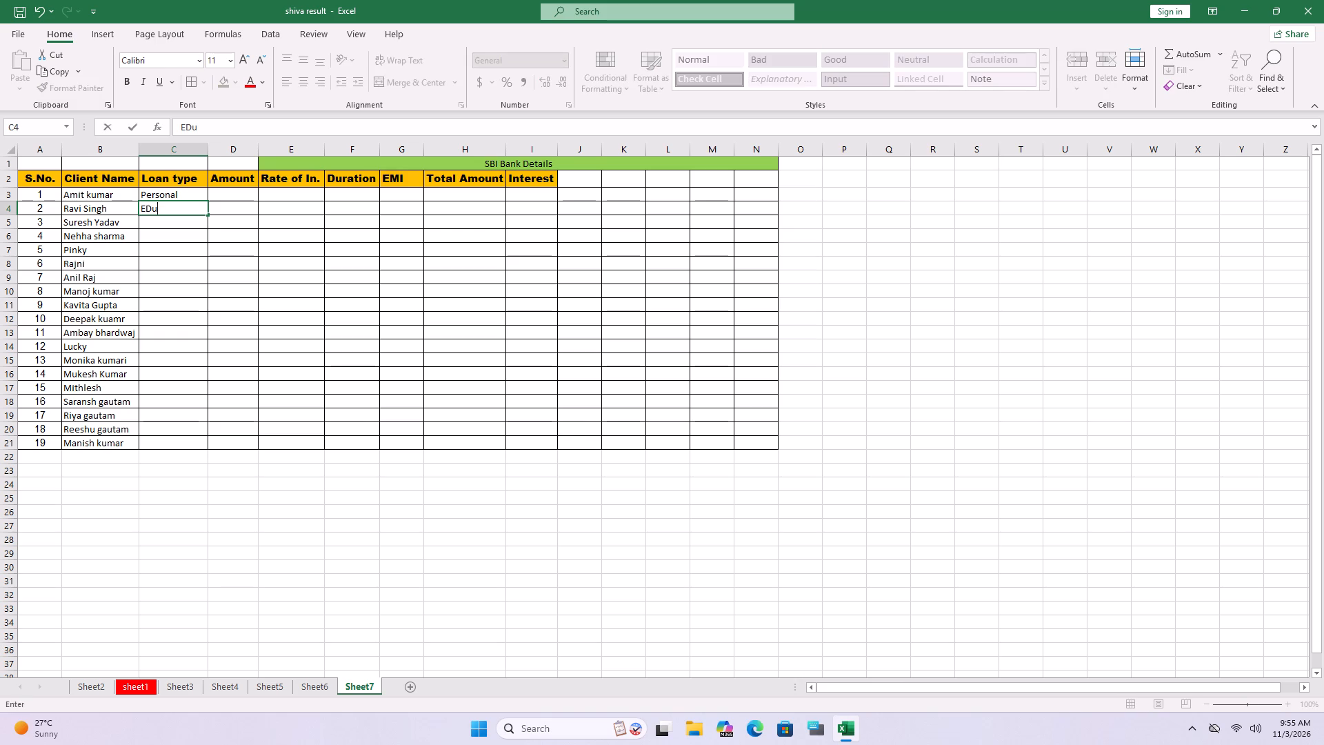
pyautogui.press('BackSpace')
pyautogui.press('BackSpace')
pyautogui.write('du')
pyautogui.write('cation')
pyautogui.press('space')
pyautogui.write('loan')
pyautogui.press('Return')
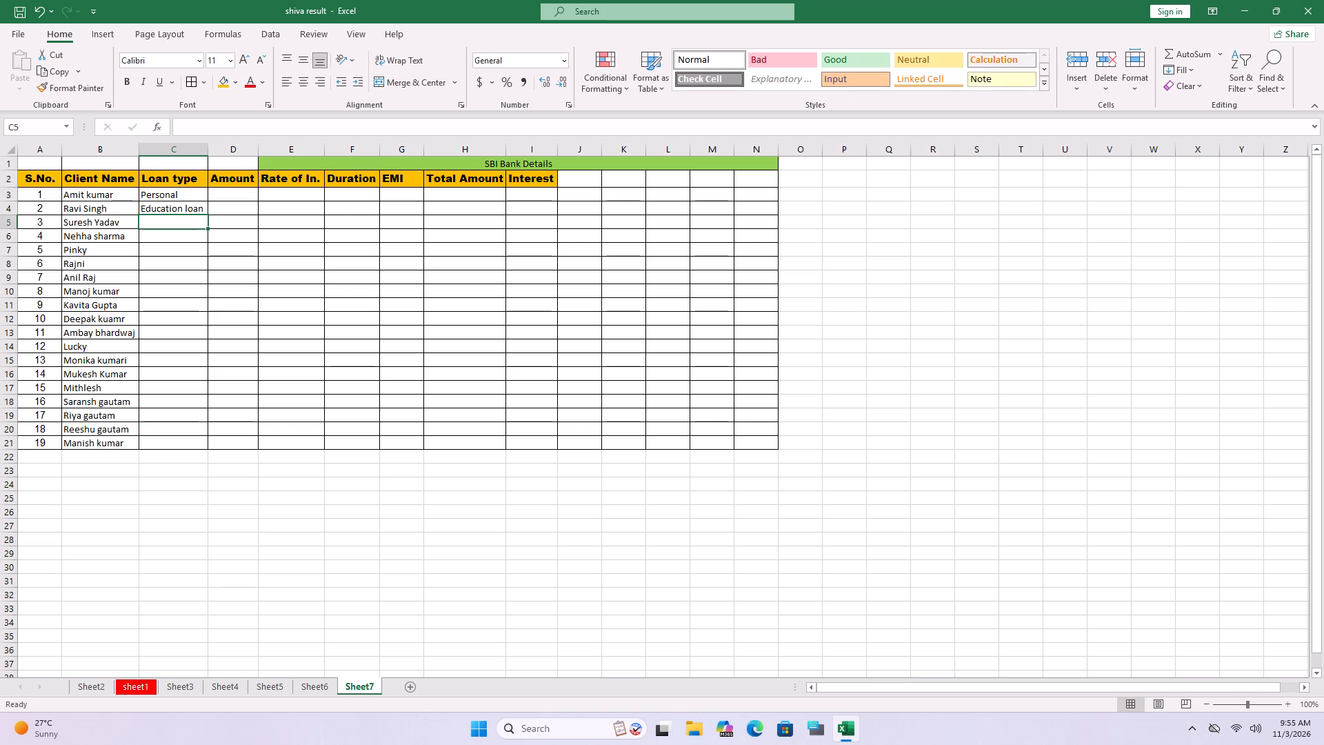
# Enter "Land loan" as the loan type for serial number 3 in cell C5.
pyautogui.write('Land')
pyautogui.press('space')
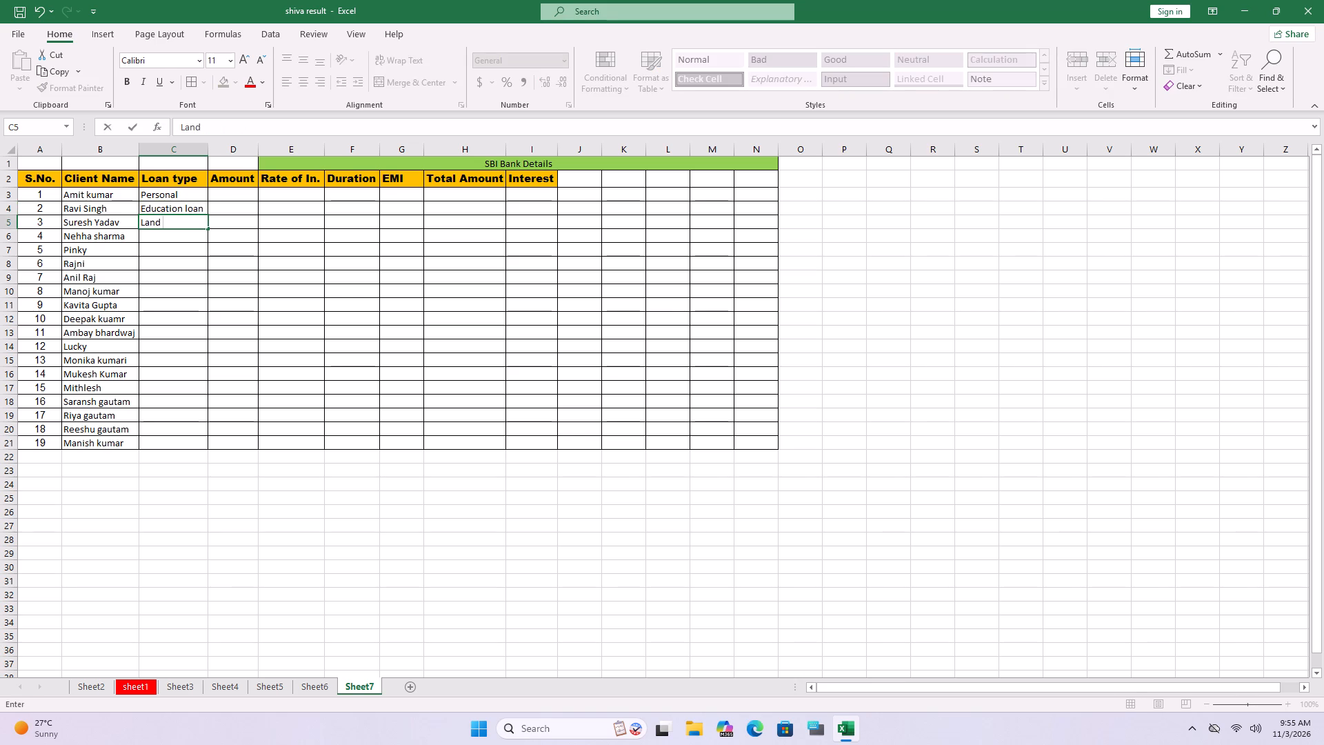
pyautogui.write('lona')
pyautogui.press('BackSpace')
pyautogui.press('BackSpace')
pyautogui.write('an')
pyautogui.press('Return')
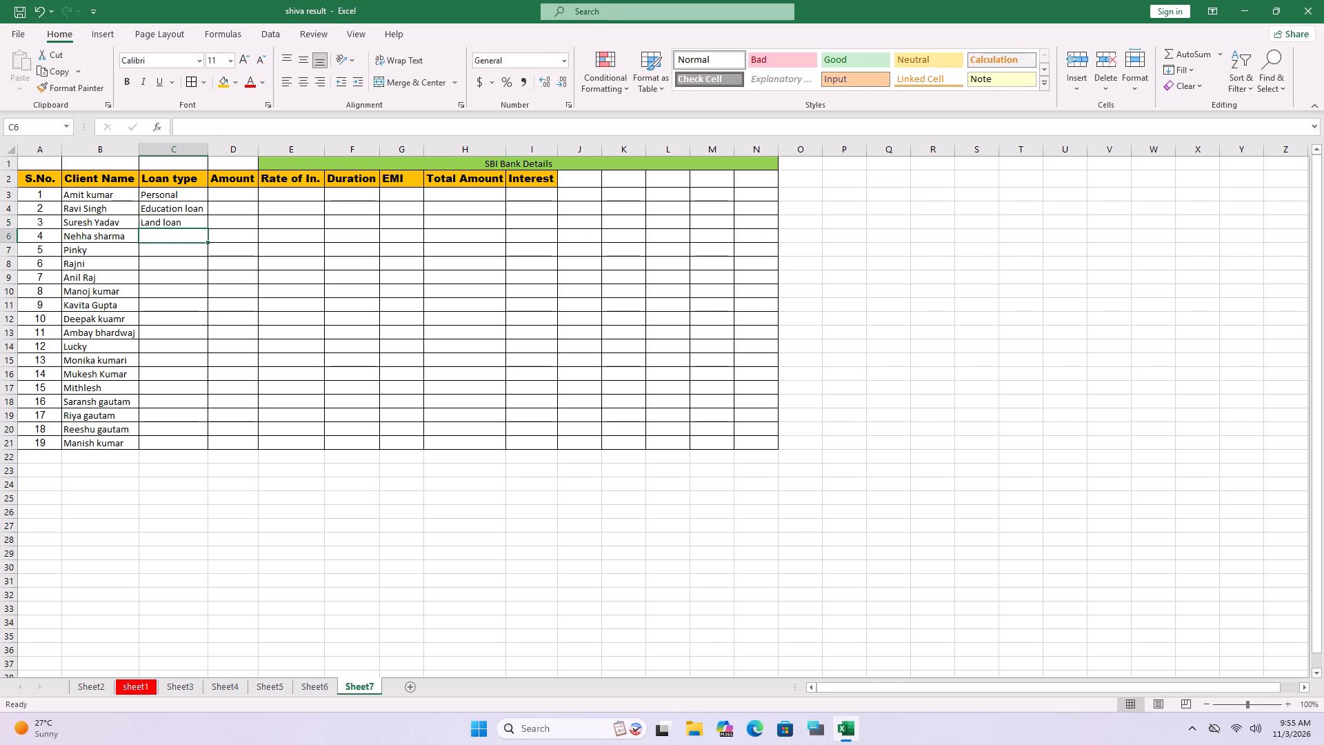
# Enter "Home loan" as the loan type for serial number 4 in cell C6.
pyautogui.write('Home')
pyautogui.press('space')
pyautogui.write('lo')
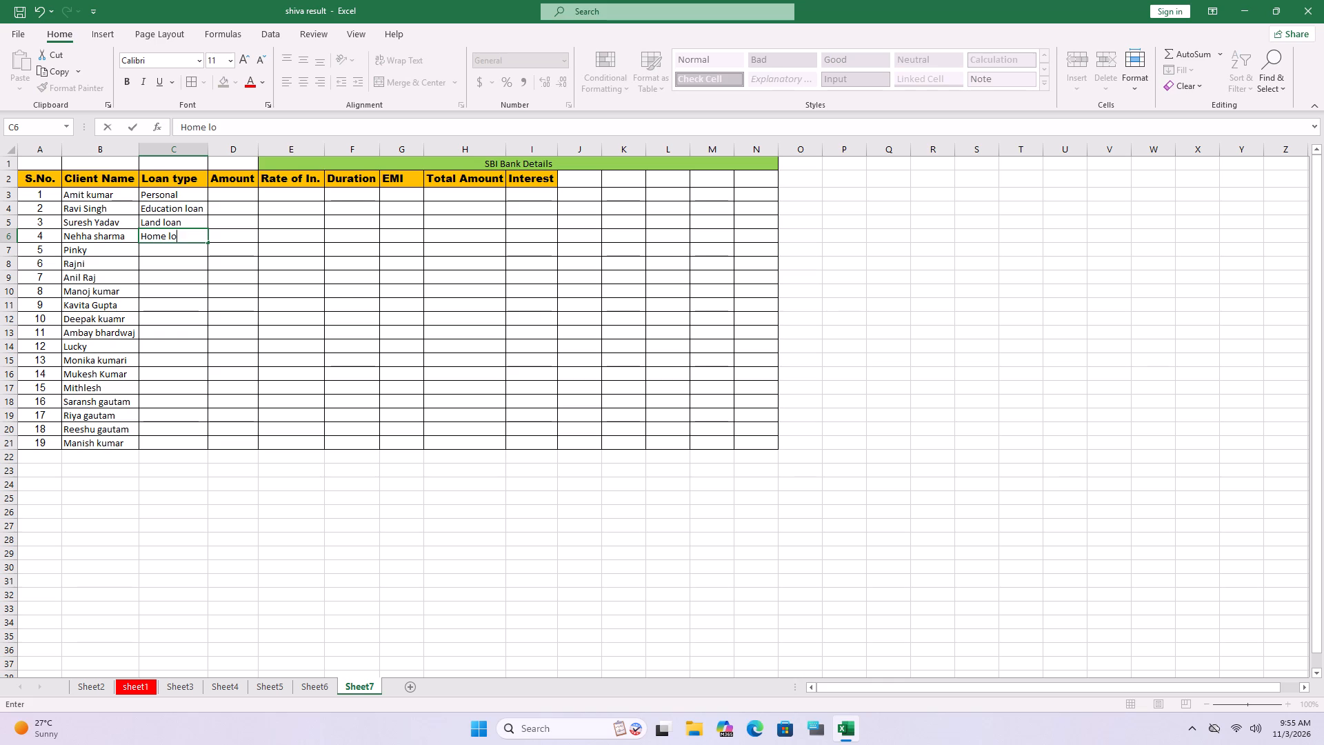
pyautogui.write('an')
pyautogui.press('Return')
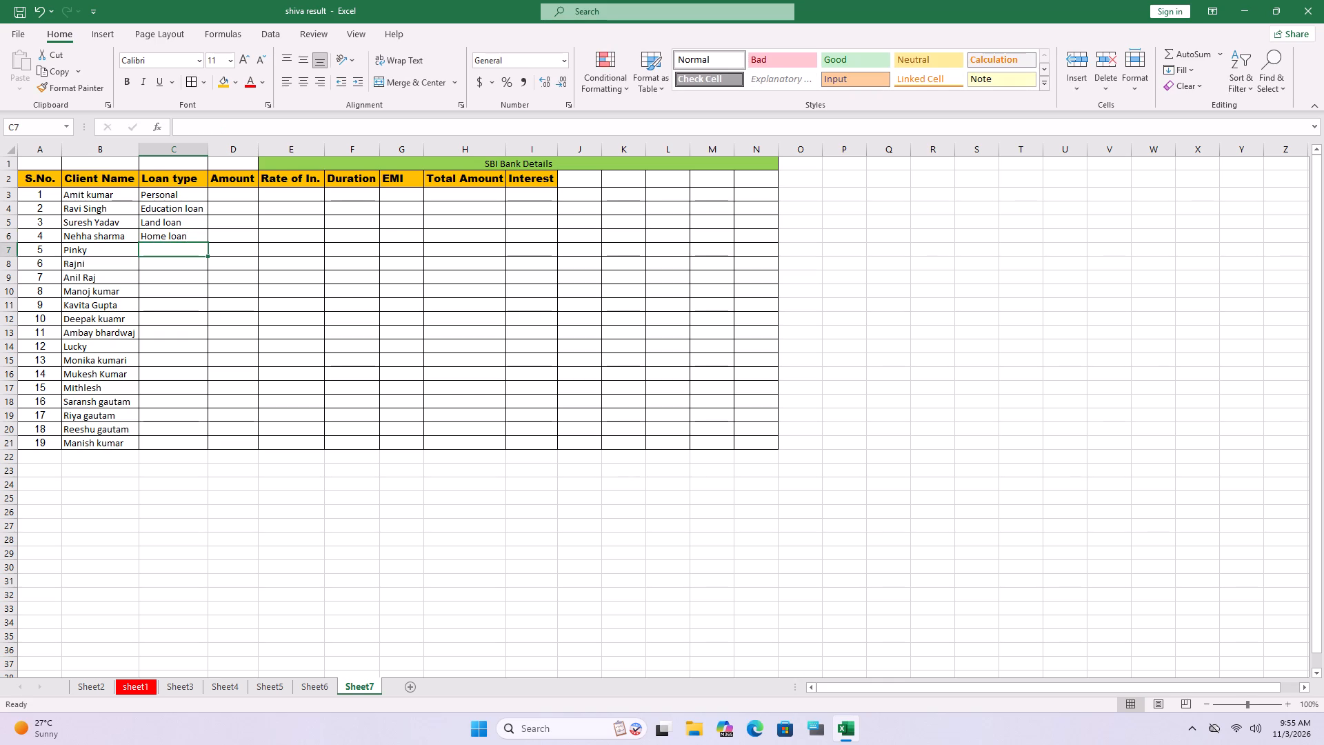
# Enter "Business loan" as the loan type for serial number 5 in cell C7.
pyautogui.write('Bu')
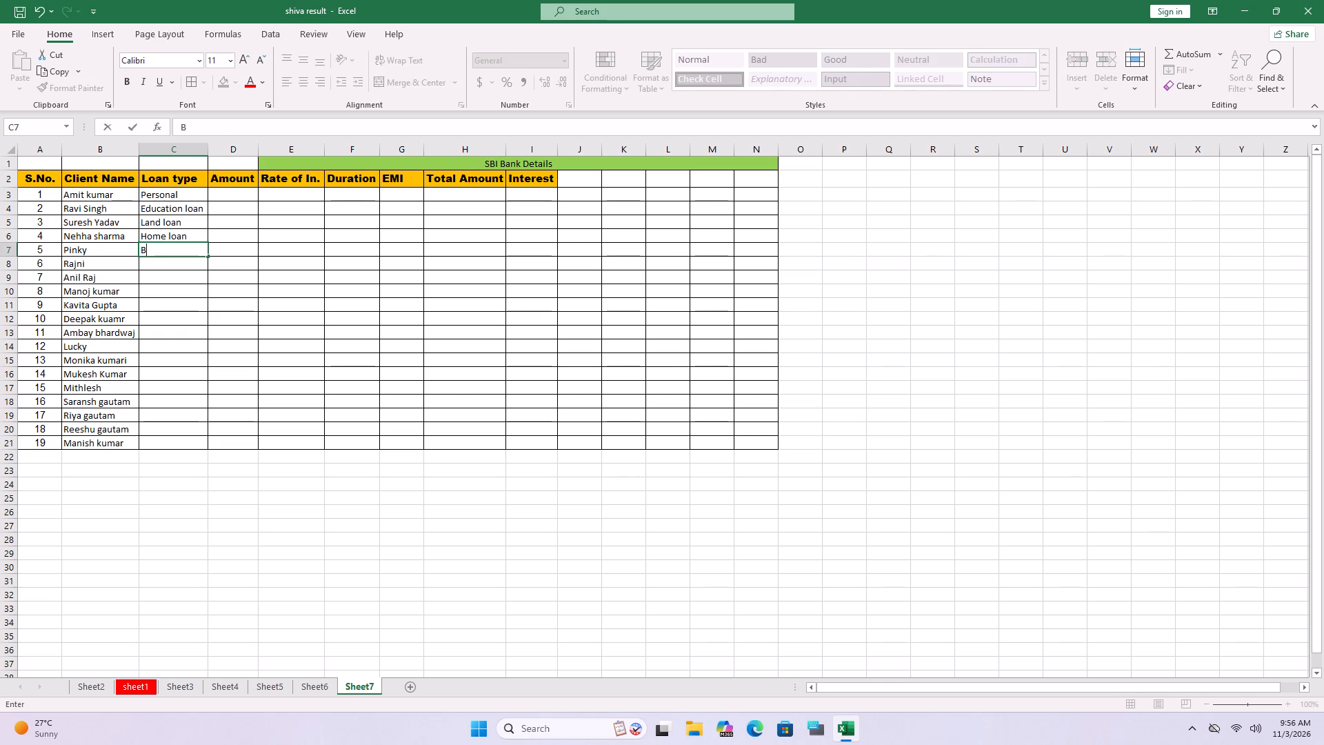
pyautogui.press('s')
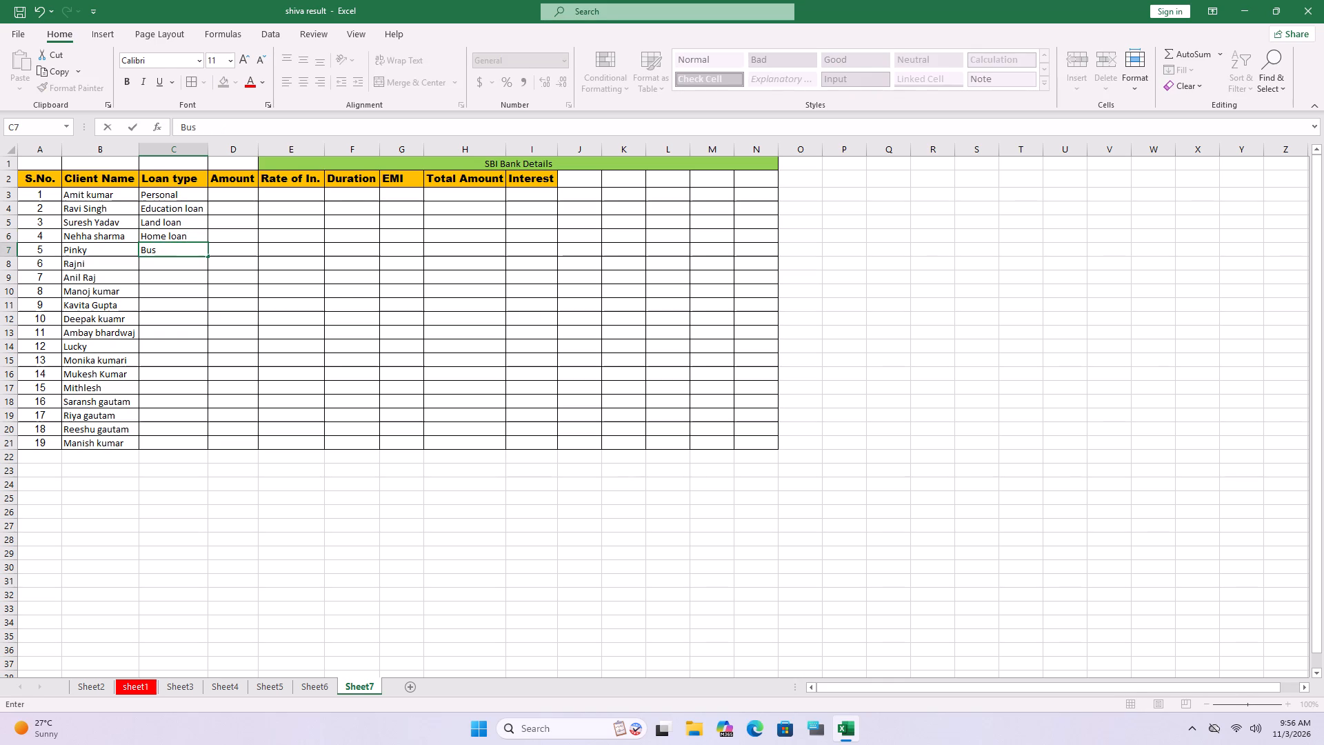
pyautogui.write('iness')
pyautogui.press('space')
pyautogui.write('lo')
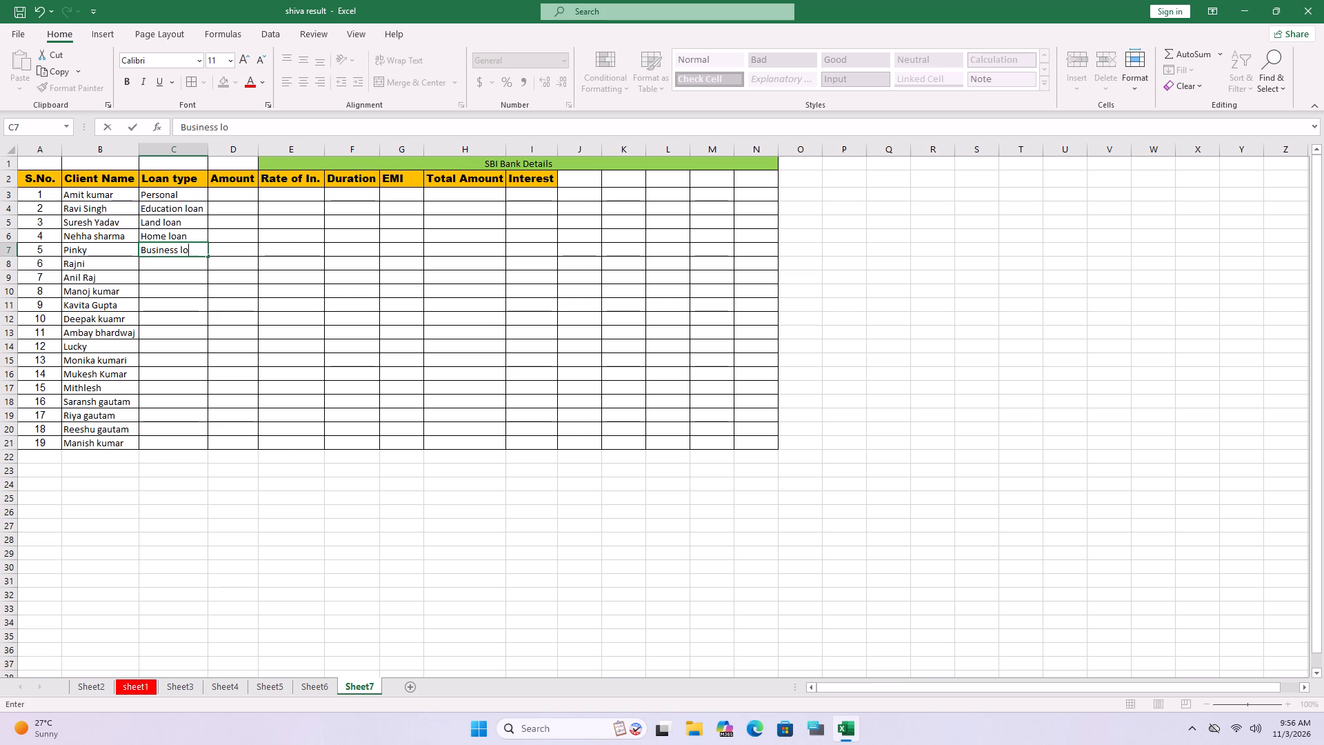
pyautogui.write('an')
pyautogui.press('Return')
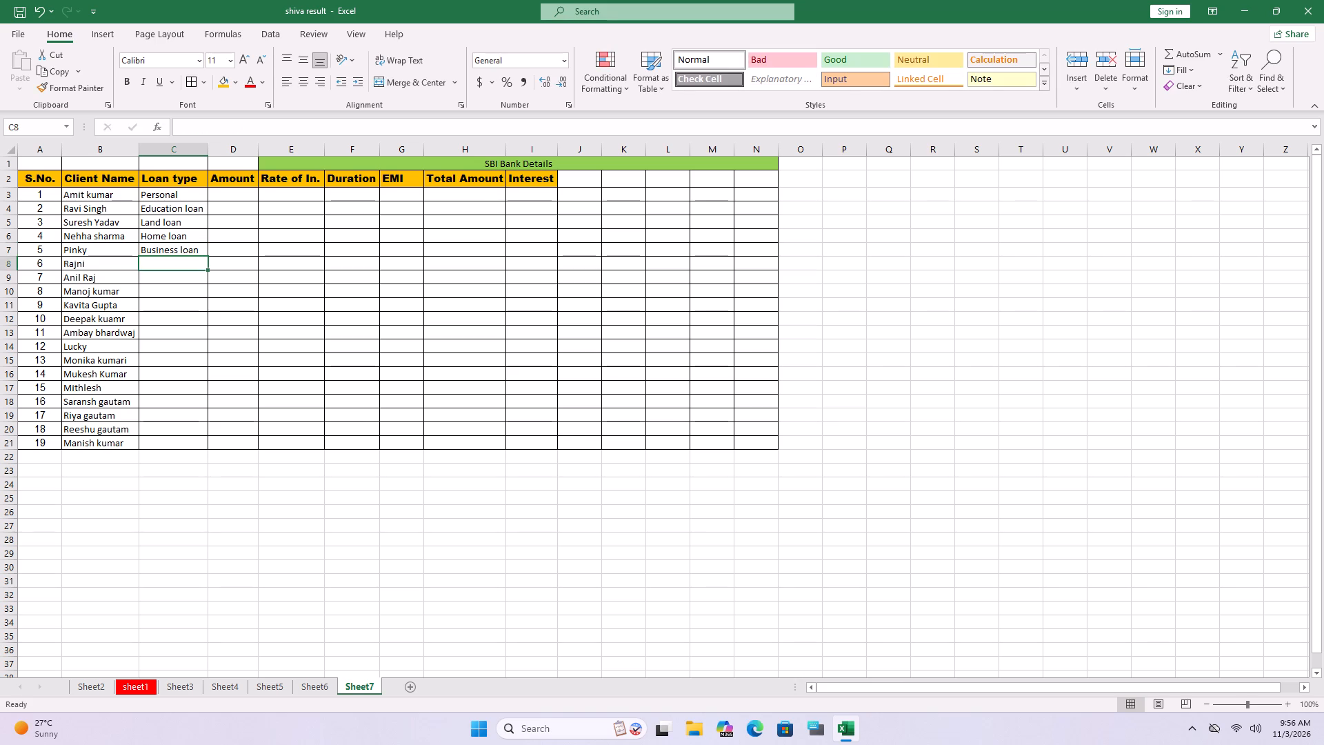
# Fill the loan types for serial numbers 6 to 8 in C8:C10 with Land loan, Education loan and Personal.
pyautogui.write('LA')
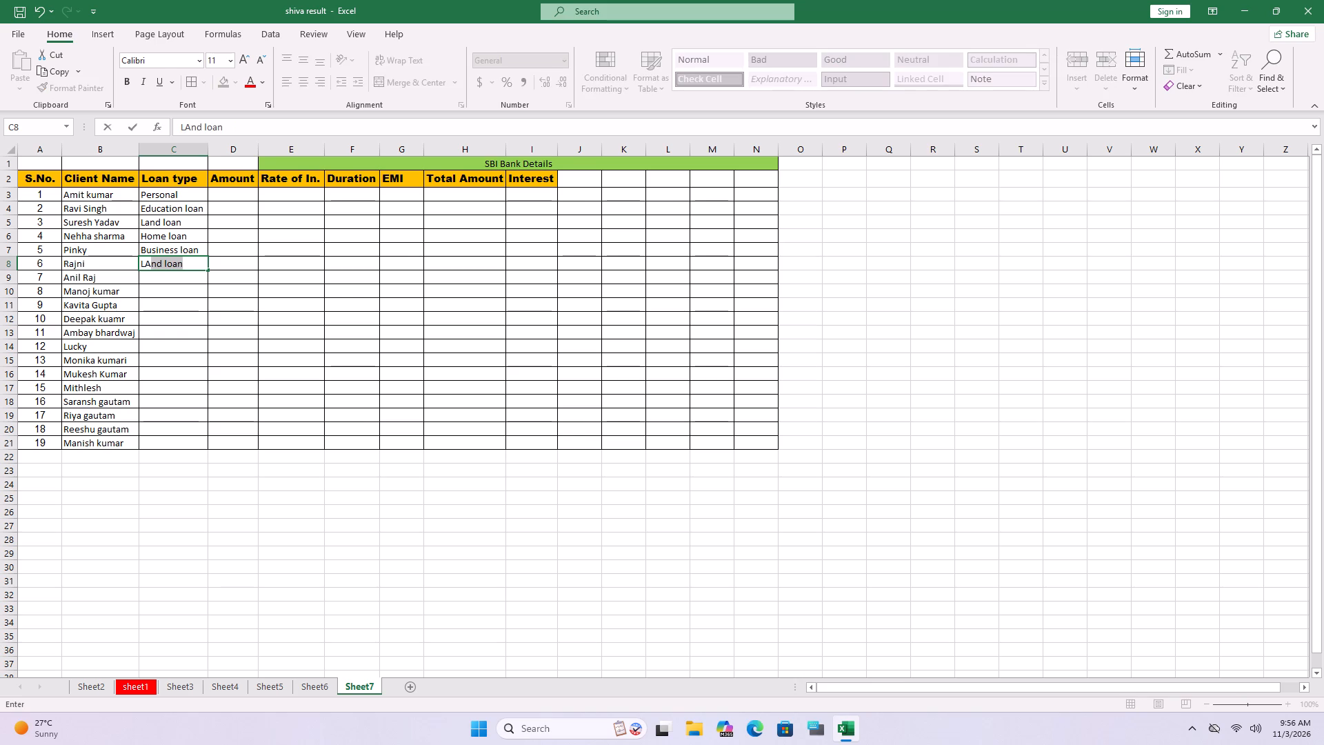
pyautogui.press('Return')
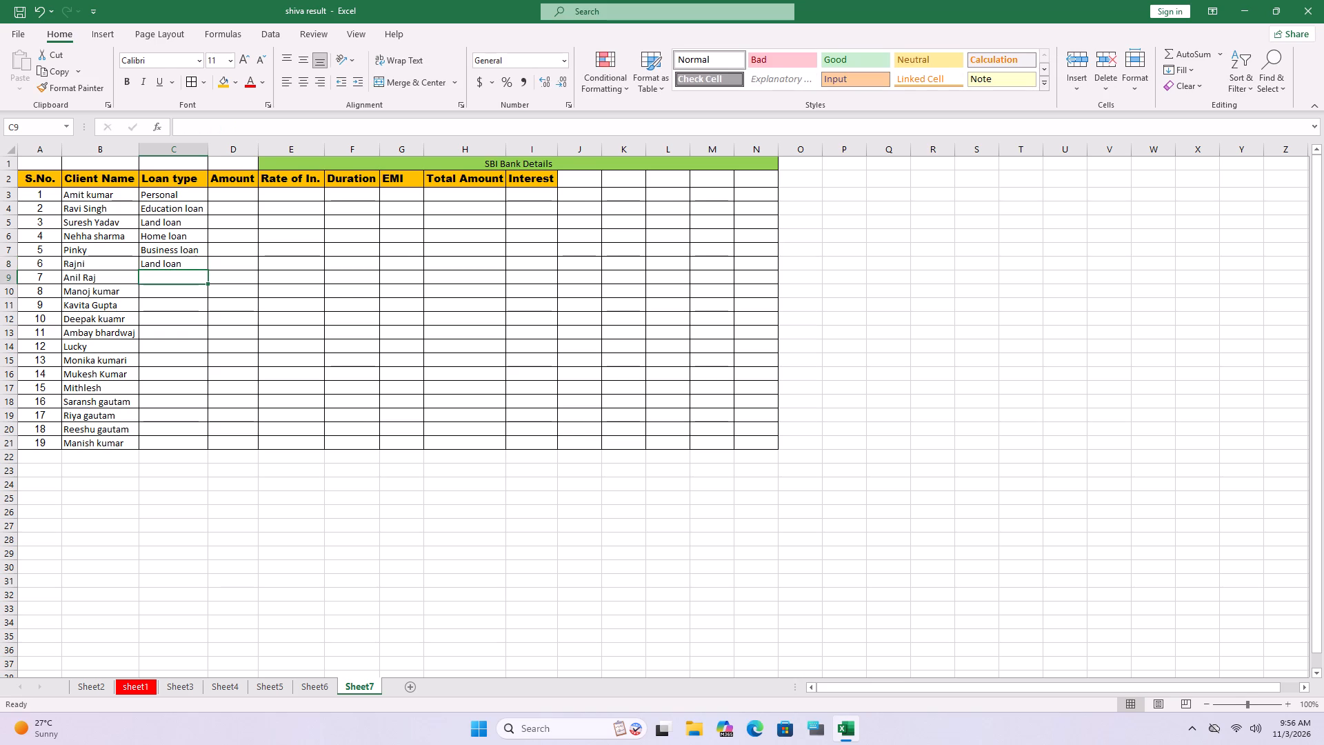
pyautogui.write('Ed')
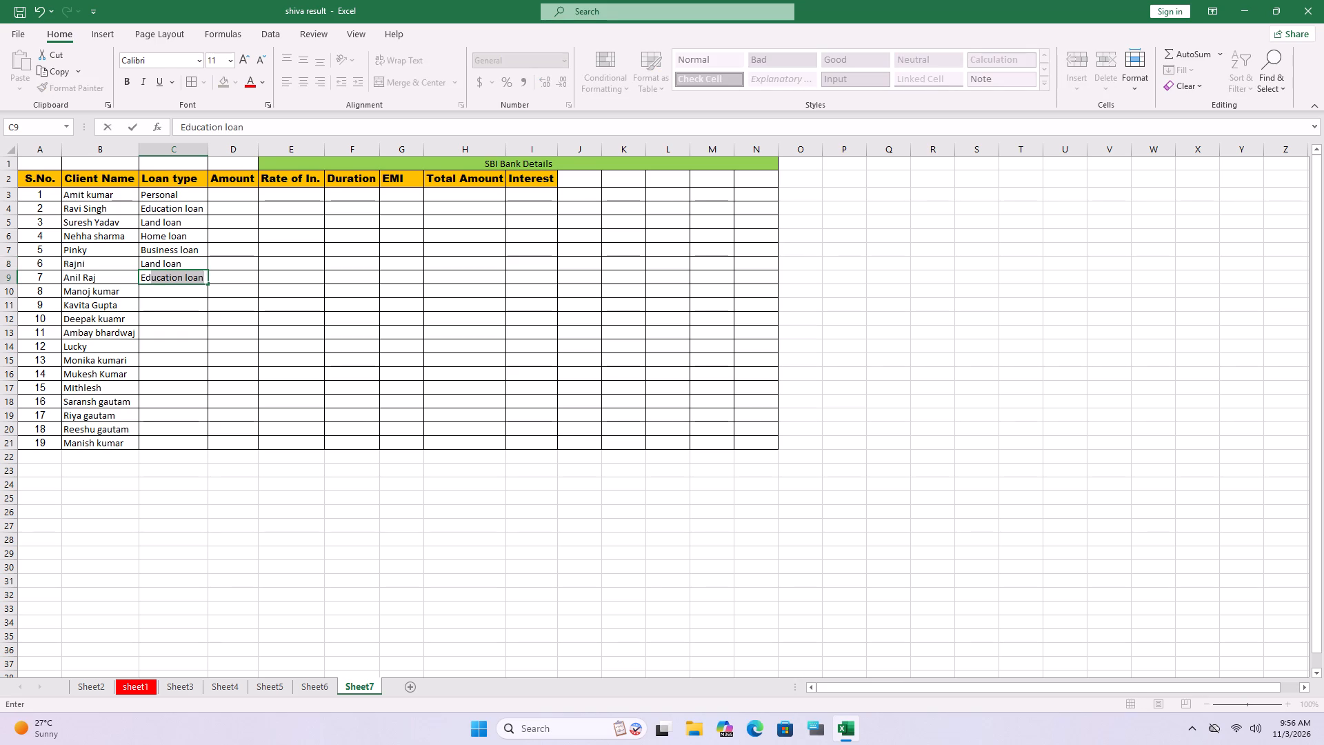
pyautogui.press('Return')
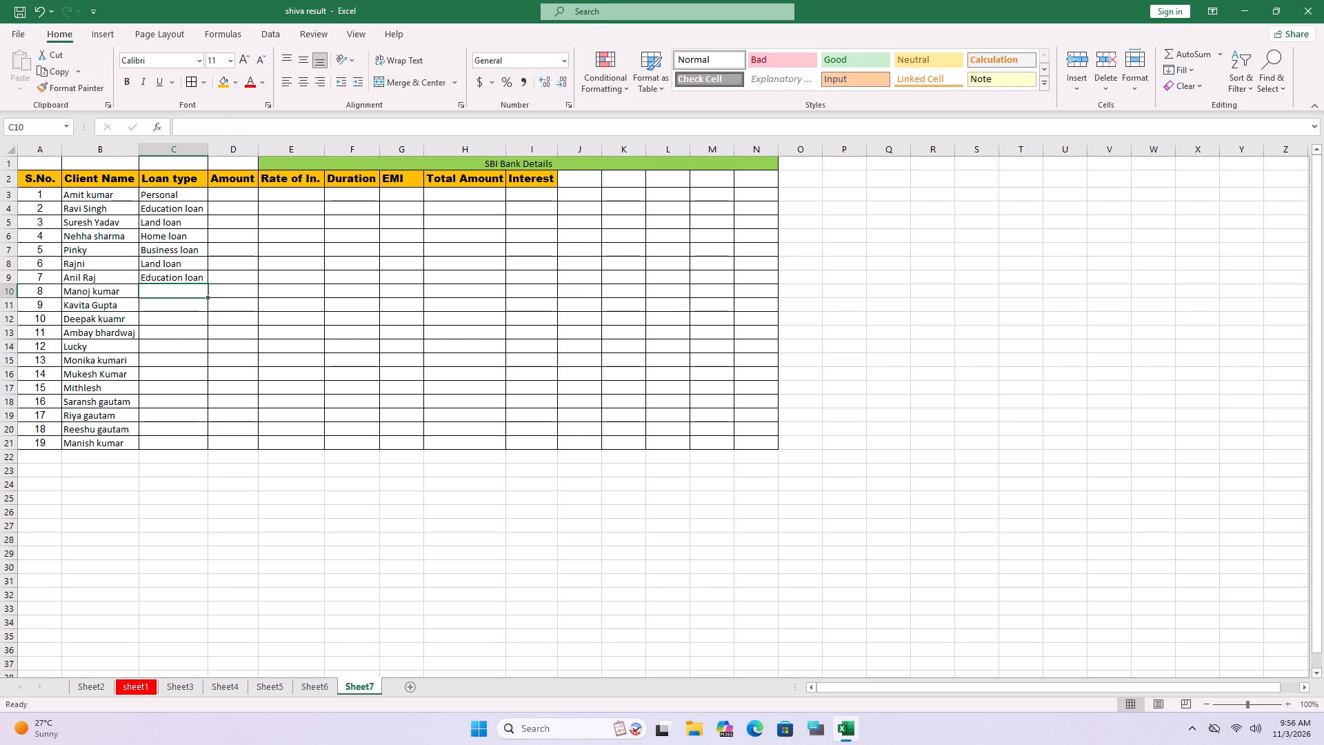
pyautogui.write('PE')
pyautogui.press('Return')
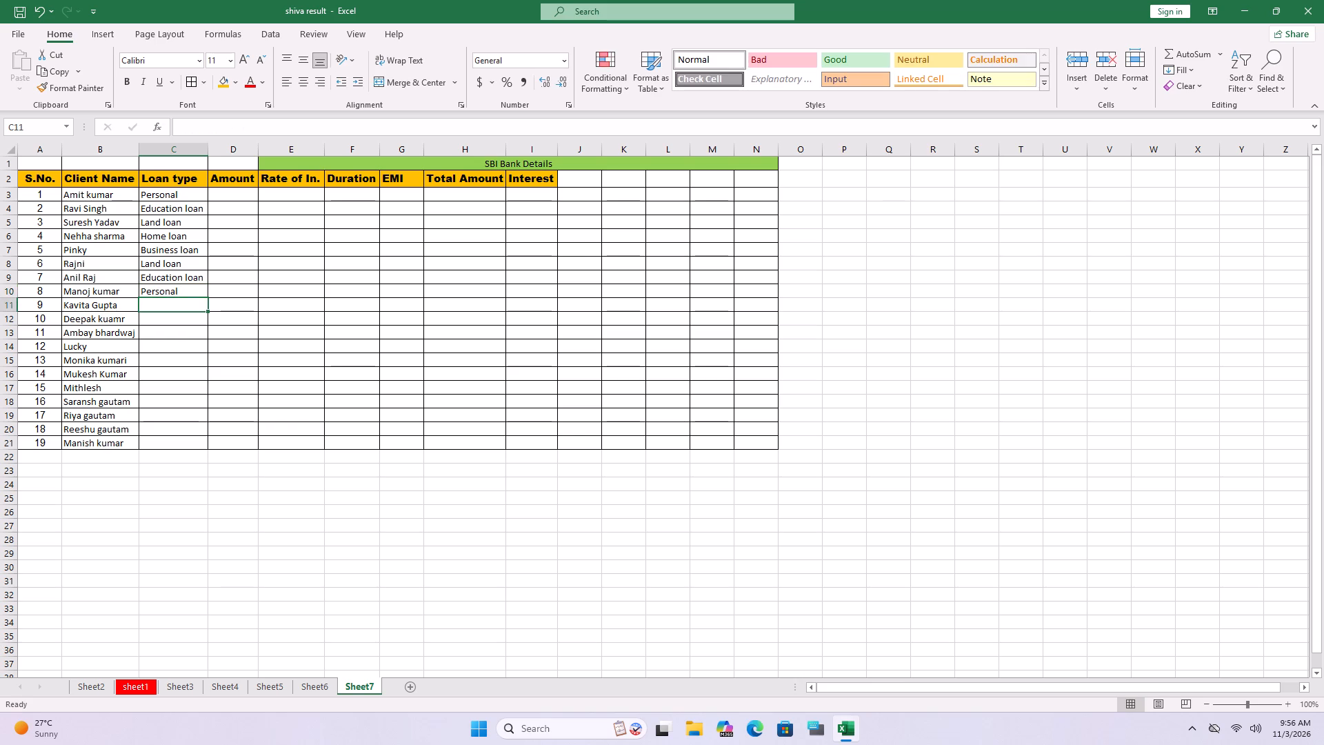
# Enter "Car loan" as the loan type for serial number 9 in cell C11.
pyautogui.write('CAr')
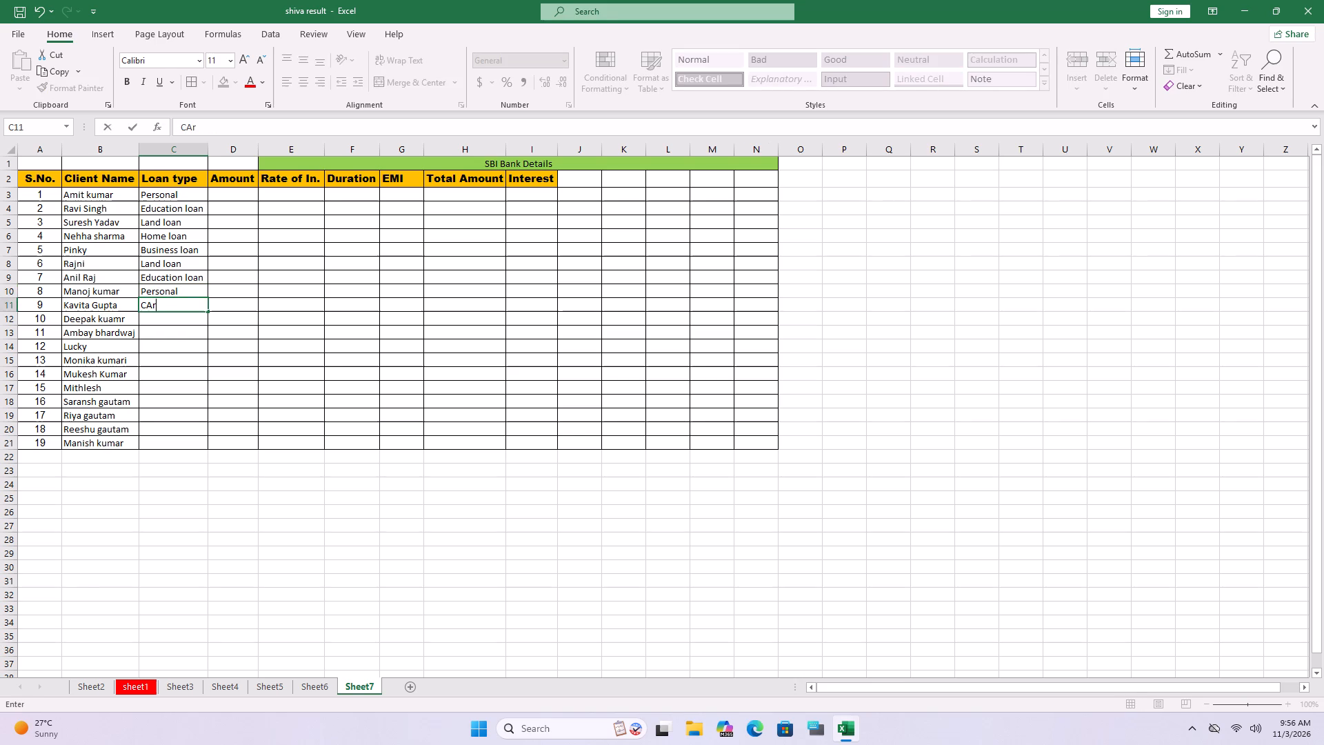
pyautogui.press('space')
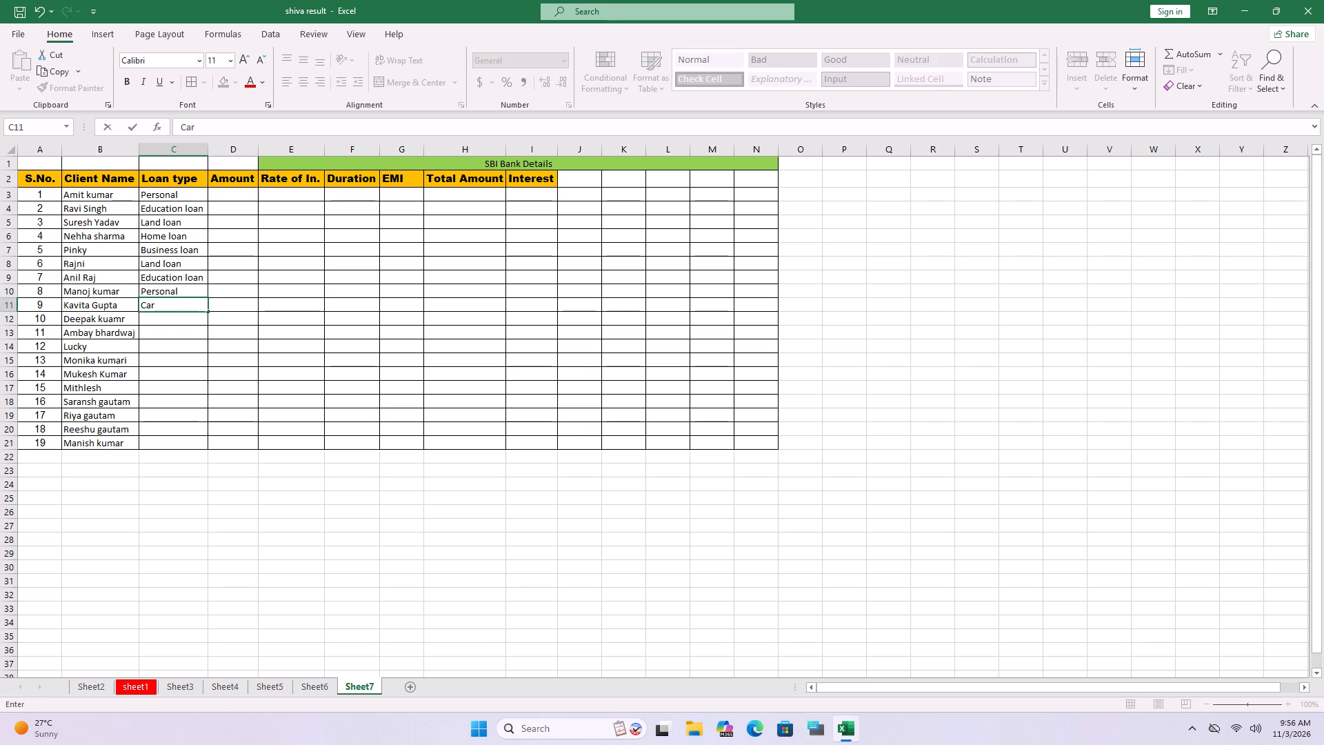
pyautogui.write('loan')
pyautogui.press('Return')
# Fill the loan types for serial numbers 10 to 12 in C12:C14 with Home loan, Car loan and Personal.
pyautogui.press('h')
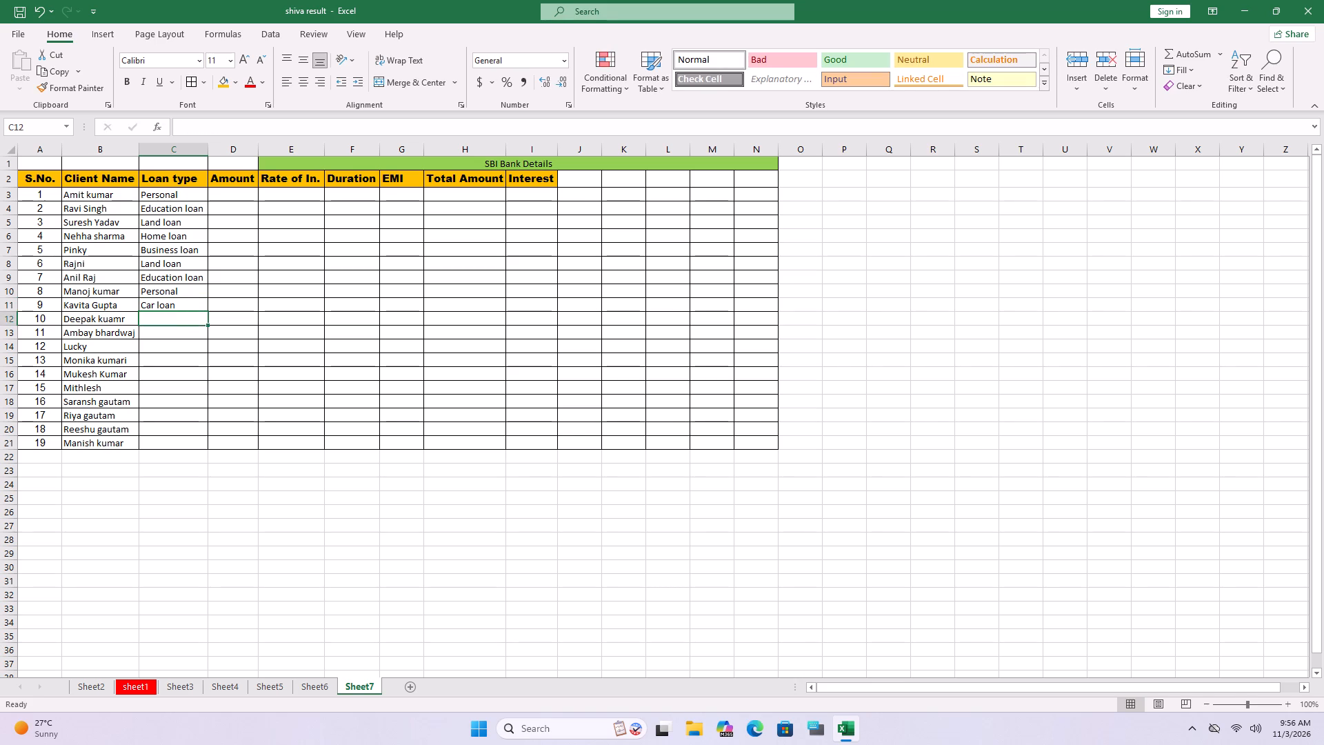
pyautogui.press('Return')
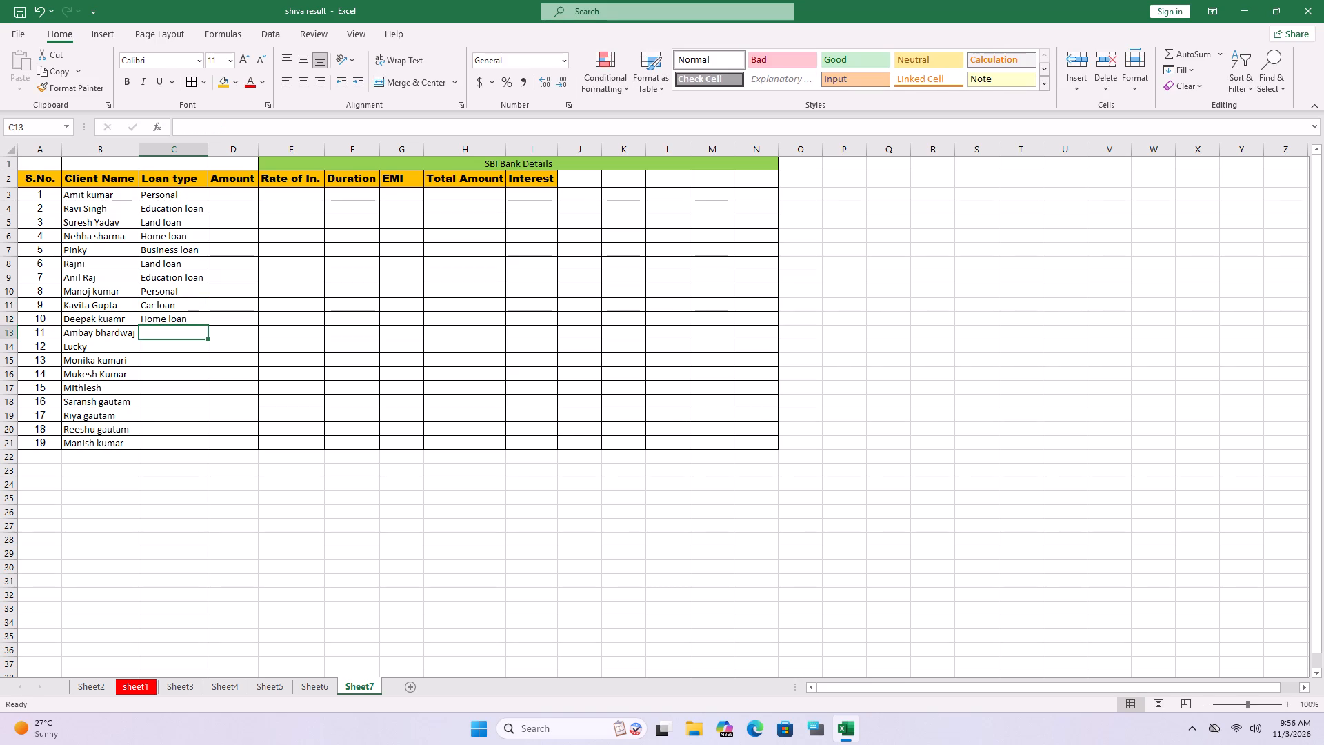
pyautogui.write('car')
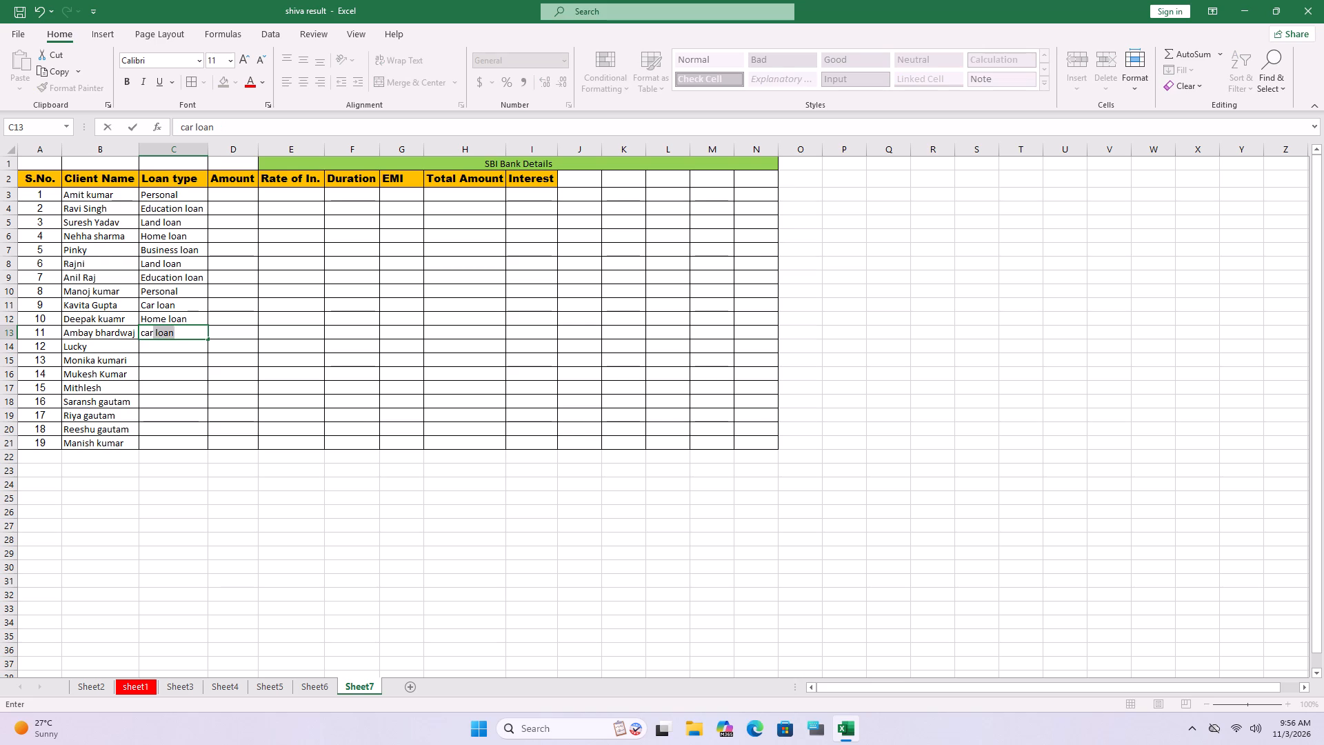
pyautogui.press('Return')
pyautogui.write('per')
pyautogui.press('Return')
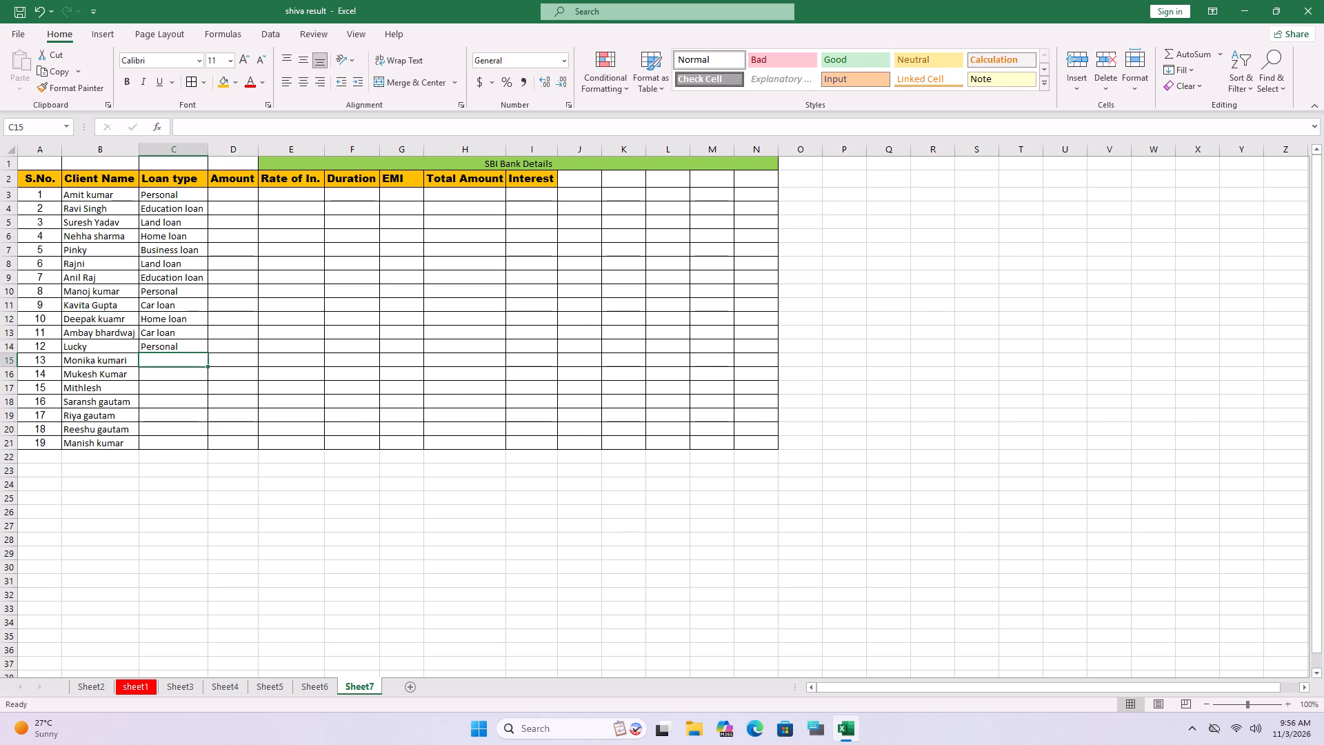
# Fill the loan types for serial numbers 13 to 16 in C15:C18 with Business loan, Land loan, Home loan and Education loan.
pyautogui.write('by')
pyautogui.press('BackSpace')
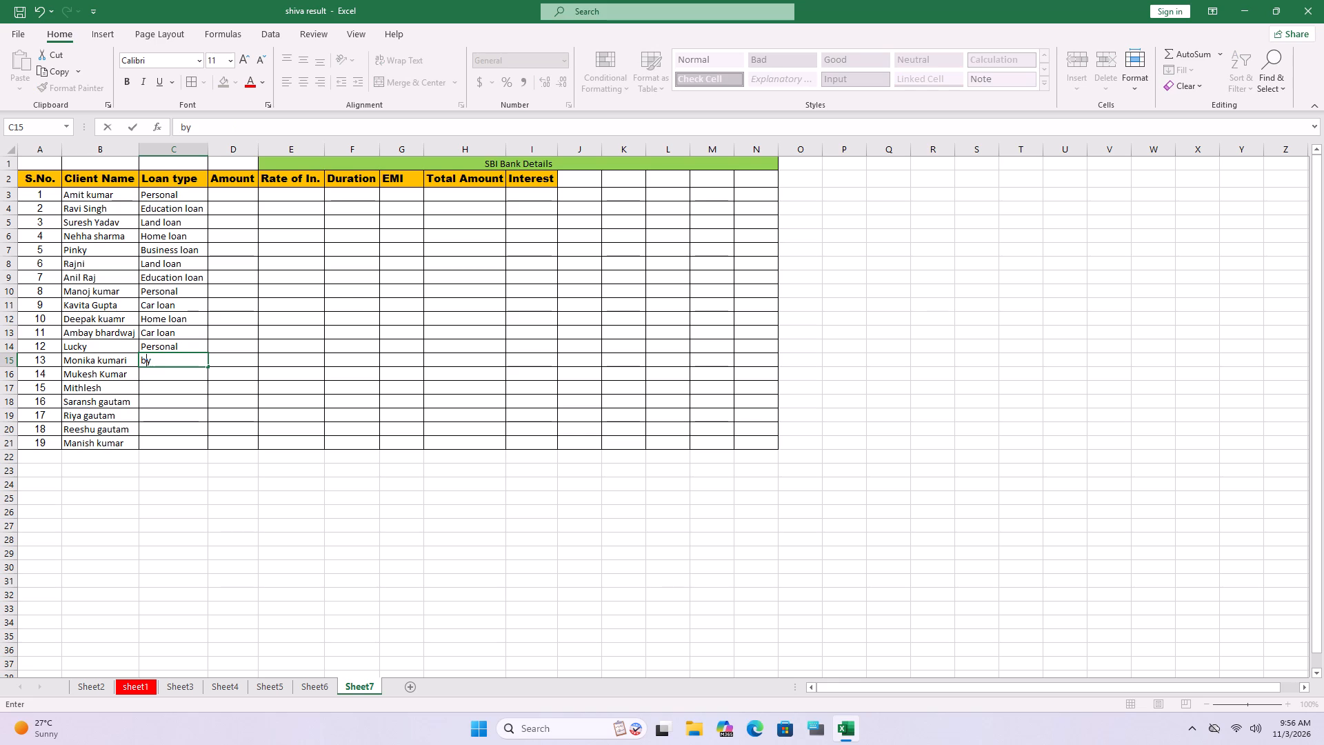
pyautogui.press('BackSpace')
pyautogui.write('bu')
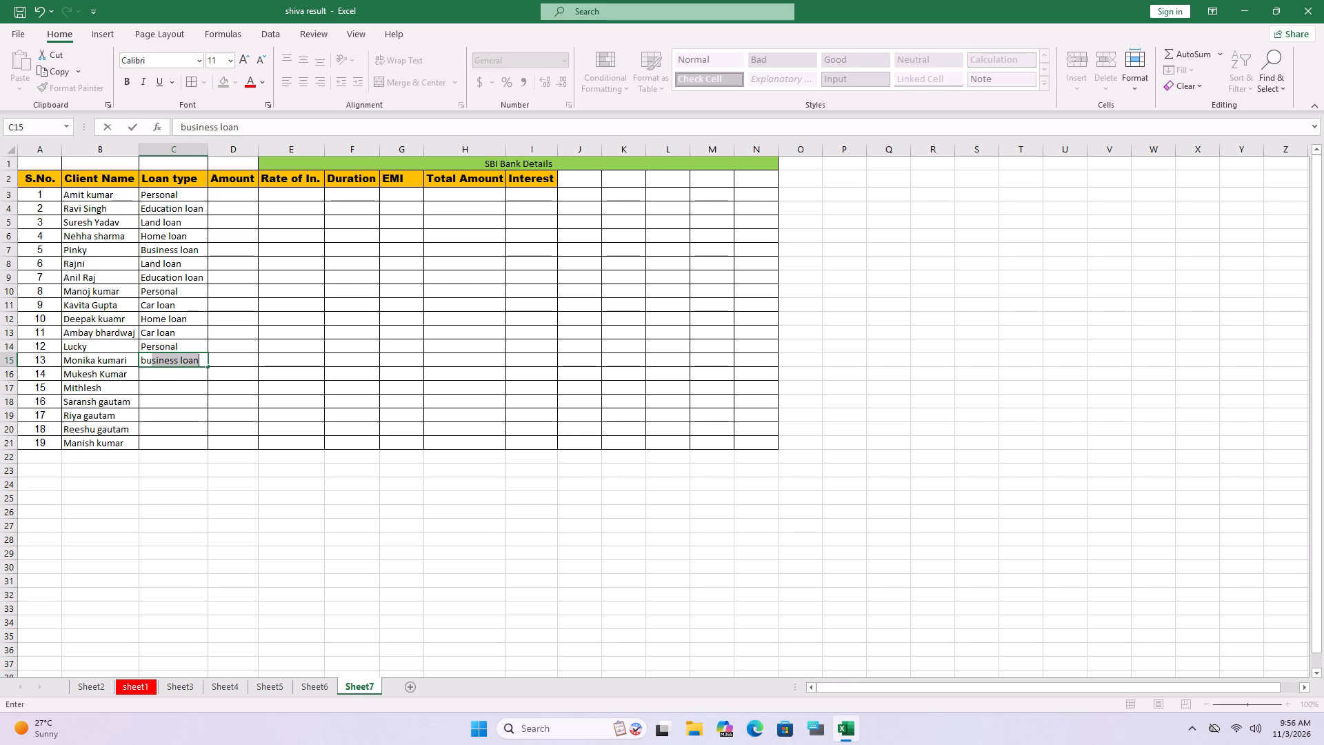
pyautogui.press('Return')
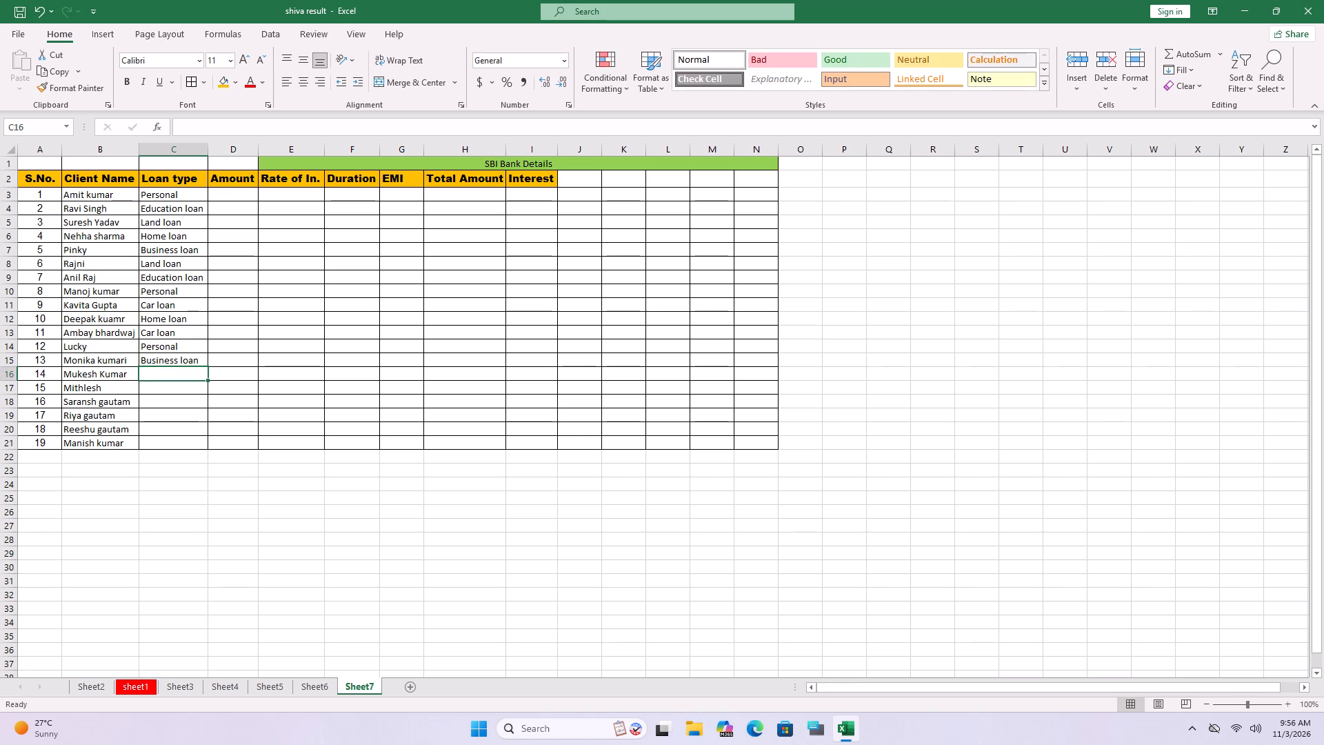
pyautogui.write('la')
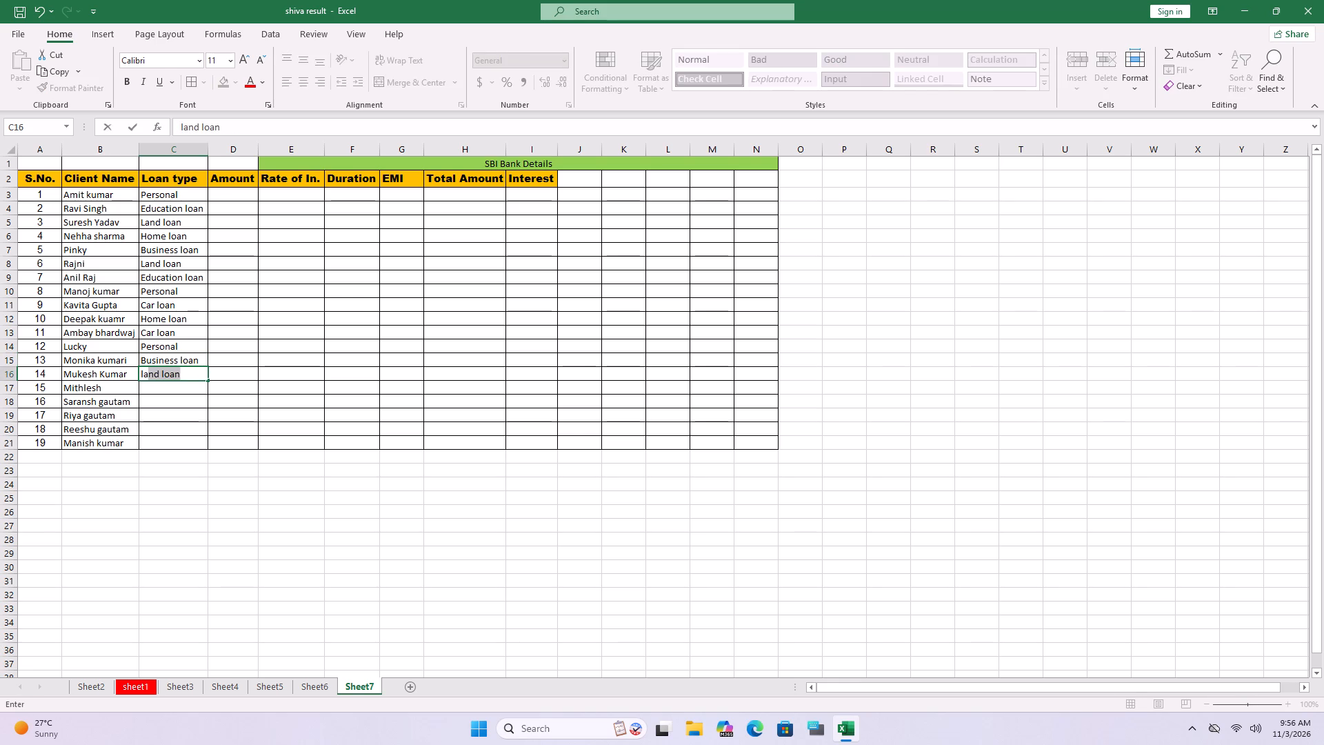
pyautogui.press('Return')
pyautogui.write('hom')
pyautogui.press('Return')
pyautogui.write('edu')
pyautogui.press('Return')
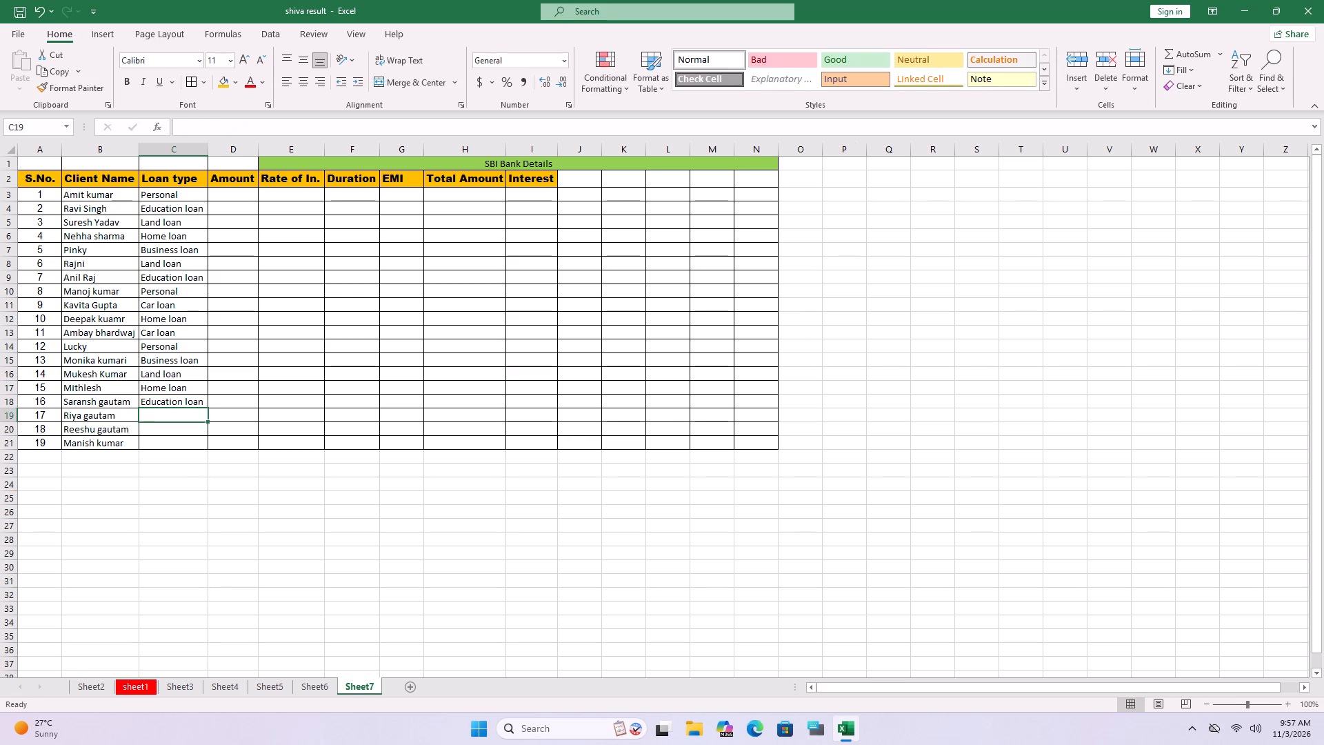
# Fill the loan types for serial numbers 17 to 19 in C19:C21 with Car loan, Home loan and Personal.
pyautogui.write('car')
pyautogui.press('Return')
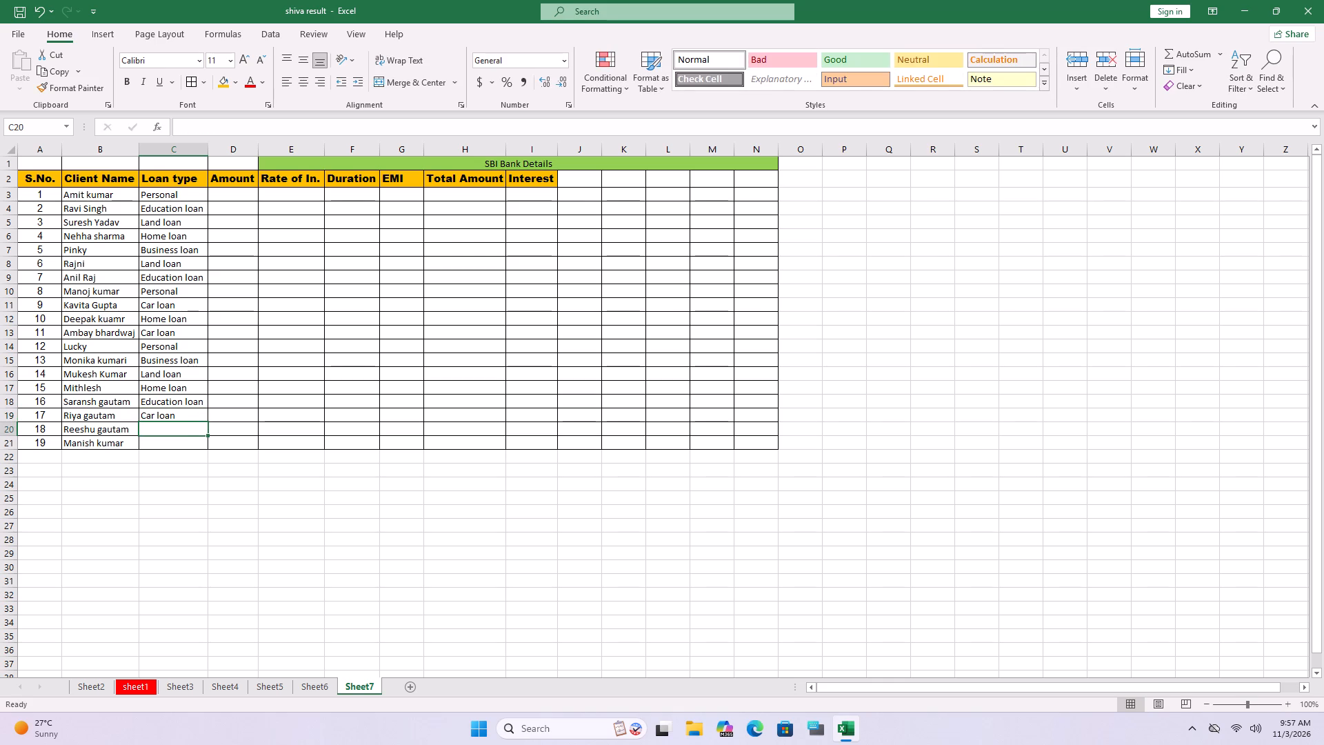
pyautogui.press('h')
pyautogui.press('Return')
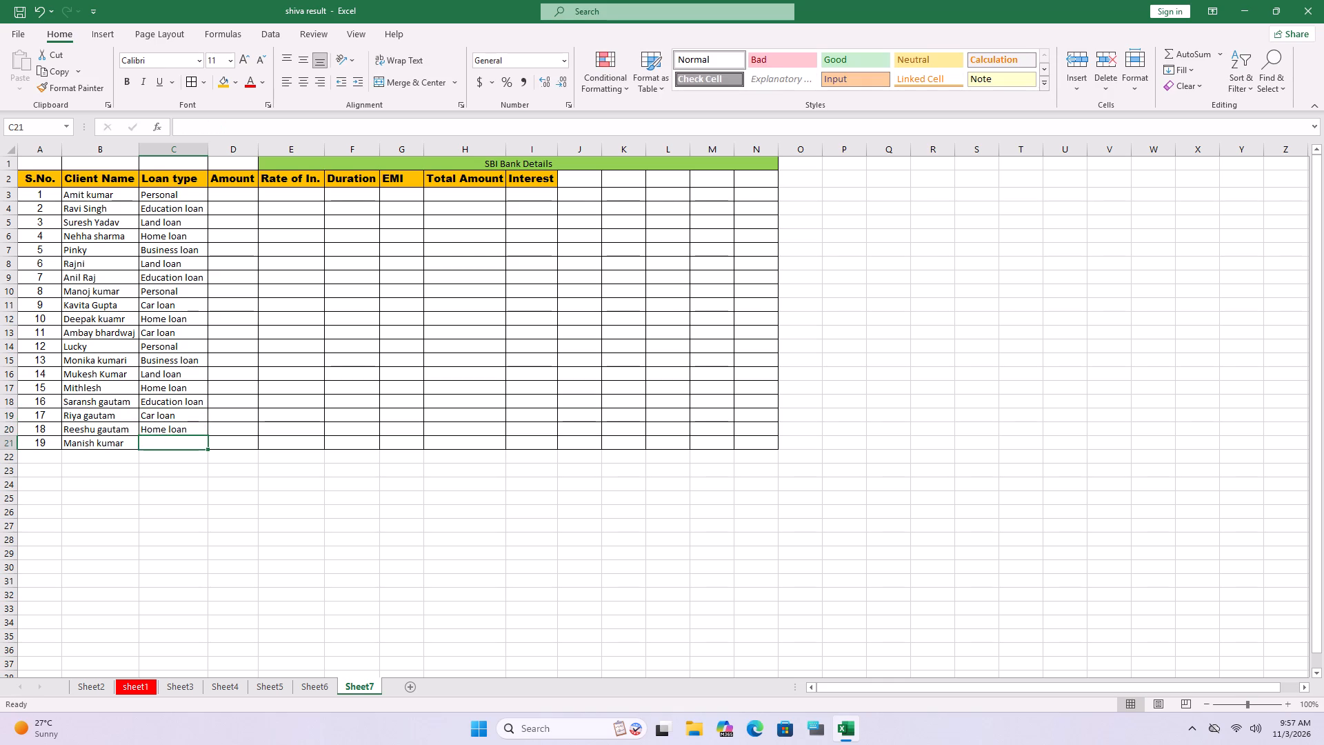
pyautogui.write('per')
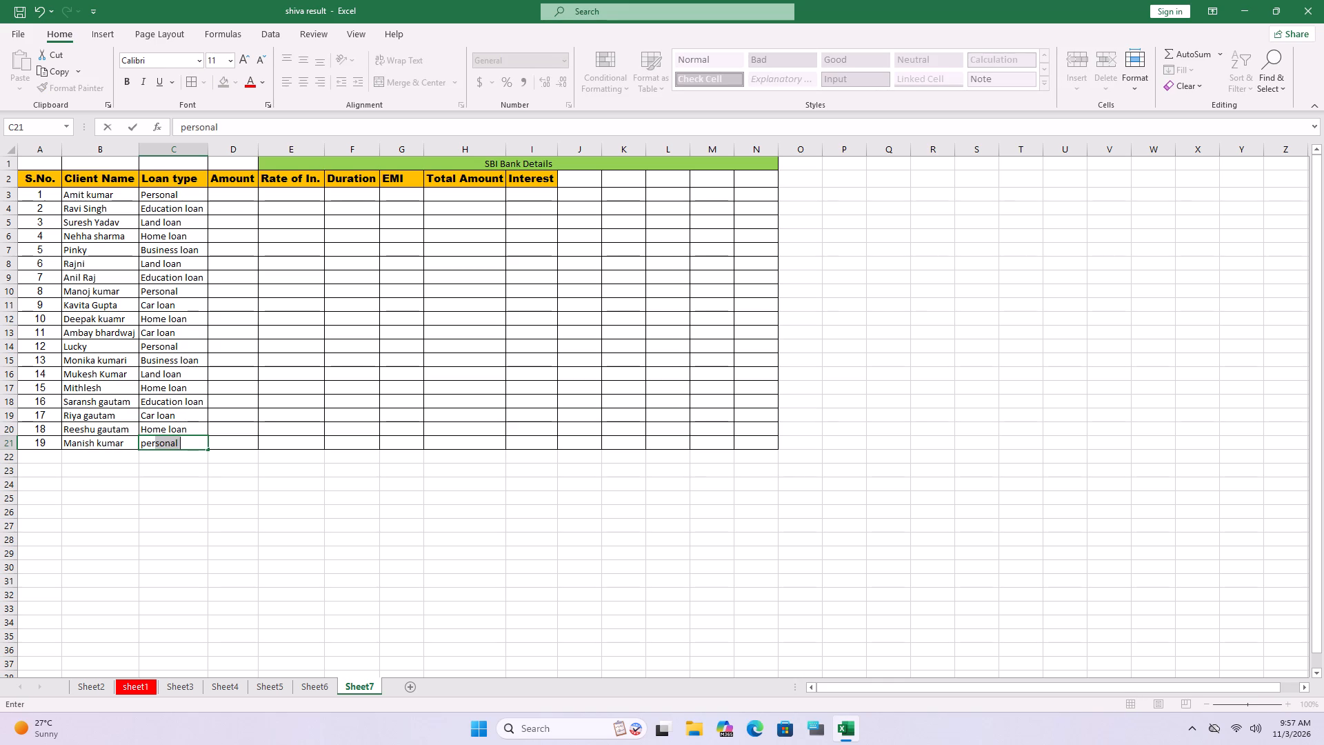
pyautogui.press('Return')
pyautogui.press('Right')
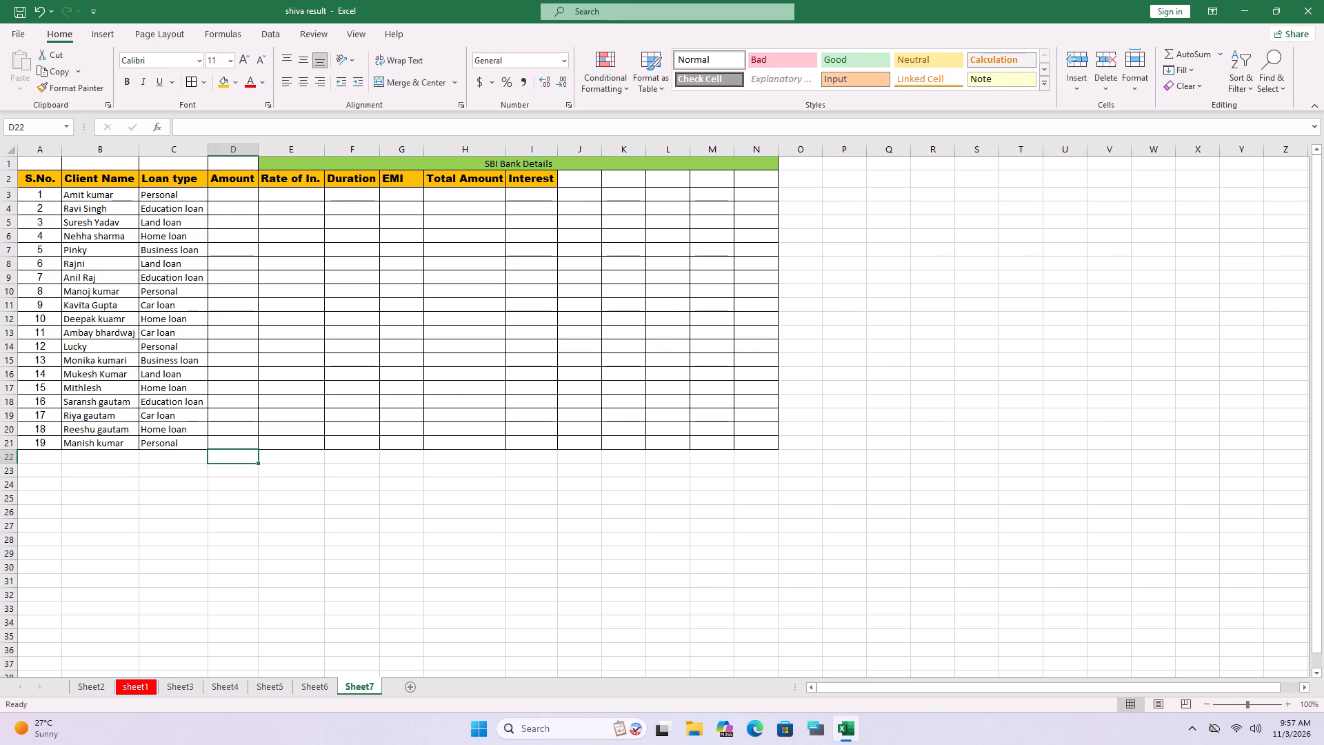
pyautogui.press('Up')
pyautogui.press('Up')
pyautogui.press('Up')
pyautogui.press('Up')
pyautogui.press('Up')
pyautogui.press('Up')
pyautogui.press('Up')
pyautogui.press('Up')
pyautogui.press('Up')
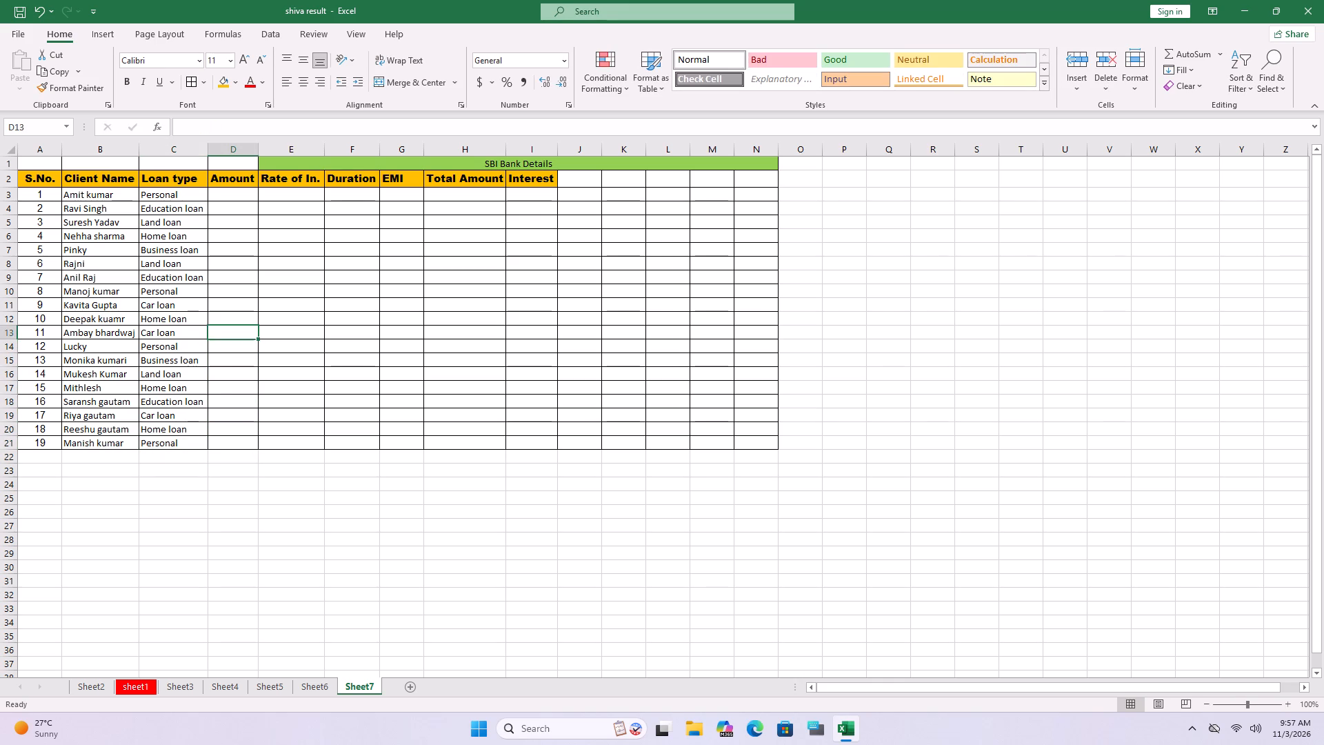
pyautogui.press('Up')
# Fill the serial number cells A3:A21 with the dark orange theme colour.
pyautogui.moveTo(41, 192); pyautogui.dragTo(41, 192)
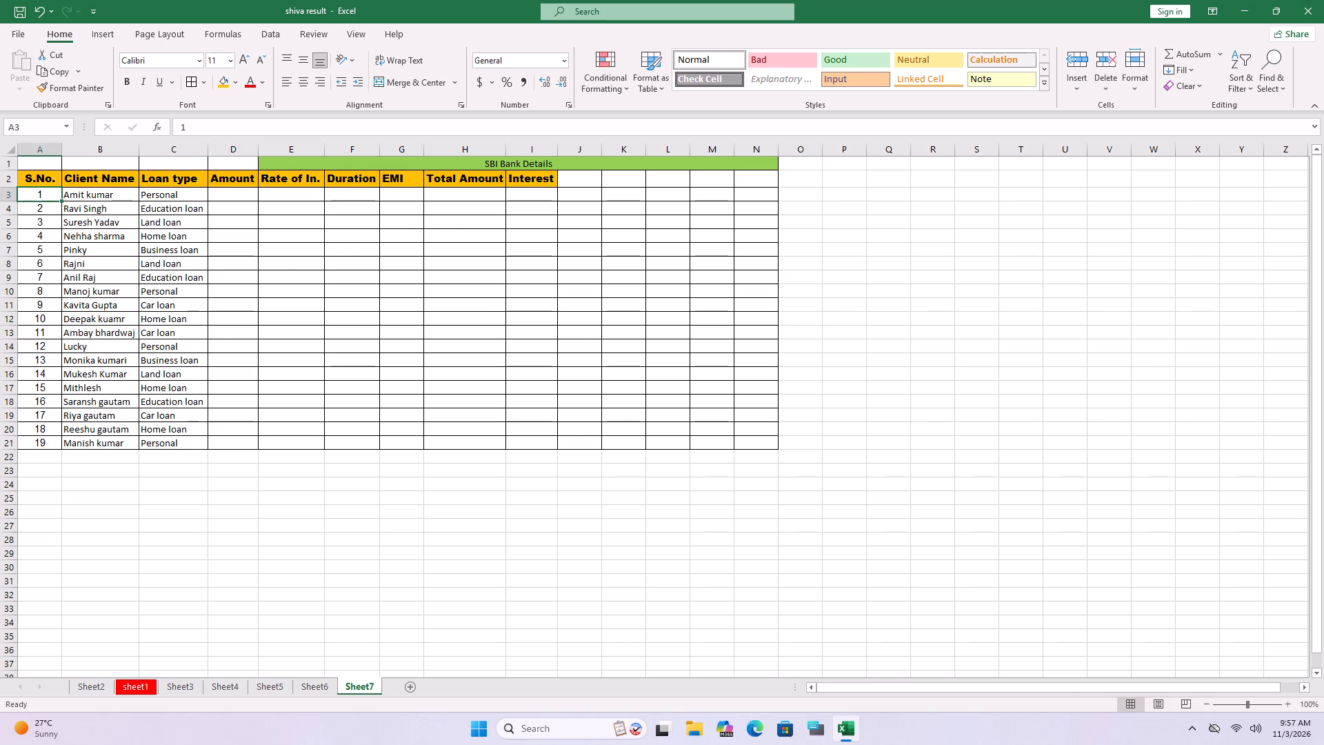
pyautogui.moveTo(41, 192); pyautogui.dragTo(18, 432)
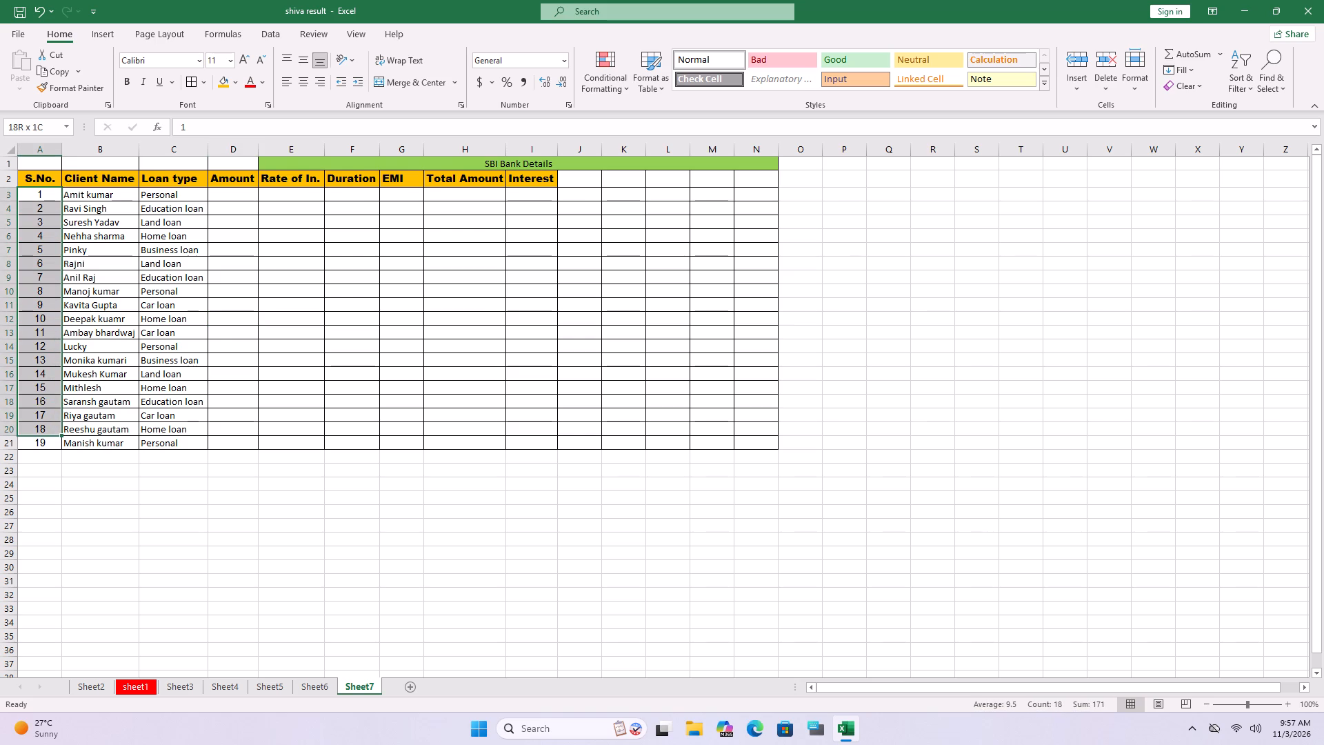
pyautogui.moveTo(18, 432); pyautogui.dragTo(23, 434)
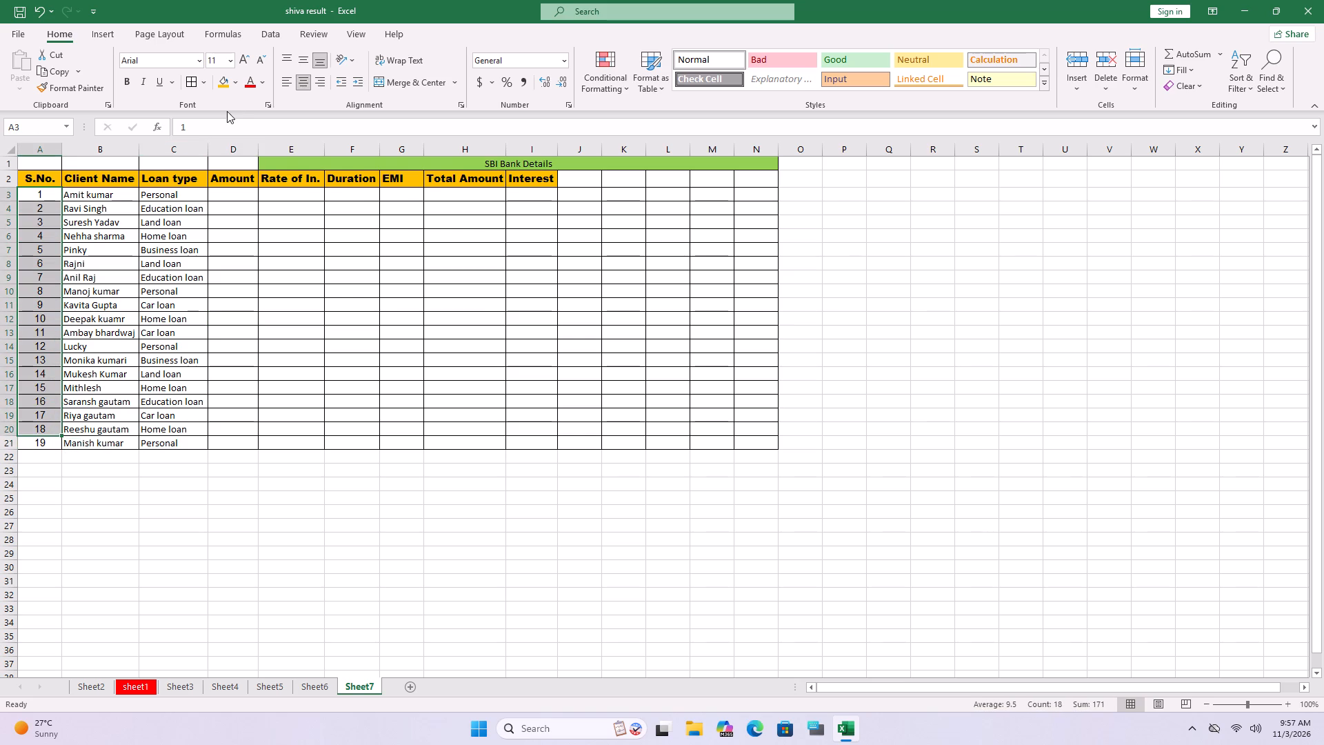
pyautogui.click(230, 81)
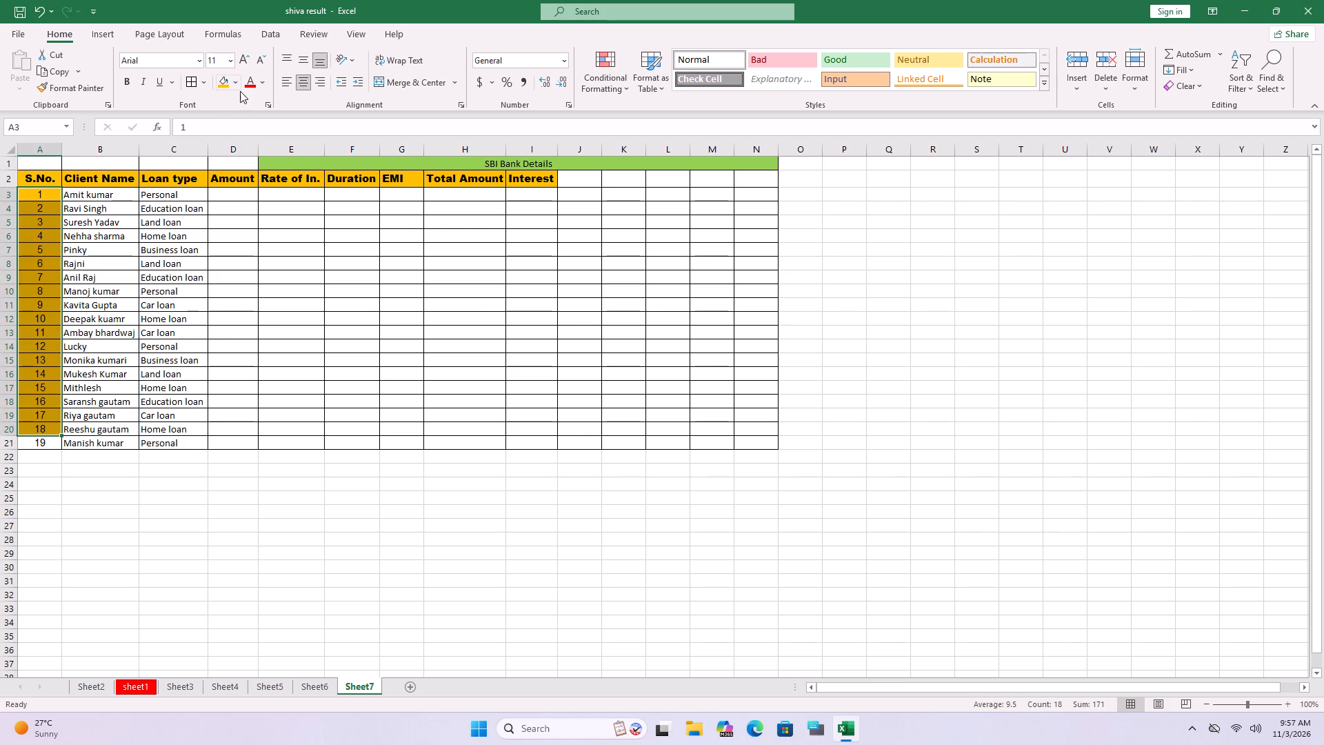
pyautogui.click(237, 87)
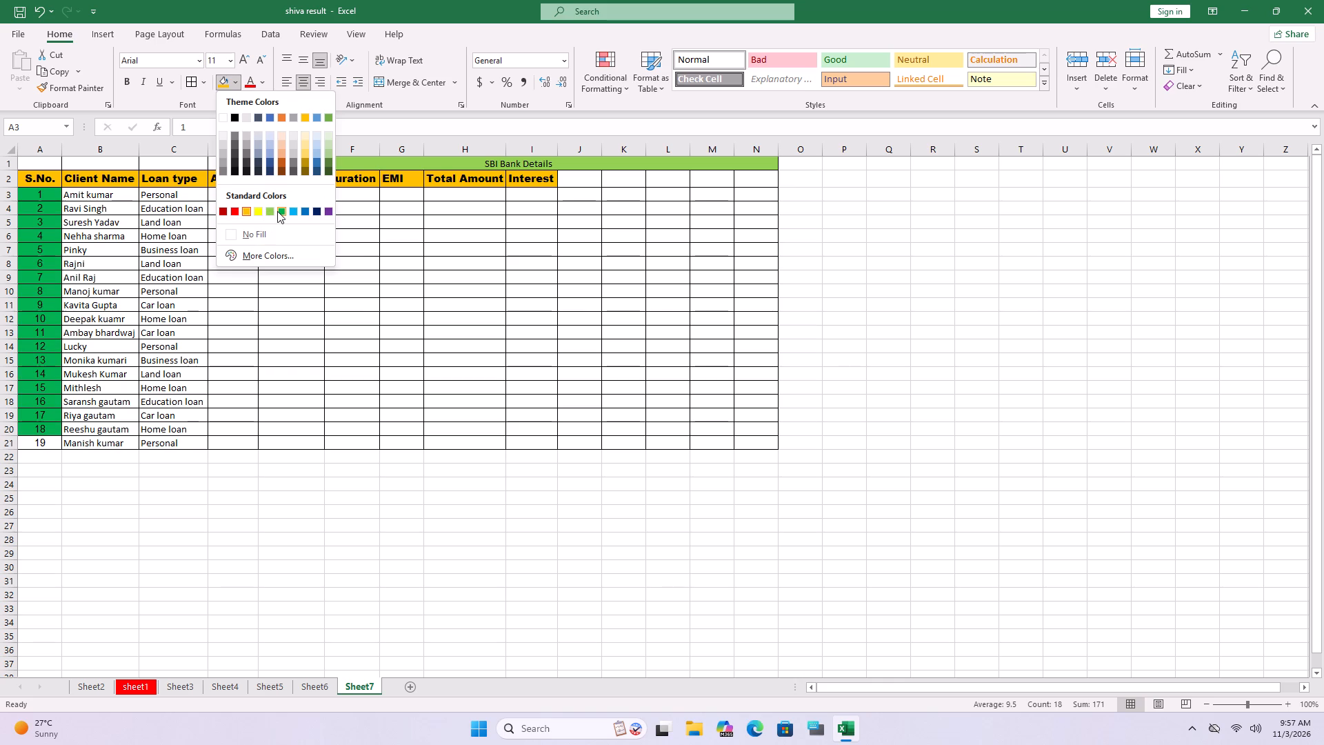
pyautogui.click(283, 161)
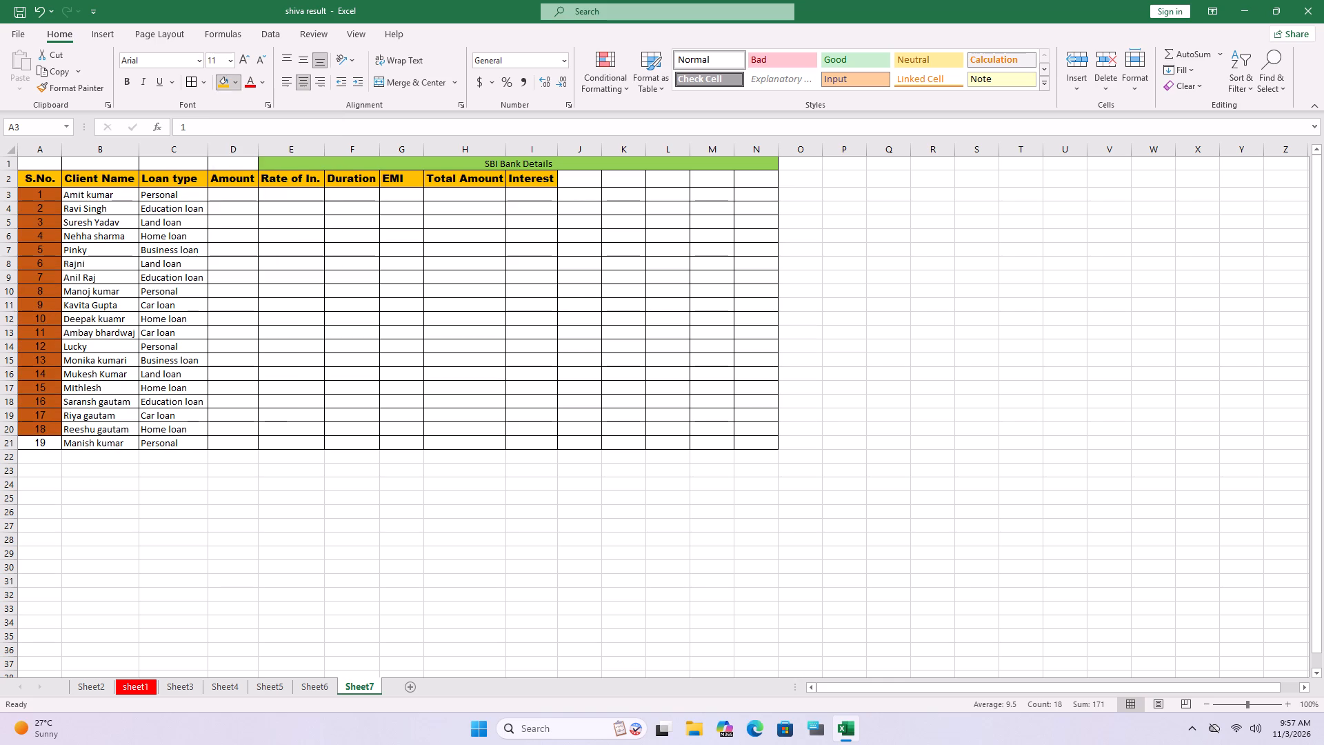
pyautogui.click(43, 437)
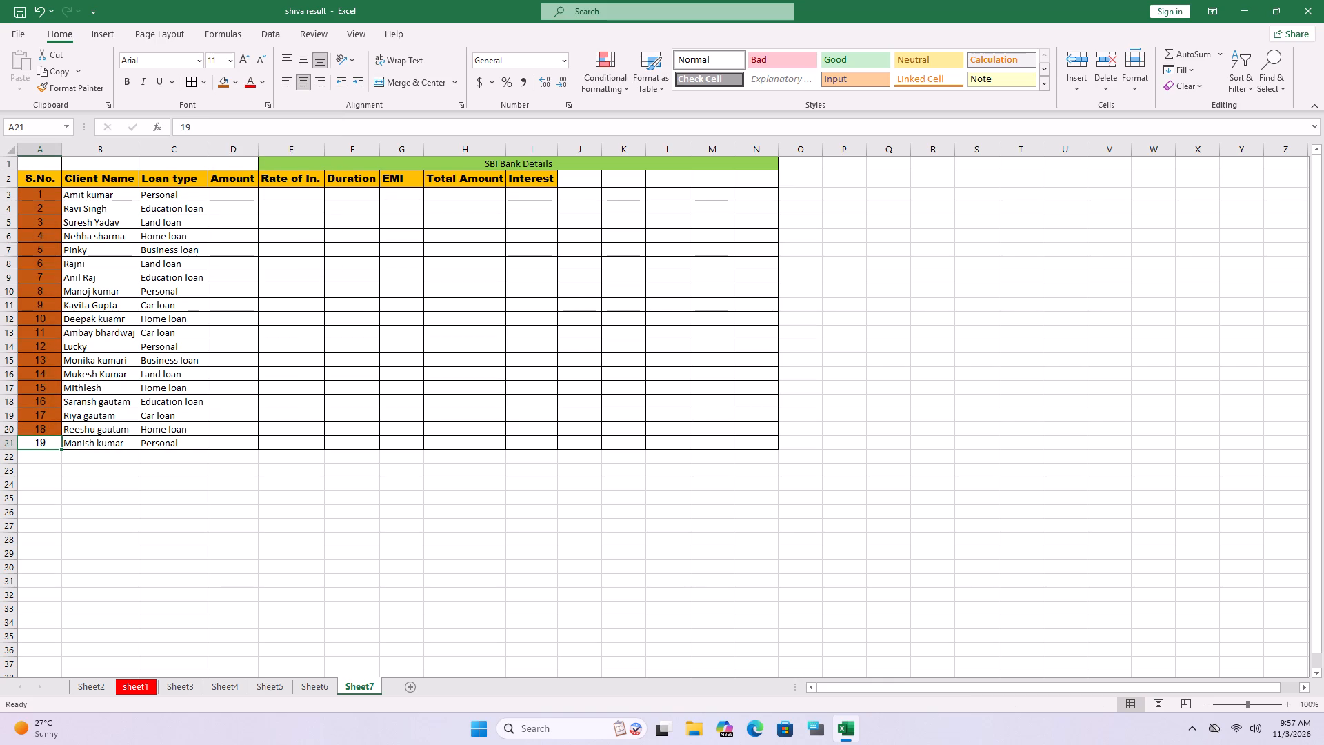
pyautogui.click(237, 85)
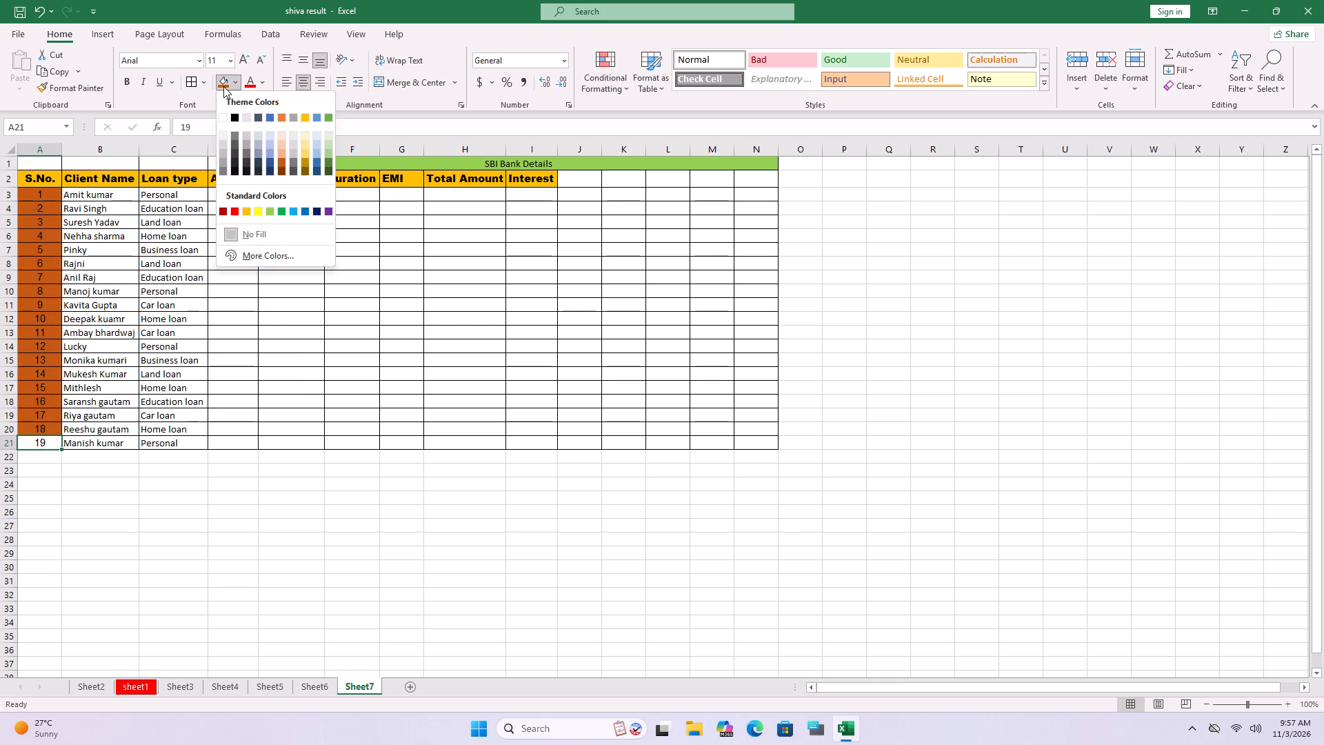
pyautogui.click(223, 86)
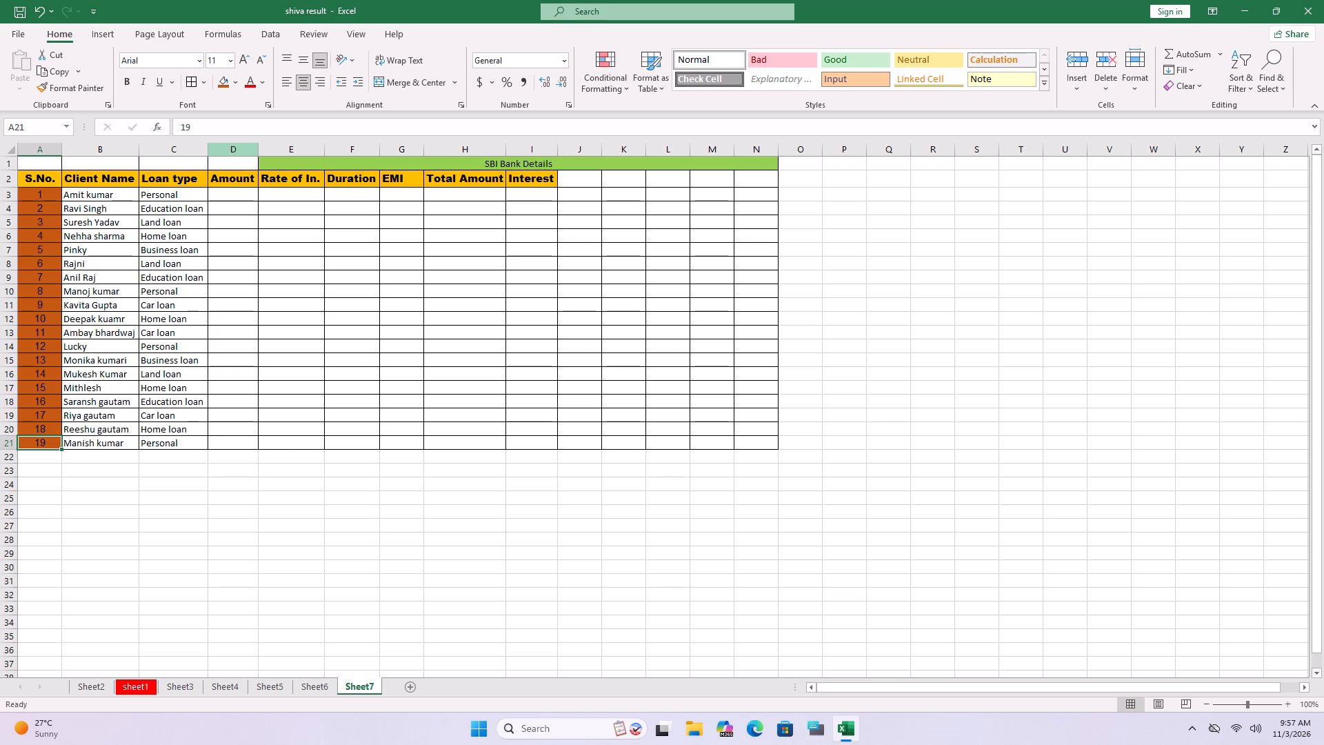
# Enter 150000 as the loan amount for serial number 1 in cell D3.
pyautogui.click(248, 203)
pyautogui.click(244, 195)
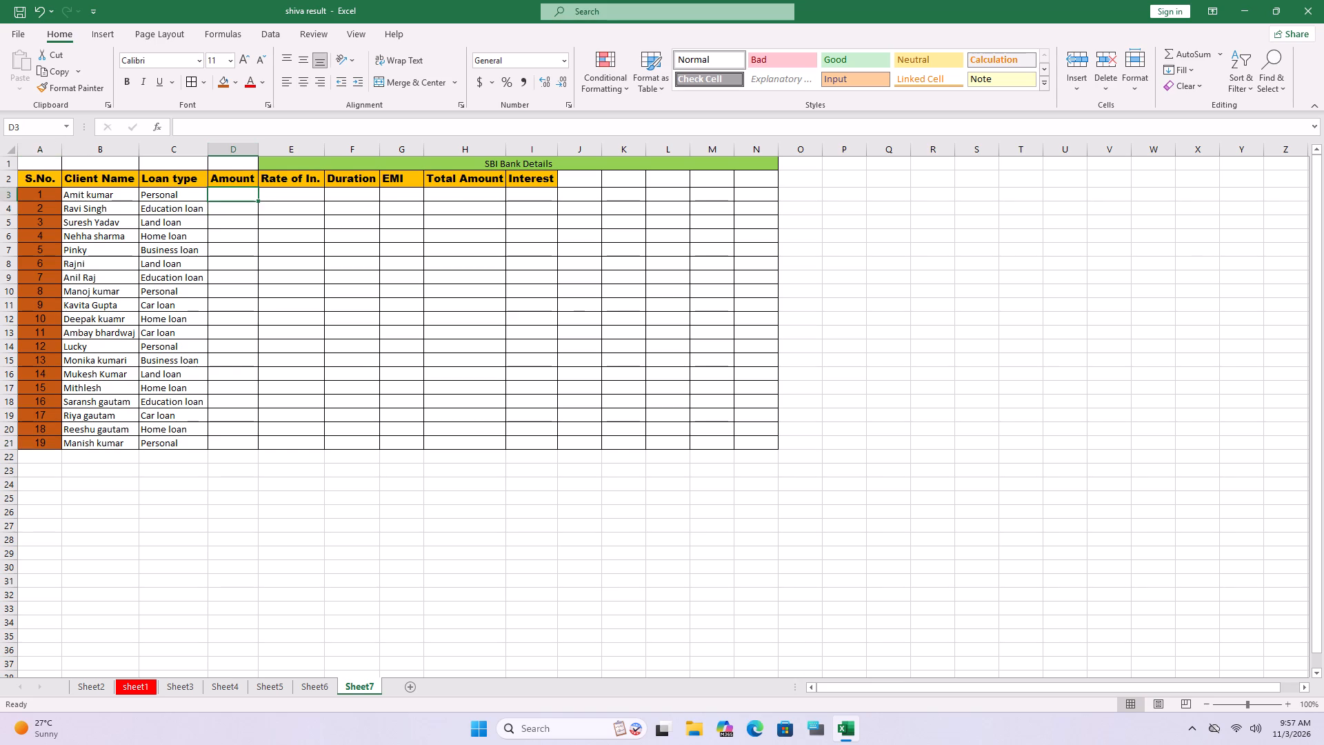
pyautogui.click(201, 546)
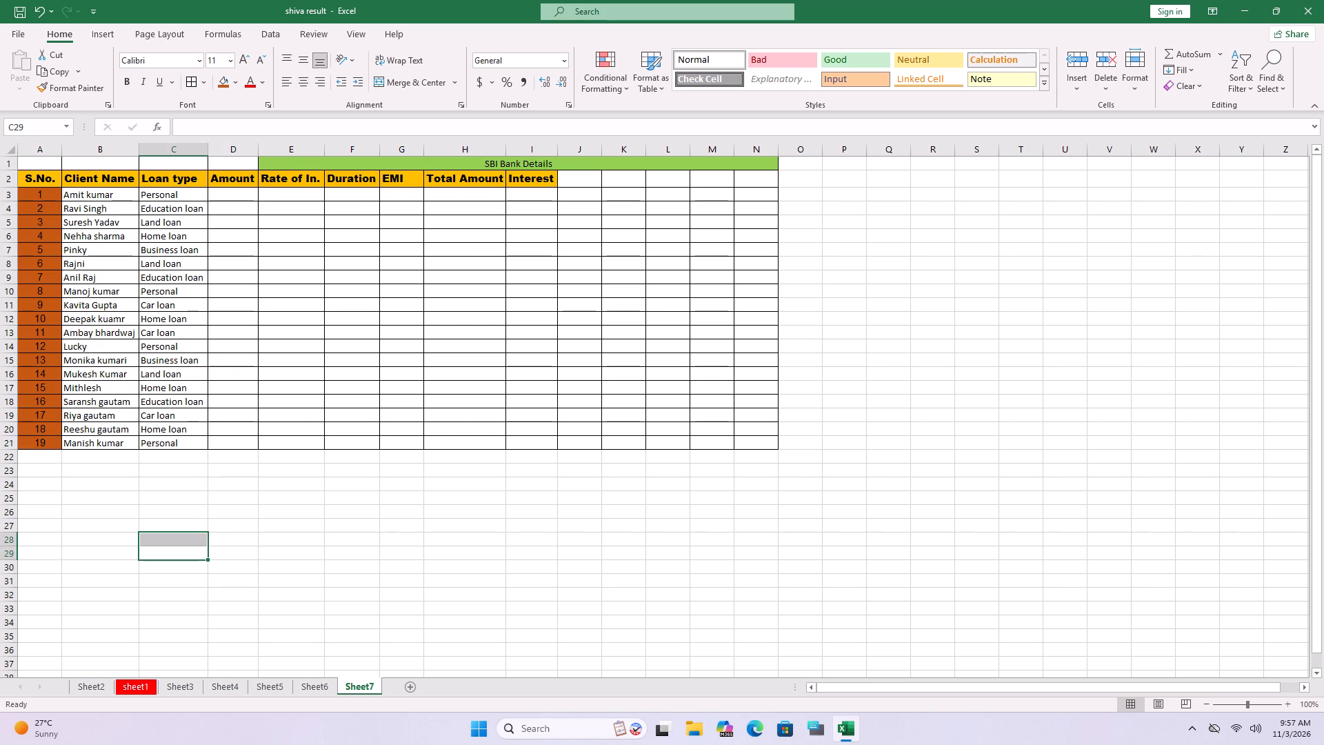
pyautogui.click(226, 197)
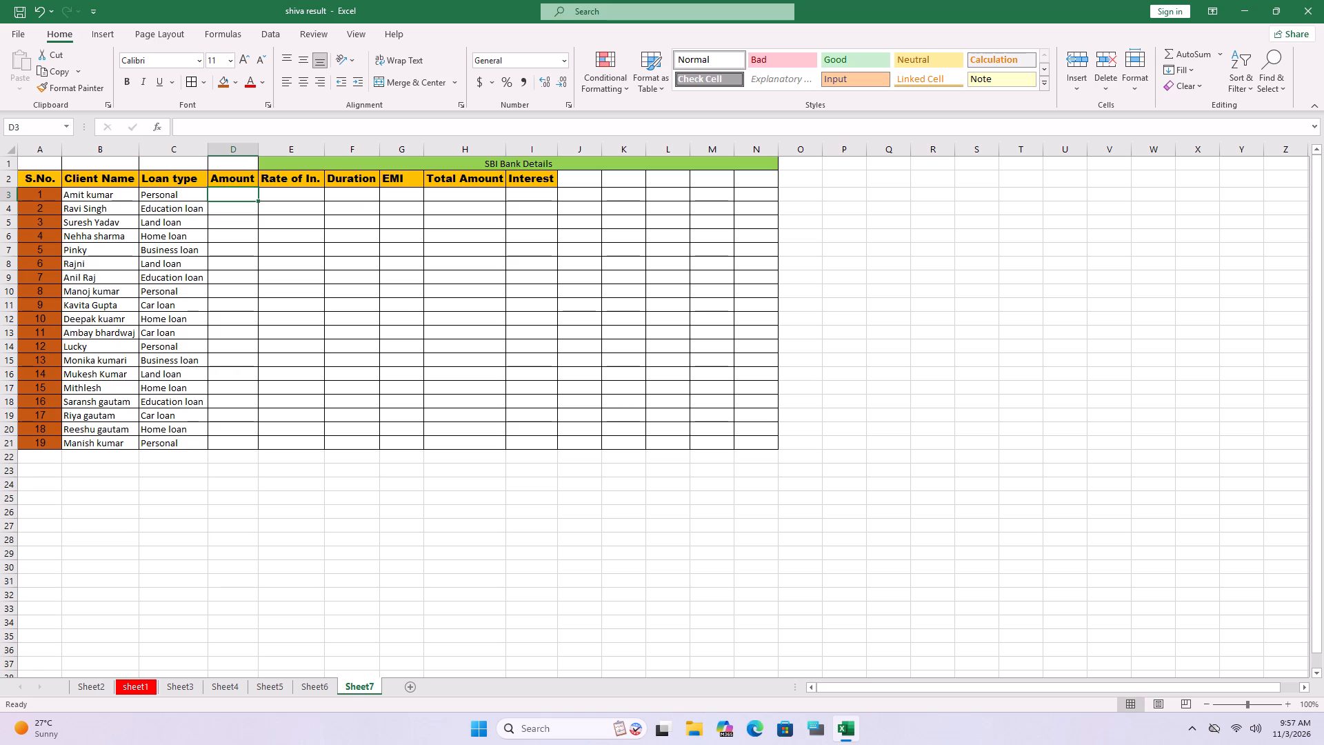
pyautogui.hotkey('shift', '$')
pyautogui.press('BackSpace')
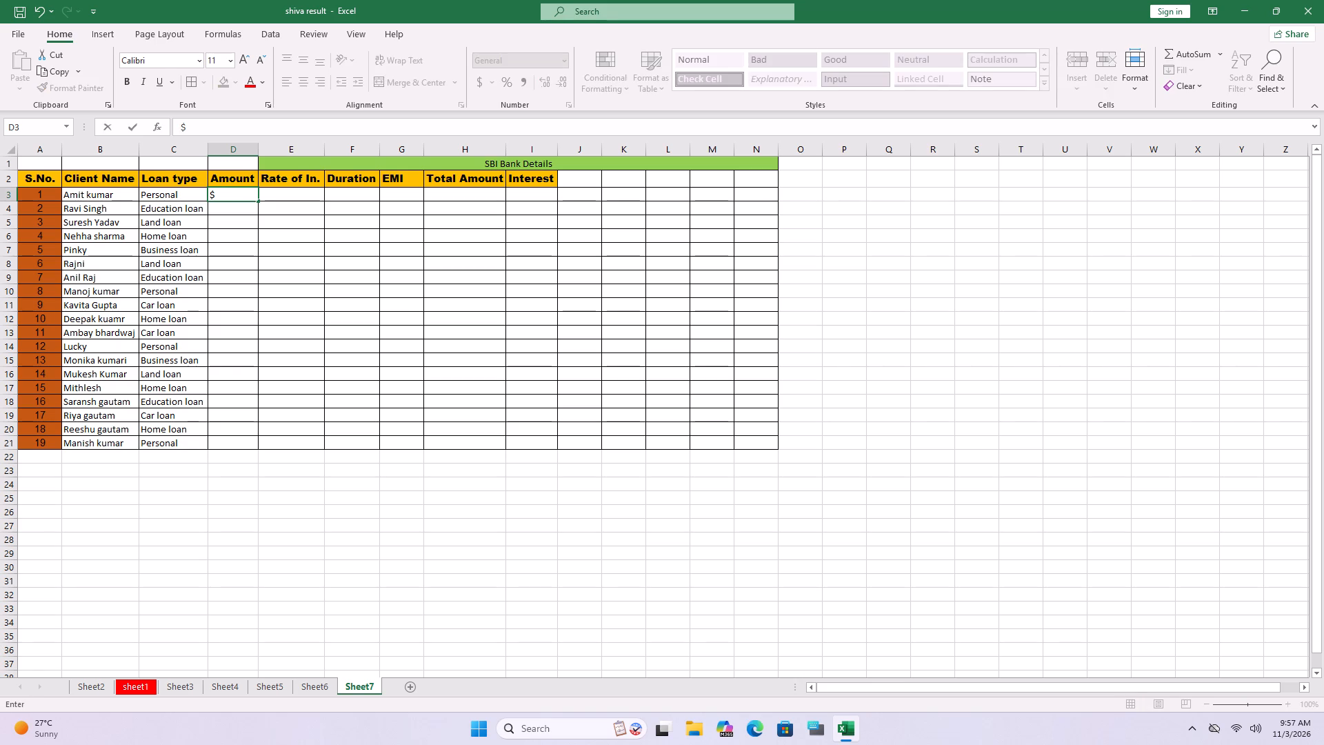
pyautogui.press('BackSpace')
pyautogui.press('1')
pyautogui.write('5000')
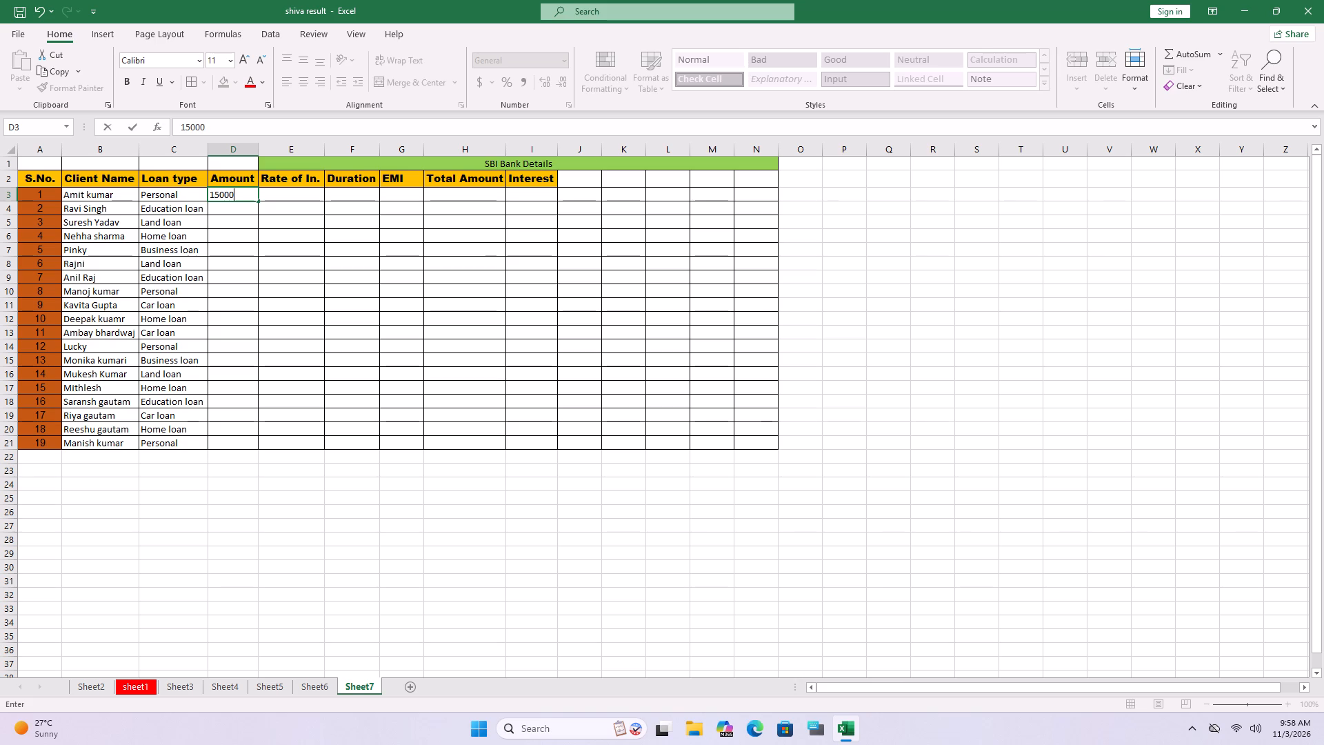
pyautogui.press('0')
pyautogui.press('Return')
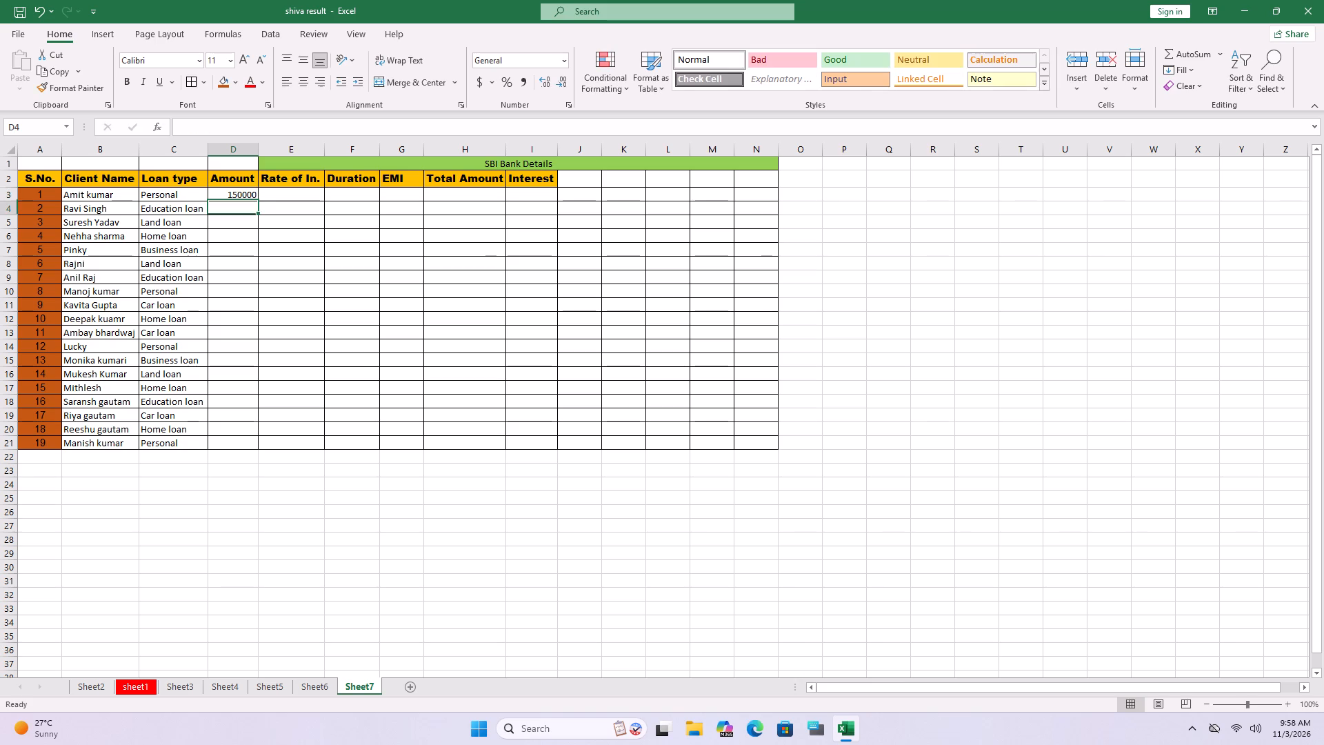
# Enter the loan amounts 2900000 and 450000 for serial numbers 2 and 3 in D4:D5.
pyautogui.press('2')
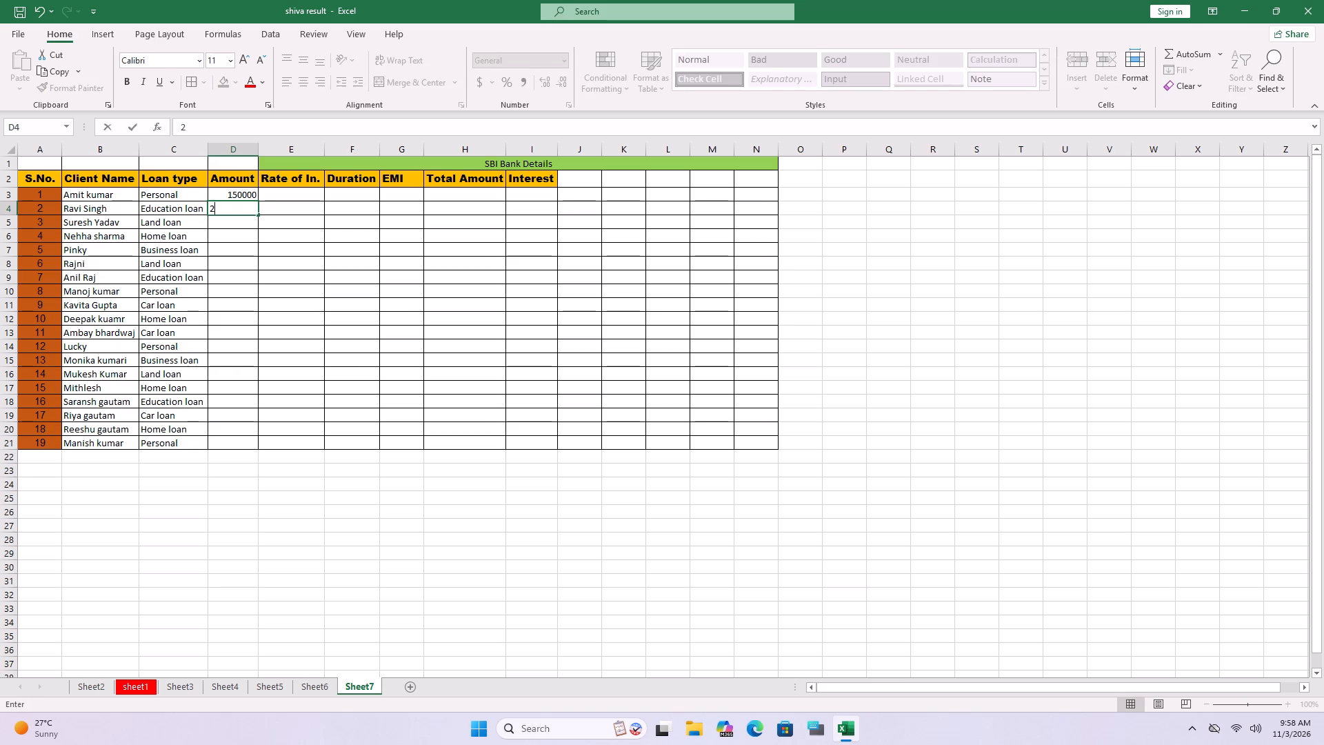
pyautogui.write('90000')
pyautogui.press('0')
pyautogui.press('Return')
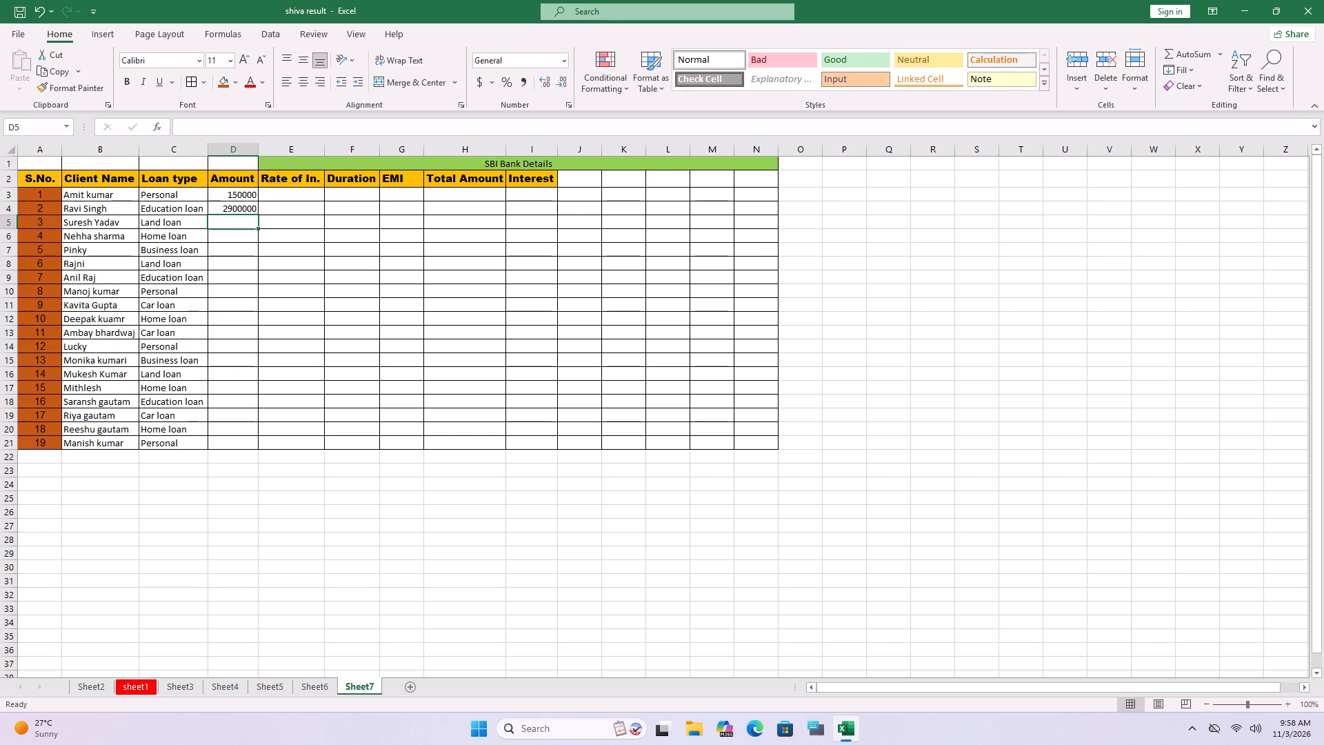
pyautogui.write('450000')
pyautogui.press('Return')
# Enter 370000 as the loan amount for serial number 4 in cell D6.
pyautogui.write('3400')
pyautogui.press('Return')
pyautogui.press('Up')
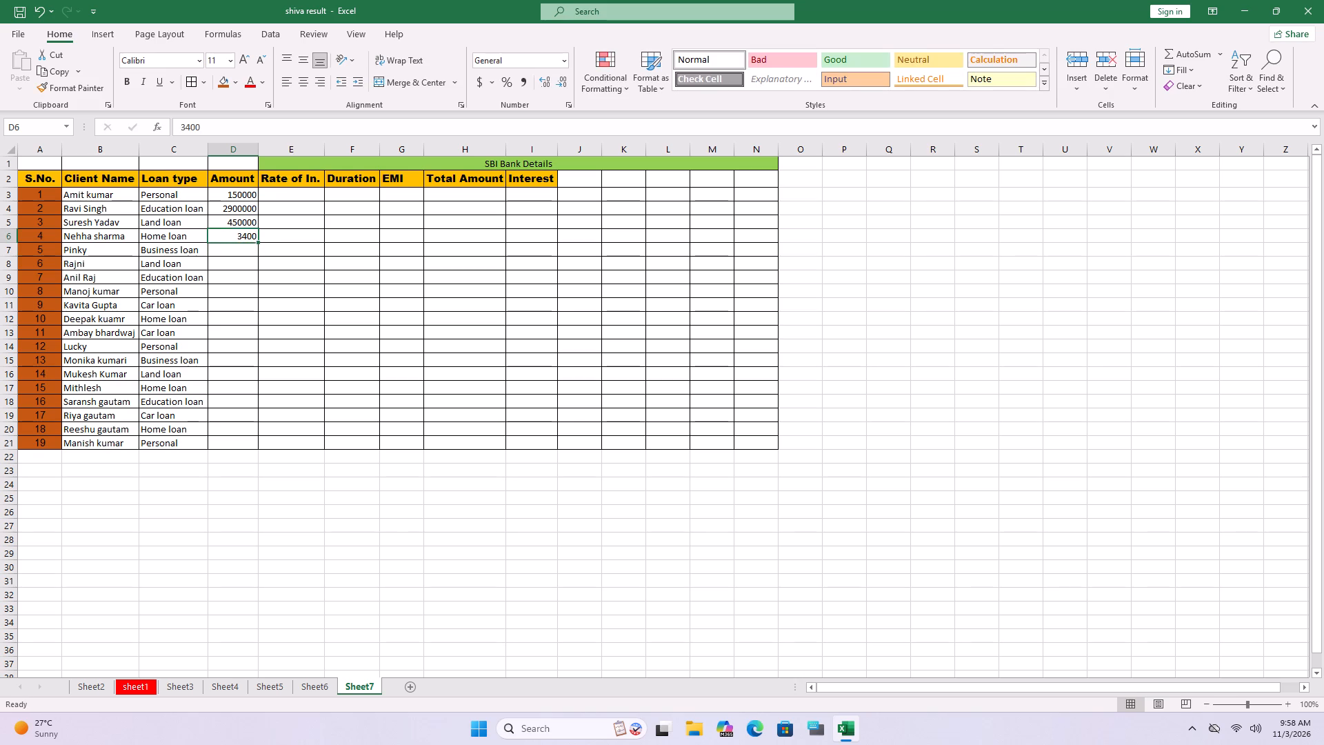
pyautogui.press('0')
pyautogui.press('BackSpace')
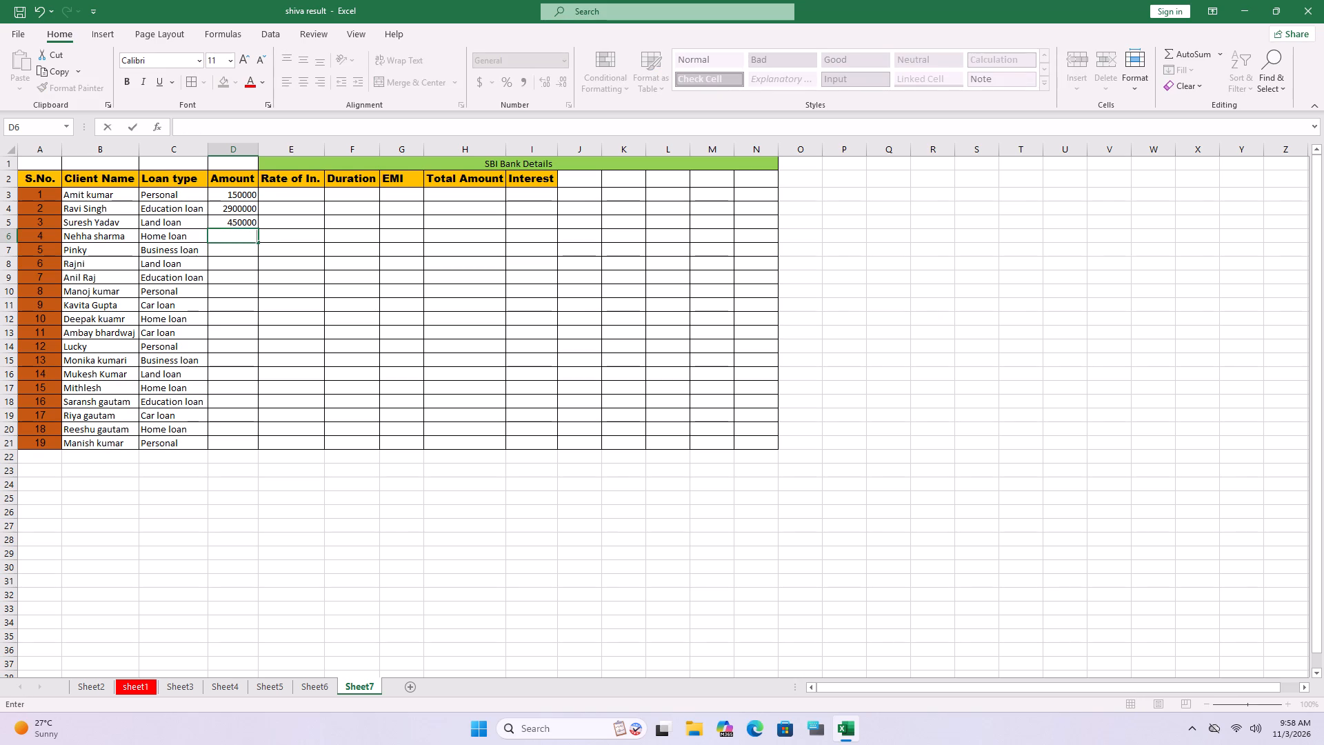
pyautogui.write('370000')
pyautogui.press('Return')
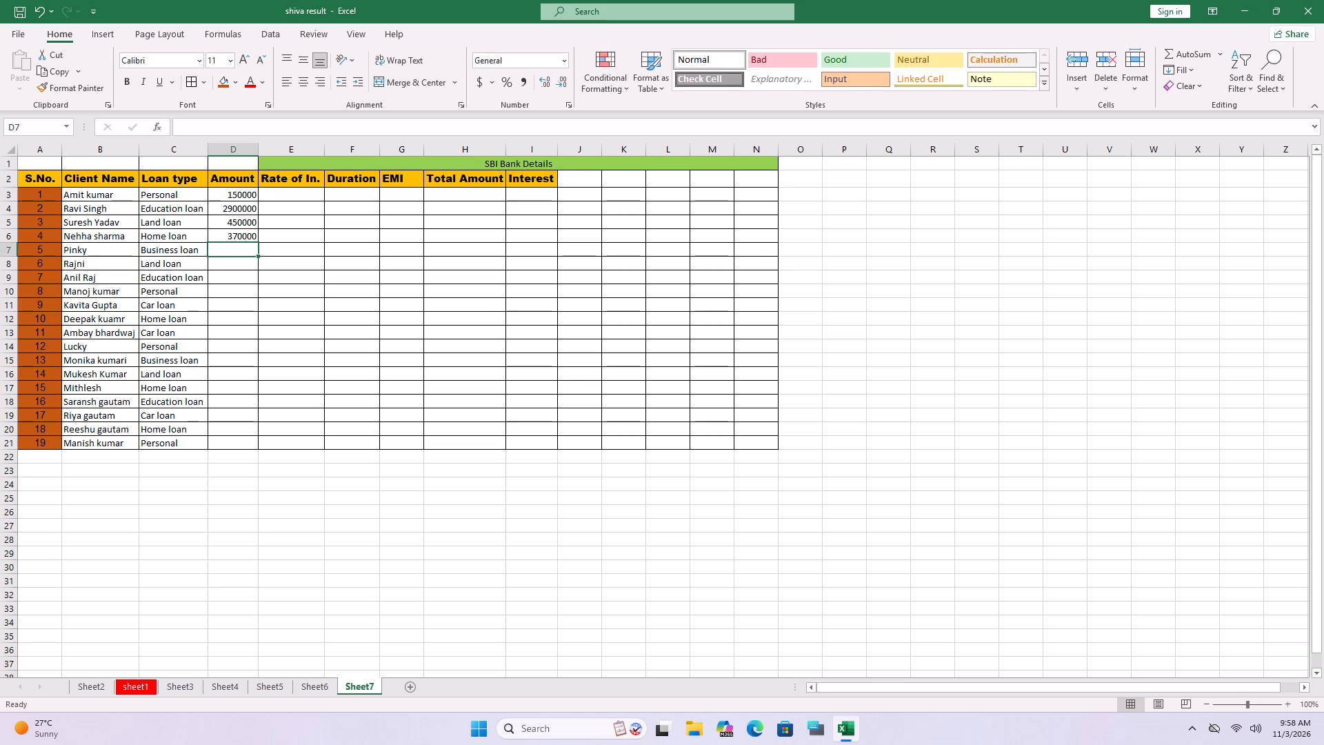
# Enter the loan amounts 390000 and 2688000 for serial numbers 5 and 6 in cells D7:D8.
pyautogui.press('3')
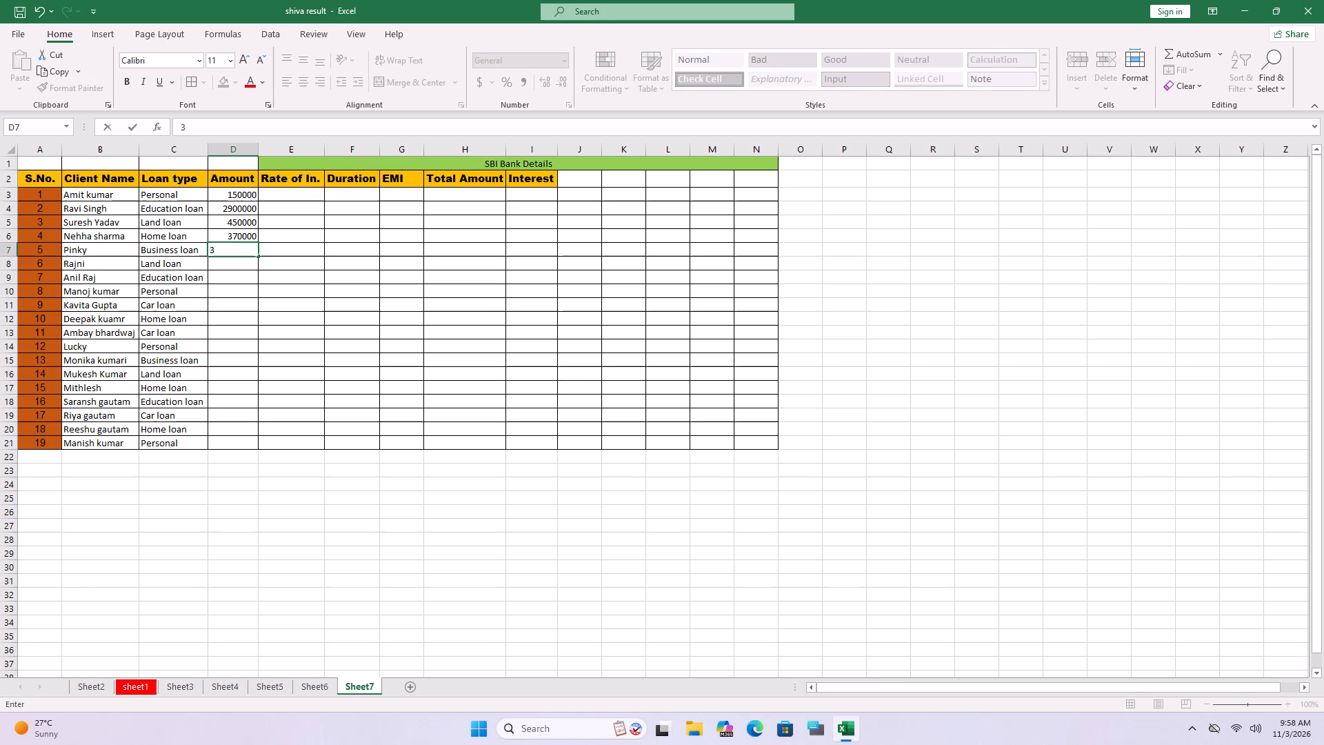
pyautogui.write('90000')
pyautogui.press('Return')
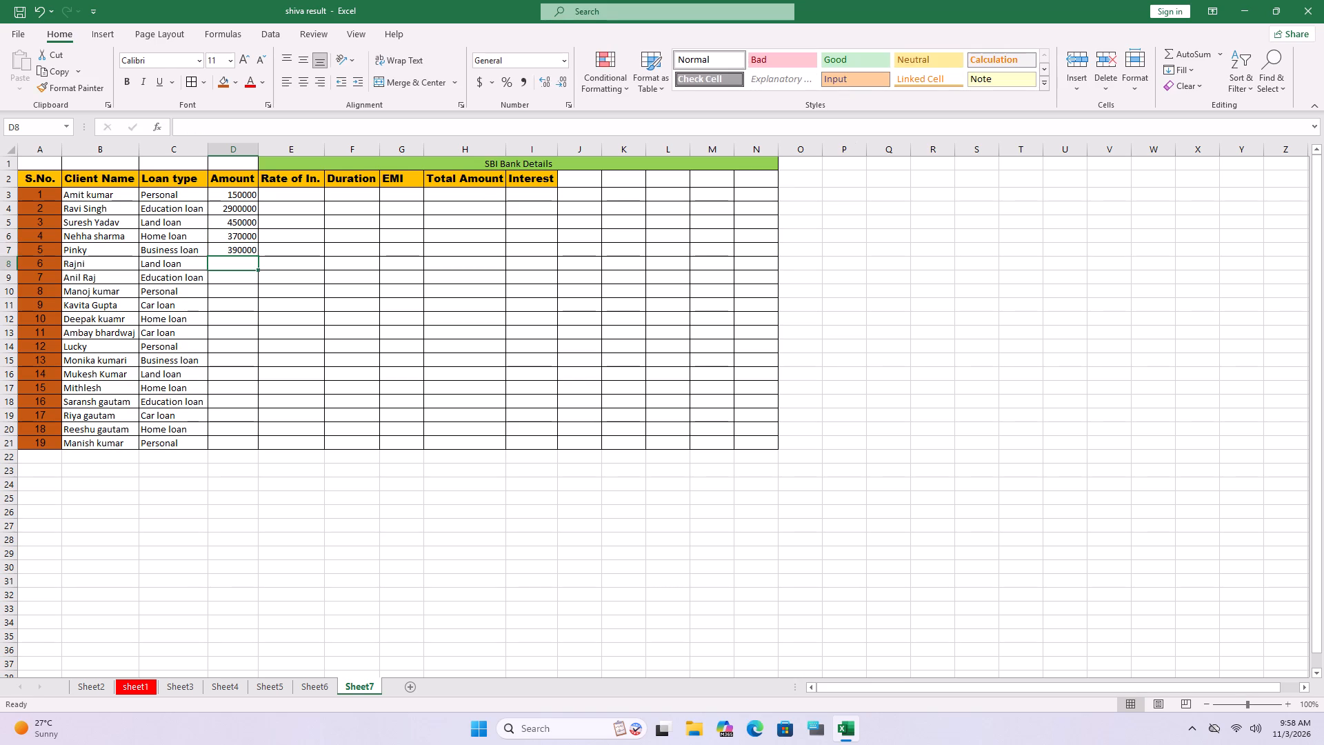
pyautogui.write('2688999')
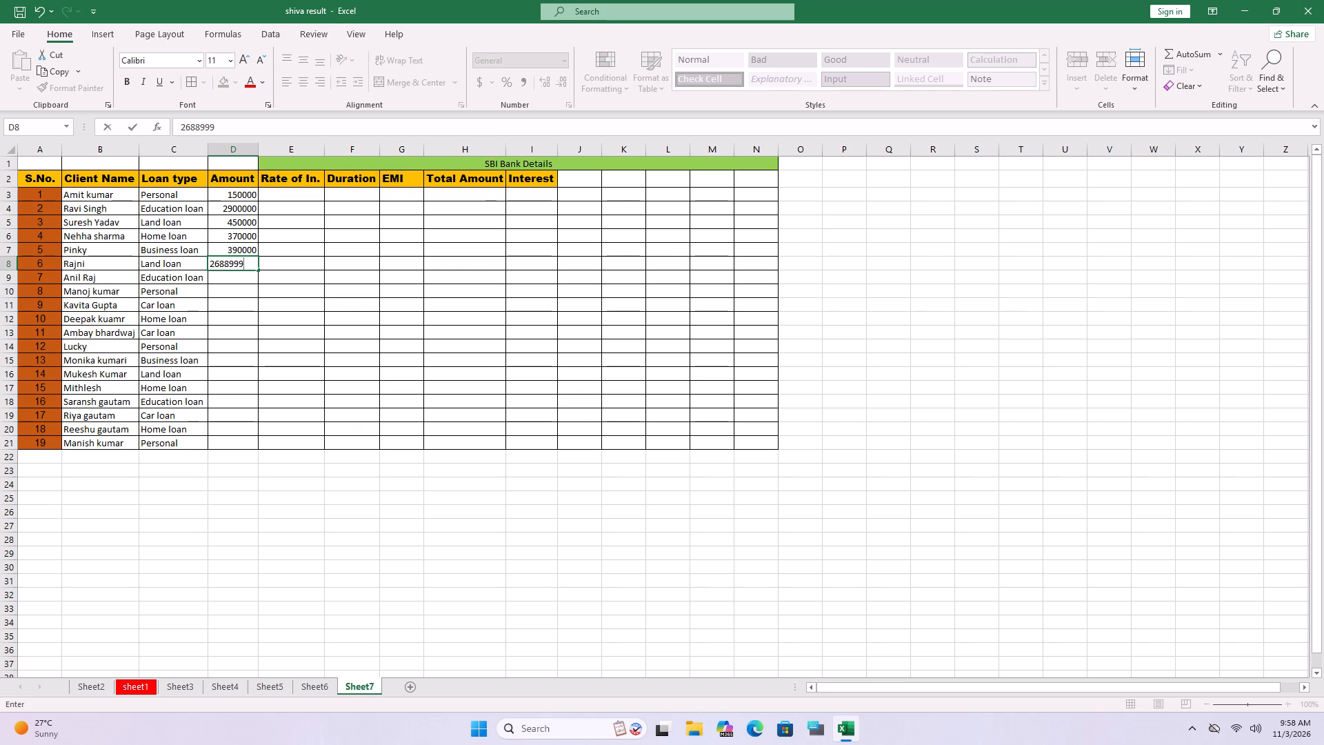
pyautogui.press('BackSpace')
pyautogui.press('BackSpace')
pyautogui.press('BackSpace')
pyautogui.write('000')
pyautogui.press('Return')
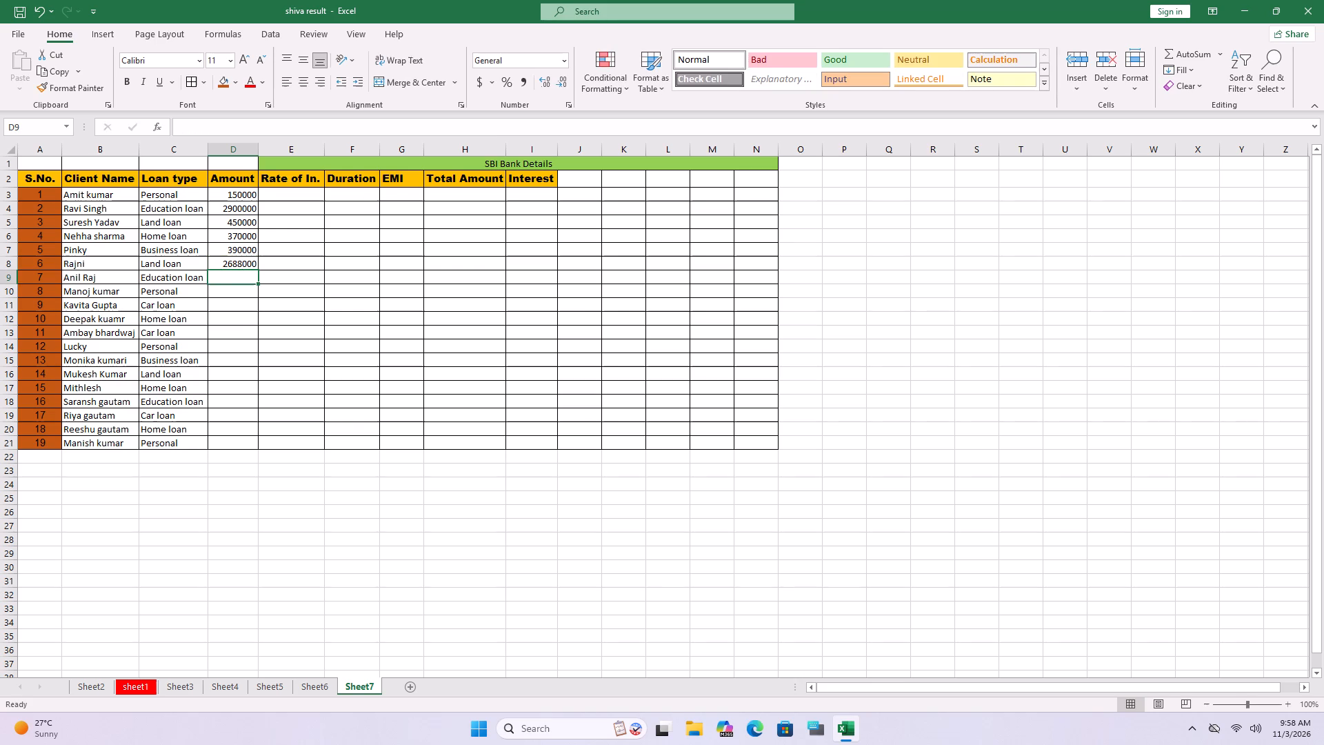
# Enter the loan amounts 22000000, 470000 and 12000000 for serial numbers 7 to 9 in cells D9:D11.
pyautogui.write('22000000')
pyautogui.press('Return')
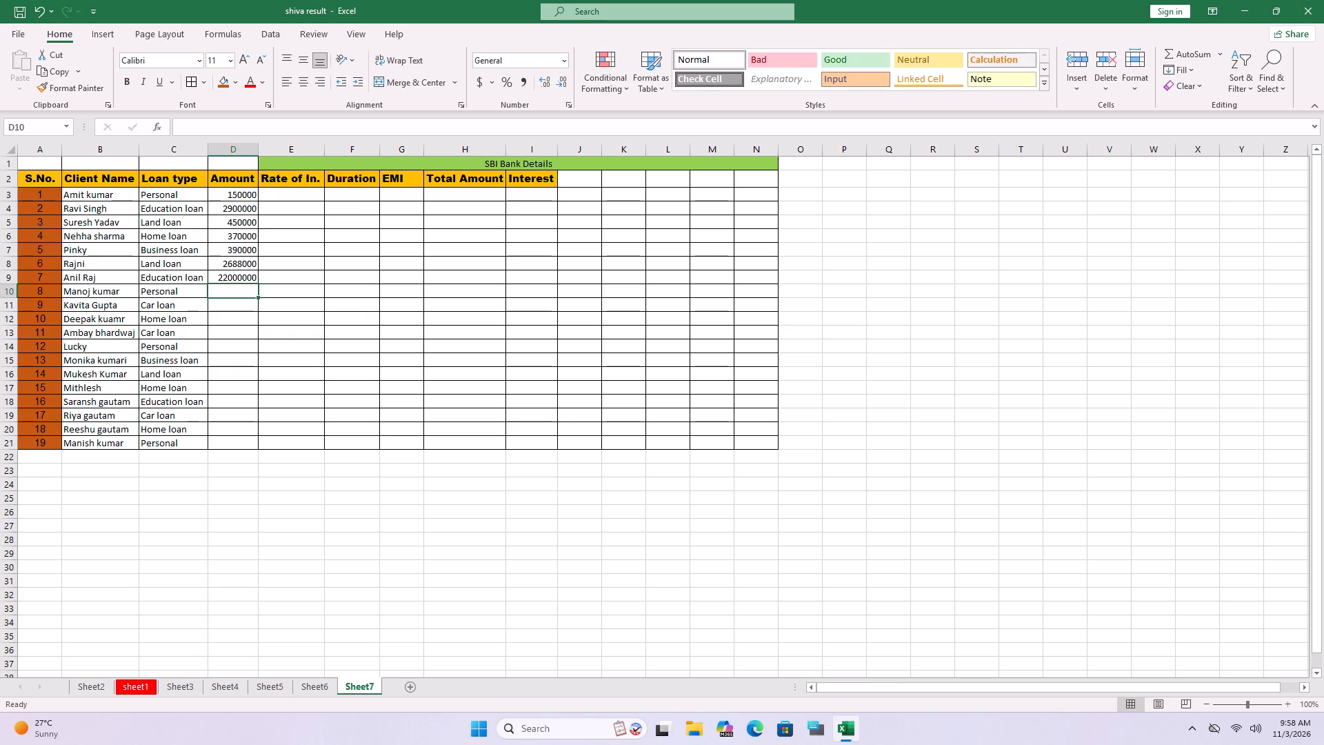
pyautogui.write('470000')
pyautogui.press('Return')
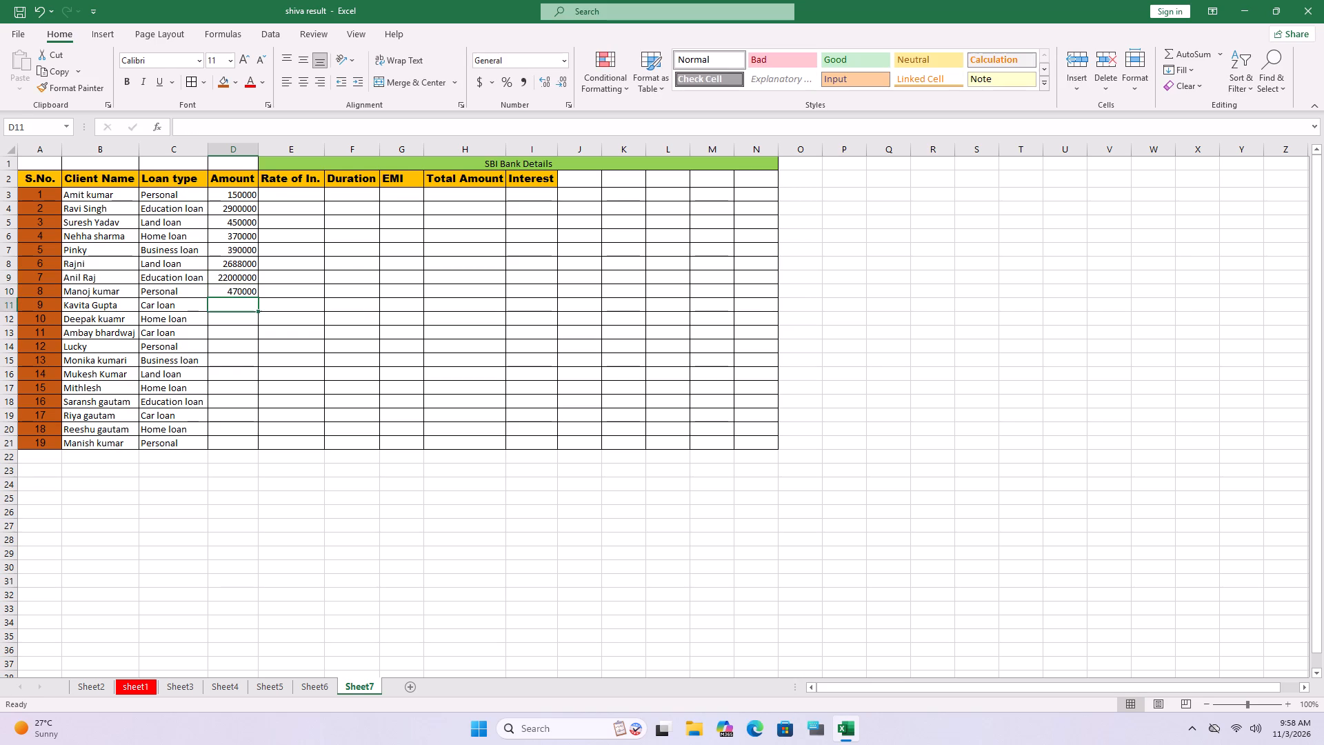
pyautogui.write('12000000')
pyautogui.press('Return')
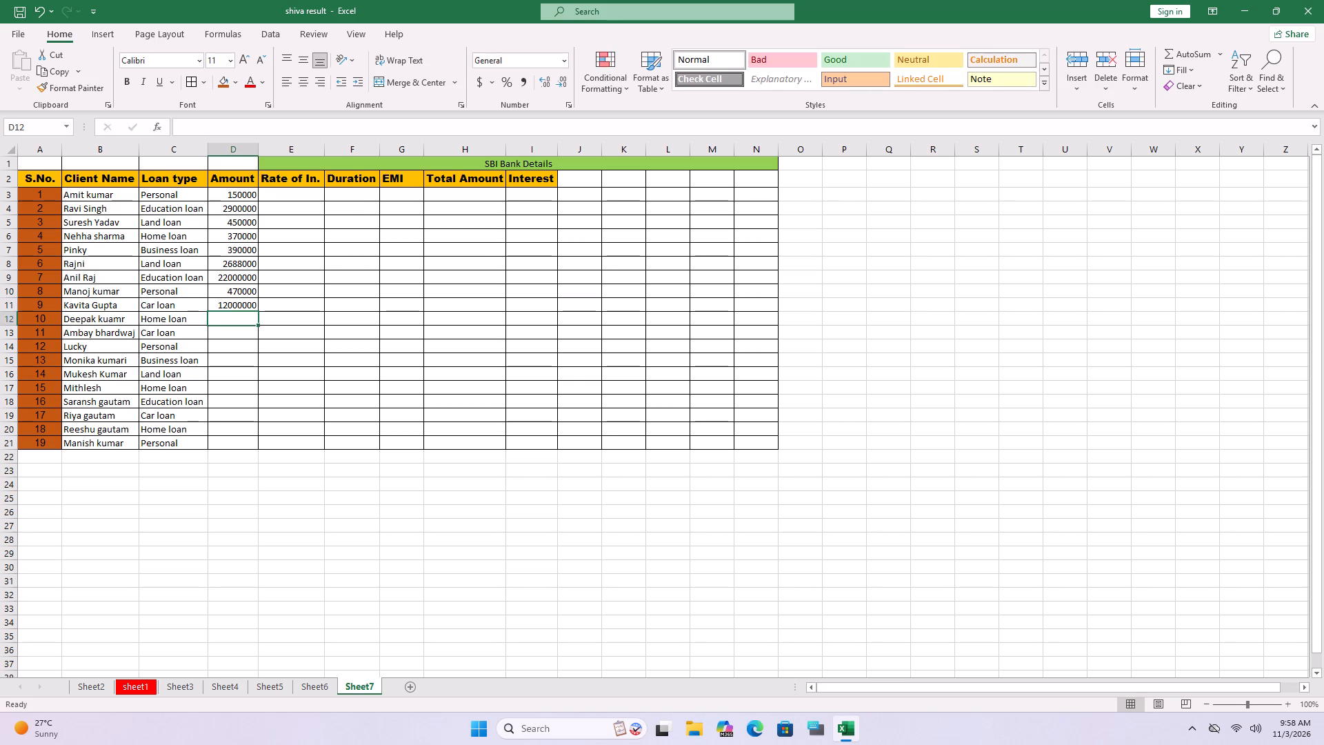
# Enter the loan amounts 330000, 2200000 and 300000 for serial numbers 10 to 12 in cells D12:D14.
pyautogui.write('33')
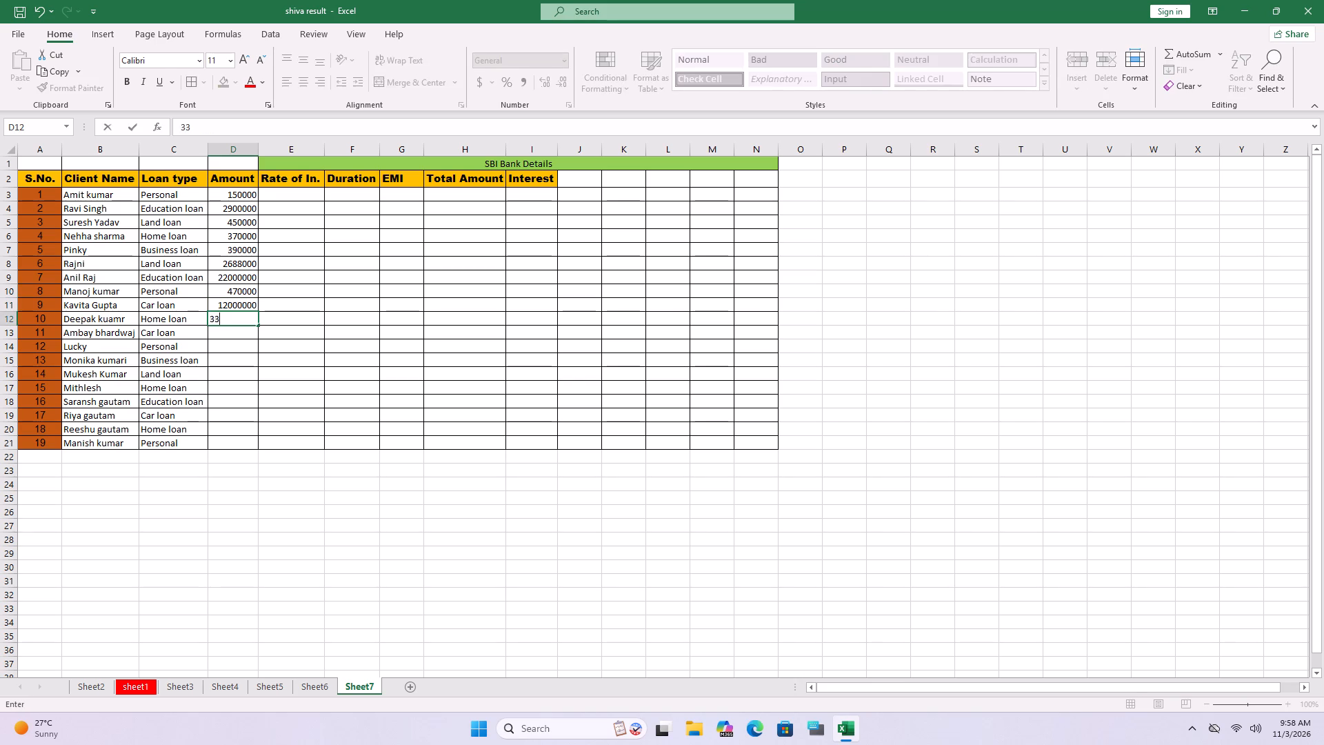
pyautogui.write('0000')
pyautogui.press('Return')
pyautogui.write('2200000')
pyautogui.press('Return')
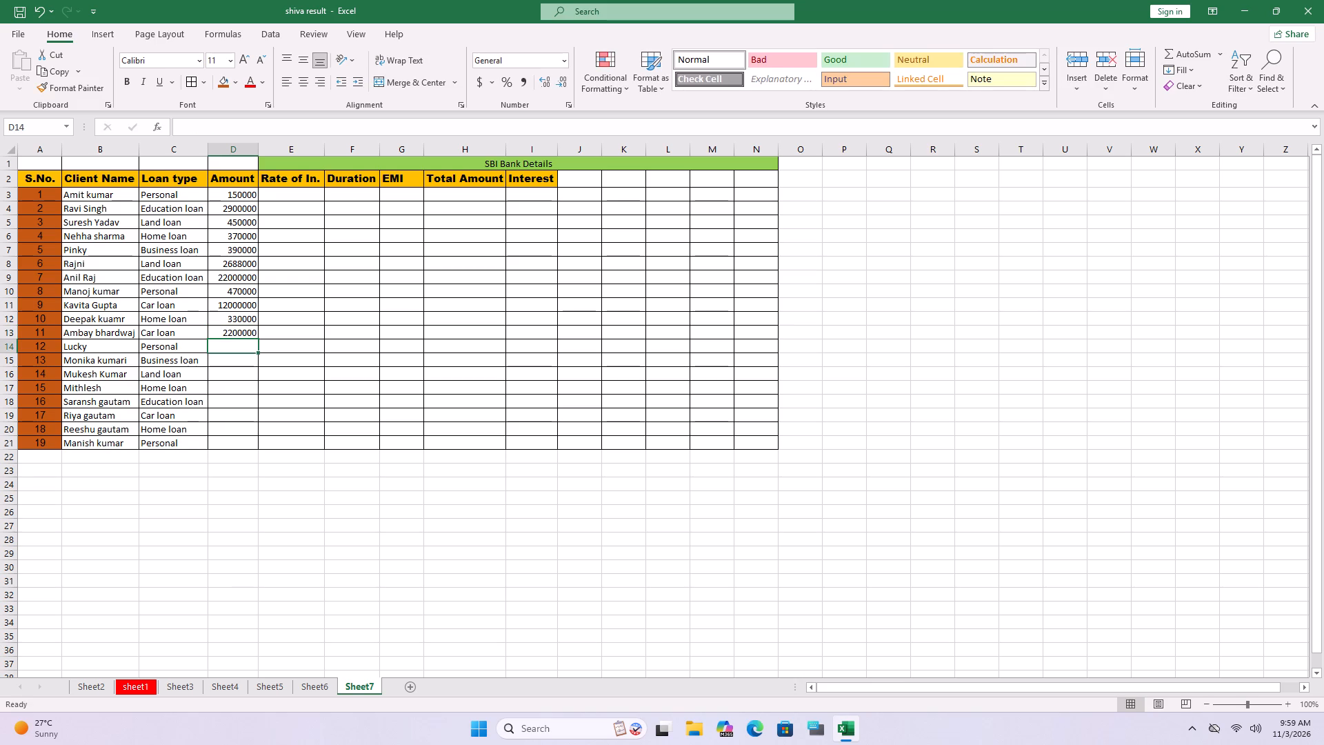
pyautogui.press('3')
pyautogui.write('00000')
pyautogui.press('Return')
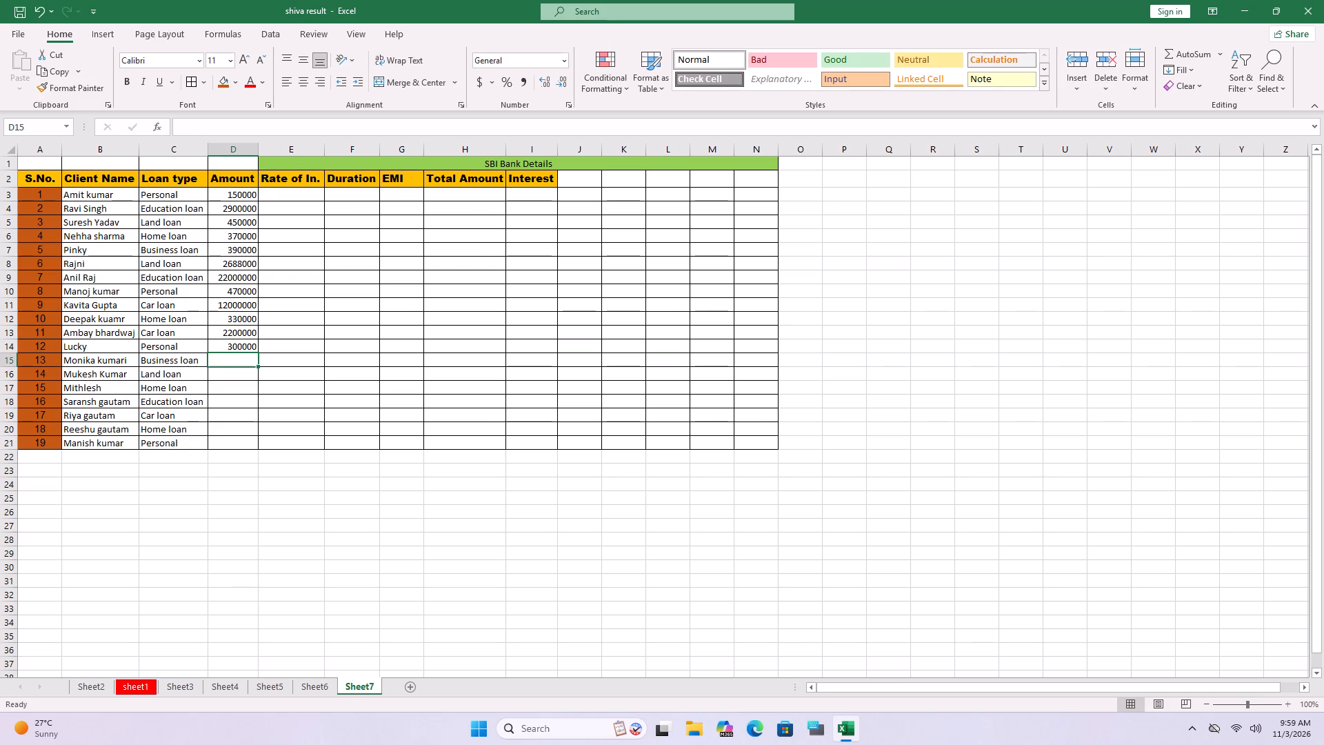
# Launch the Kuro app from the recent items in Windows Search.
pyautogui.click(543, 732)
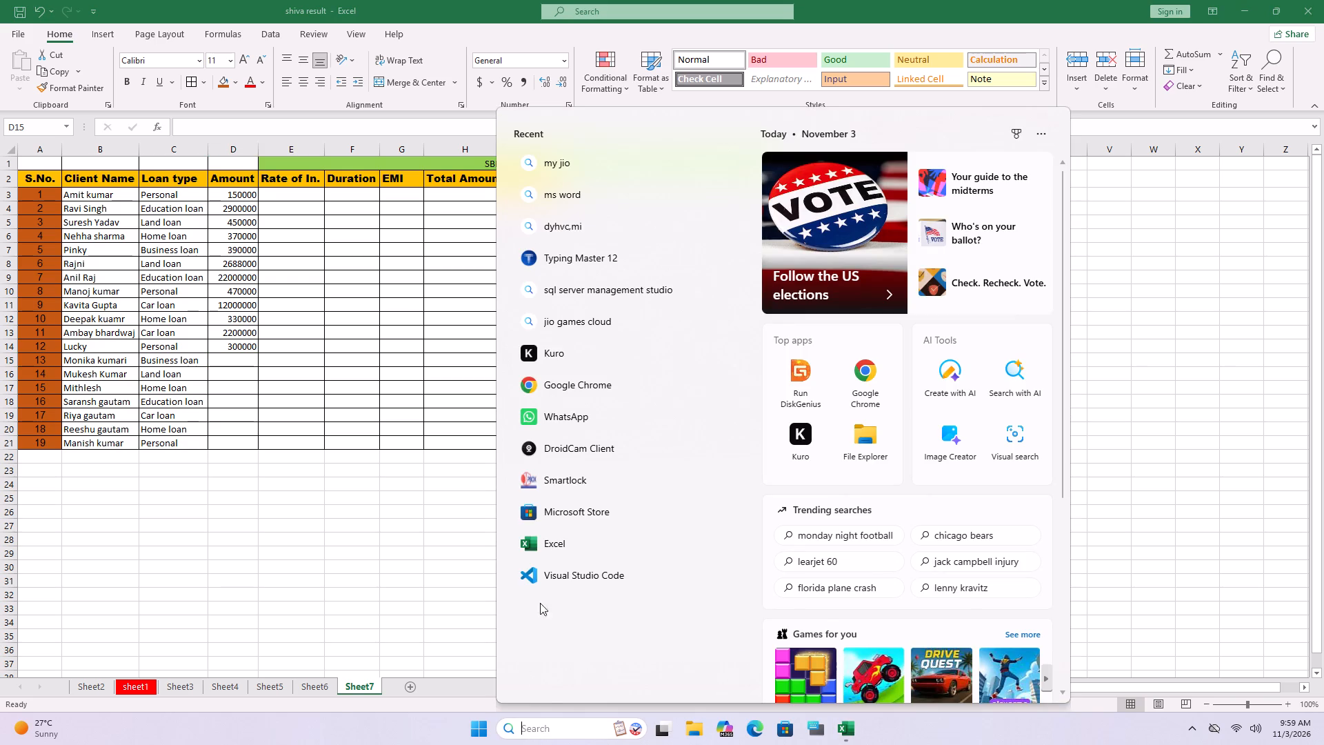
pyautogui.click(562, 357)
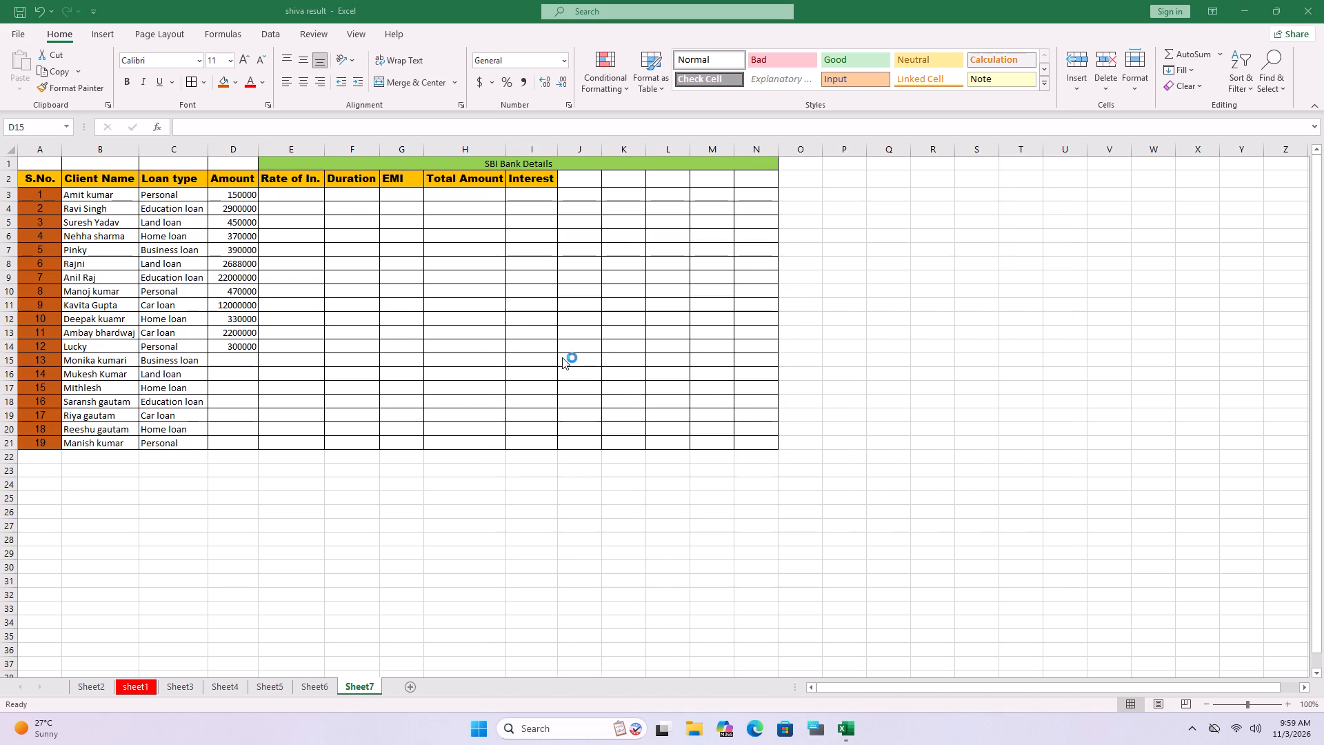
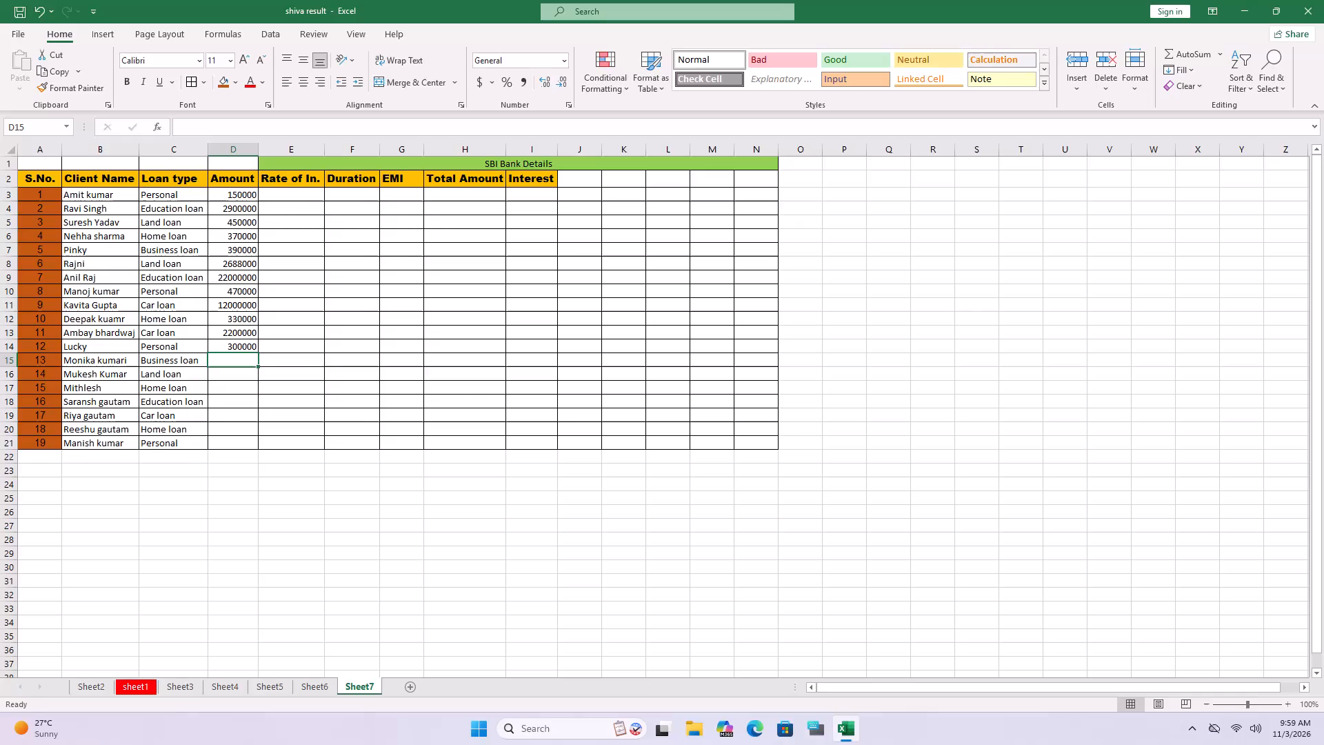
# Enter the loan amounts 5600000, 4488900 and 340000 for serial numbers 13 to 15 in cells D15:D17.
pyautogui.press('5')
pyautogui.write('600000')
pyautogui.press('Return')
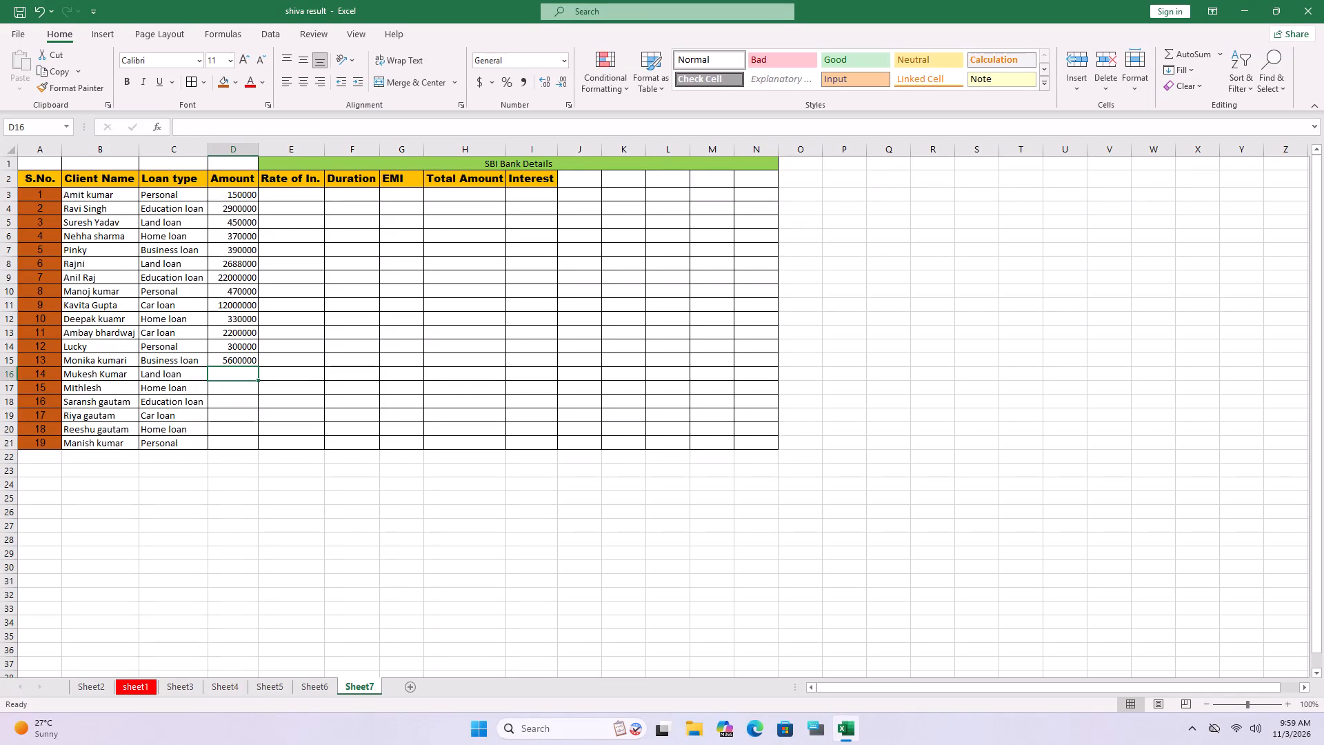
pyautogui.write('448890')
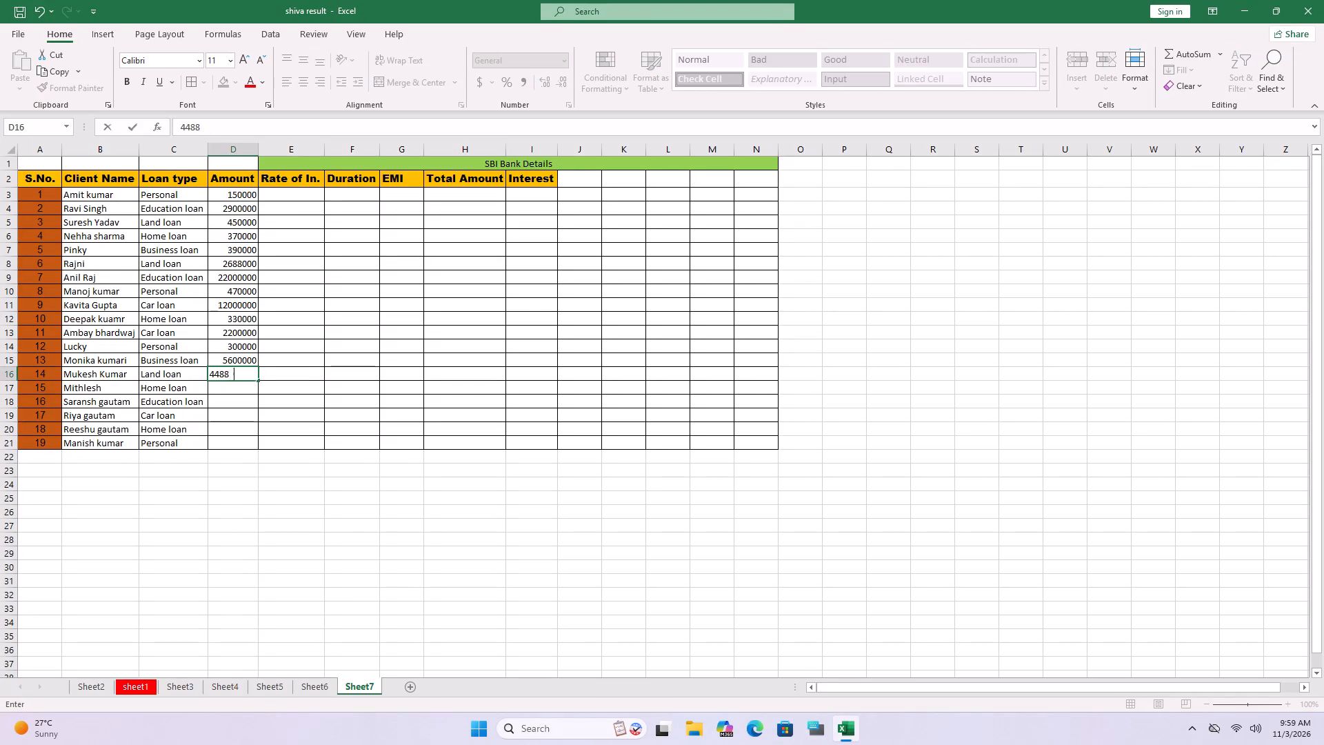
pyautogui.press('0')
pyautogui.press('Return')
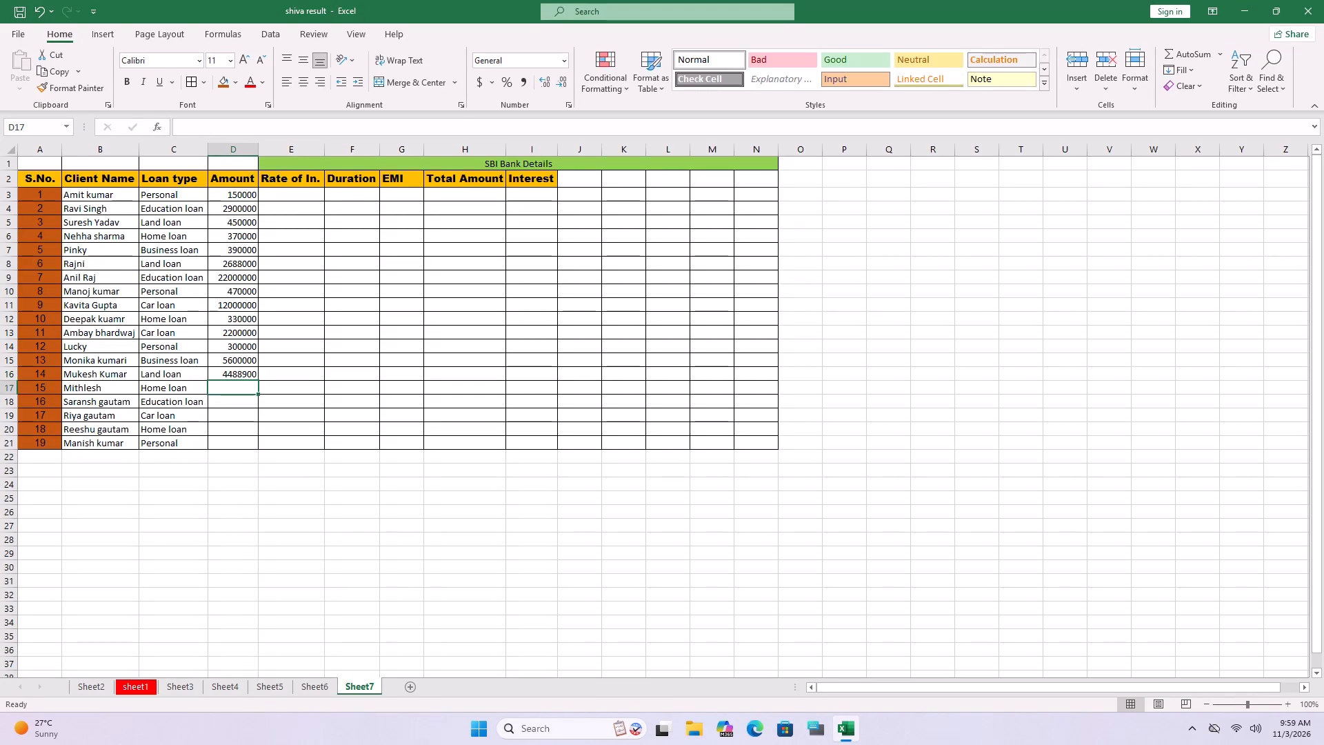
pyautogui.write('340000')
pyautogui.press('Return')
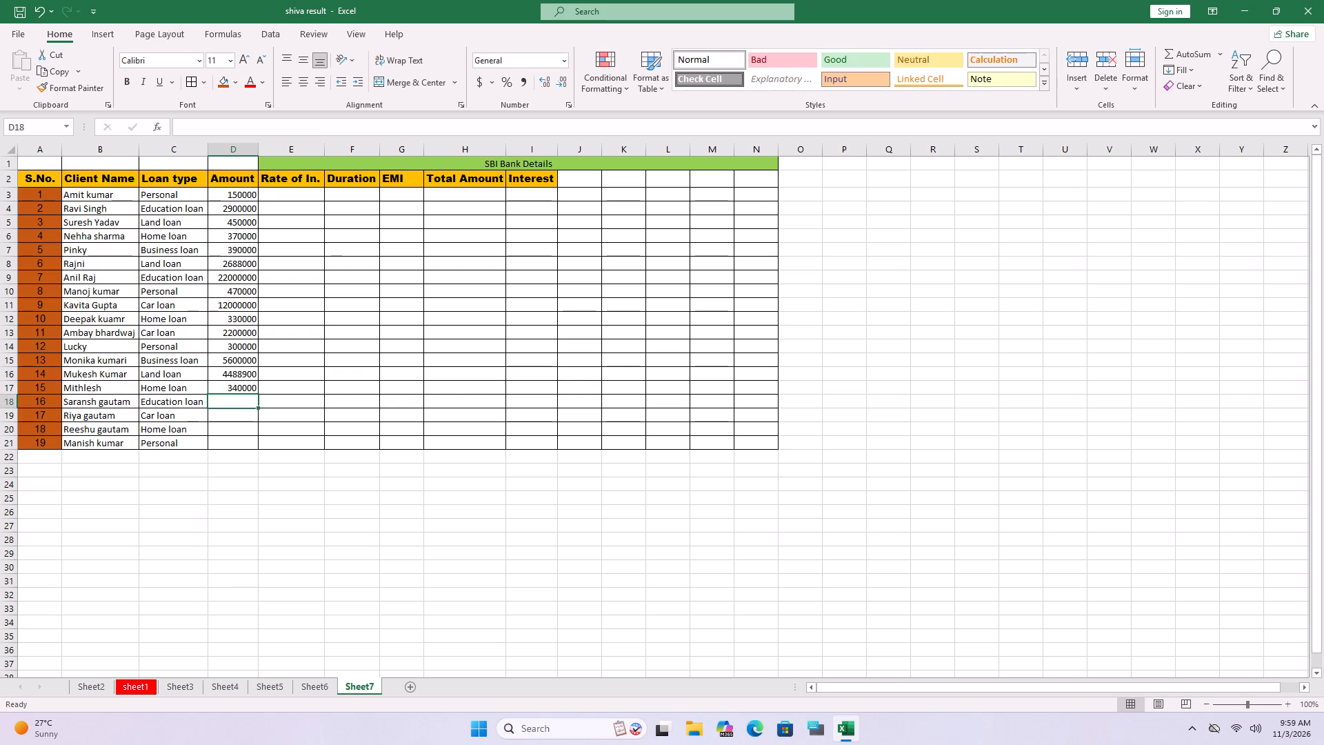
# Enter the loan amounts 76000, 589990, 340000 and 22000000 for serial numbers 16 to 19 in cells D18:D21.
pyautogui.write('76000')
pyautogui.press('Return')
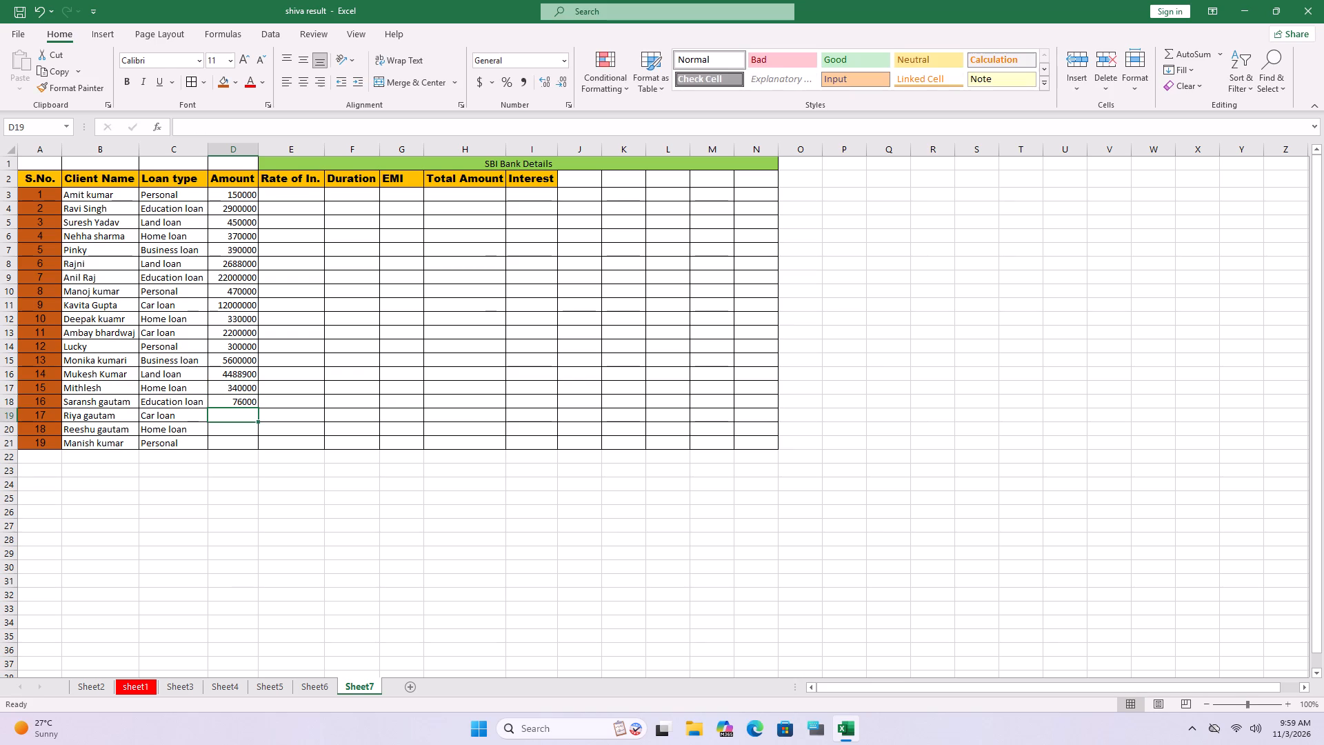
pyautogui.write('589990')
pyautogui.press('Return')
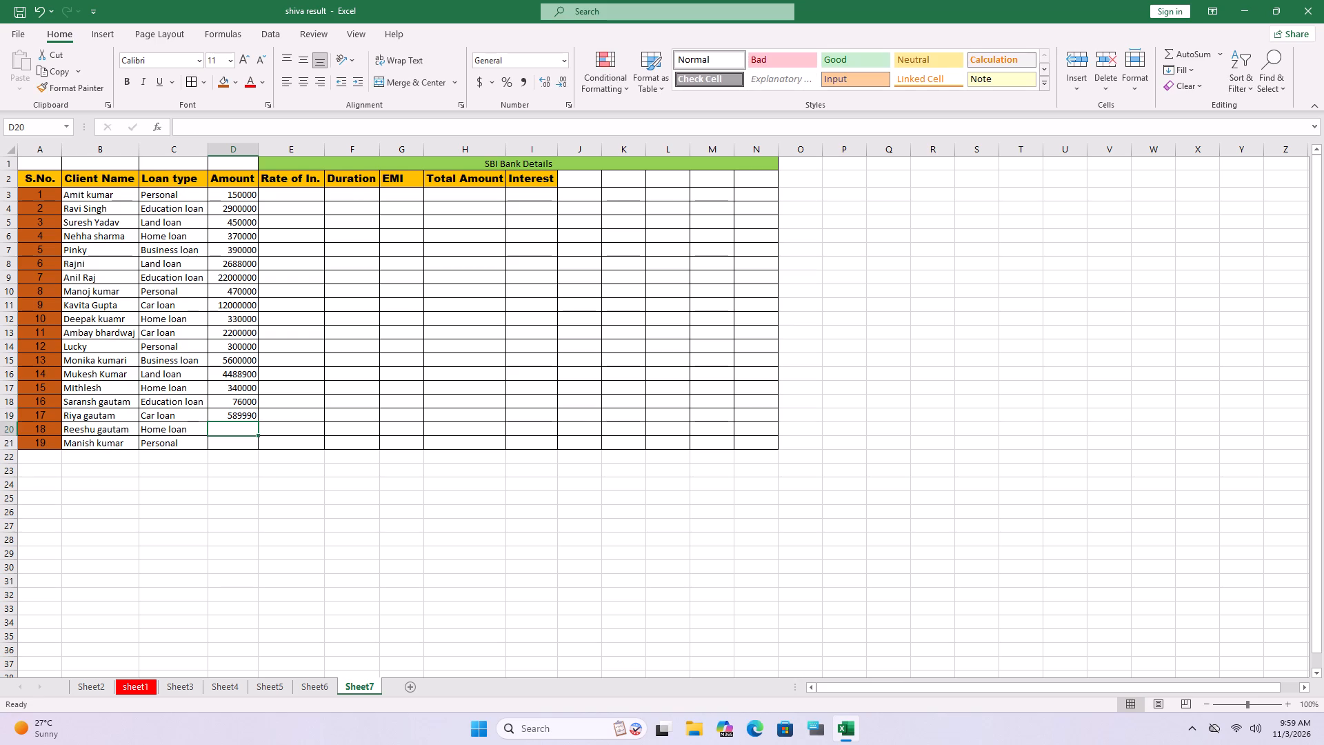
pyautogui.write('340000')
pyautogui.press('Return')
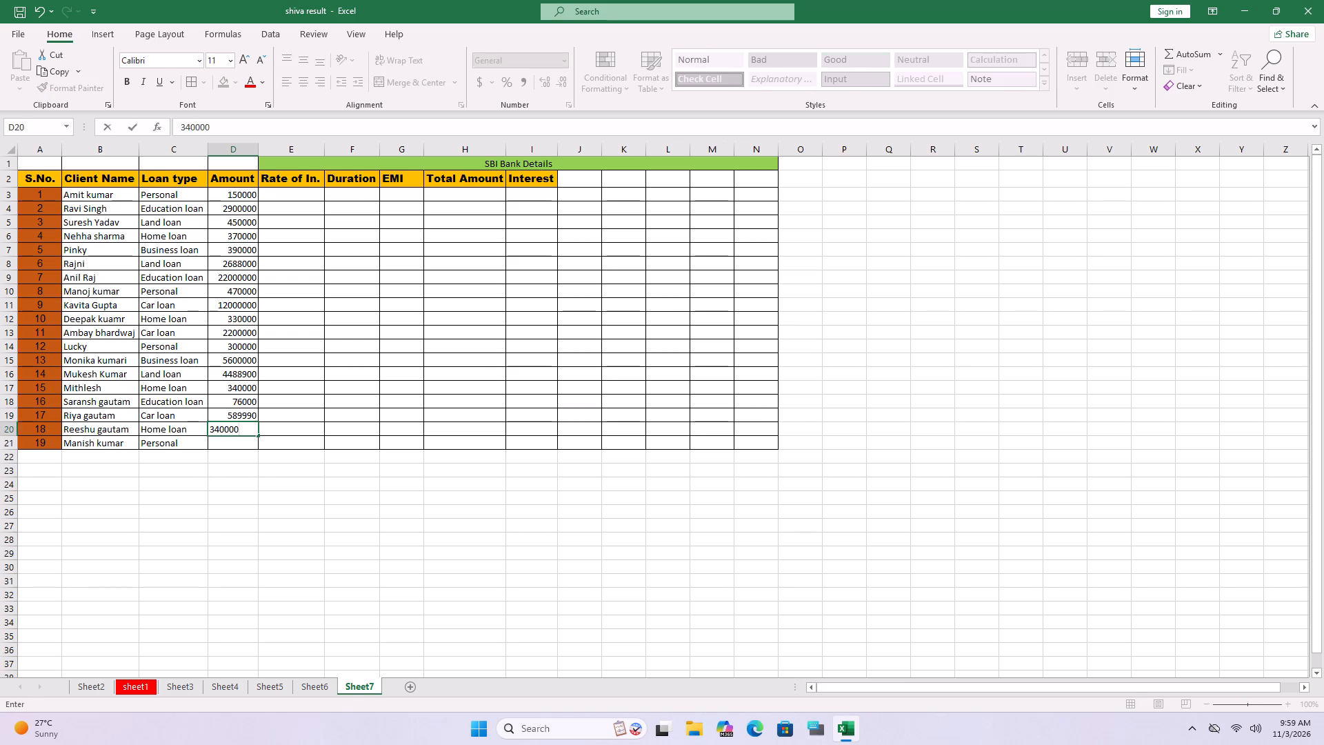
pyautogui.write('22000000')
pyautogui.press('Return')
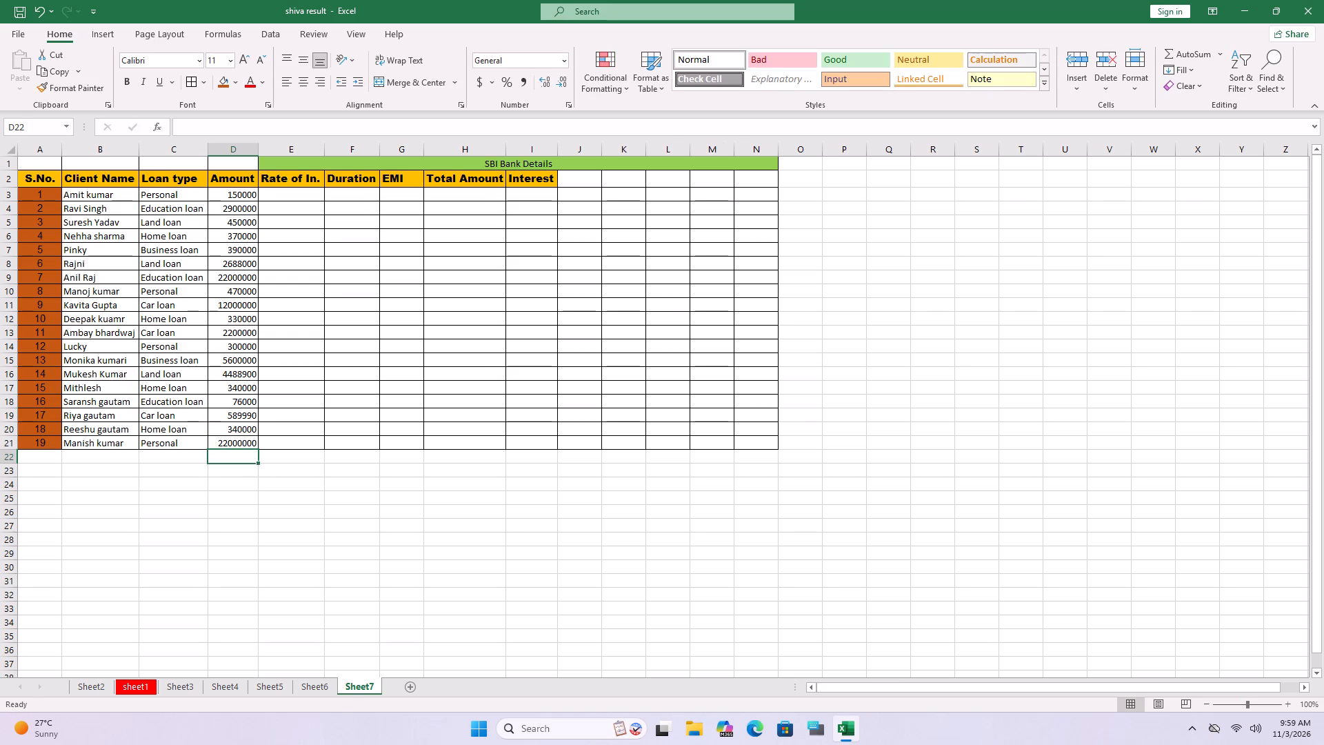
# Enter the interest rates 10%, 11% and 12% for serial numbers 1 to 3 in cells E3:E5.
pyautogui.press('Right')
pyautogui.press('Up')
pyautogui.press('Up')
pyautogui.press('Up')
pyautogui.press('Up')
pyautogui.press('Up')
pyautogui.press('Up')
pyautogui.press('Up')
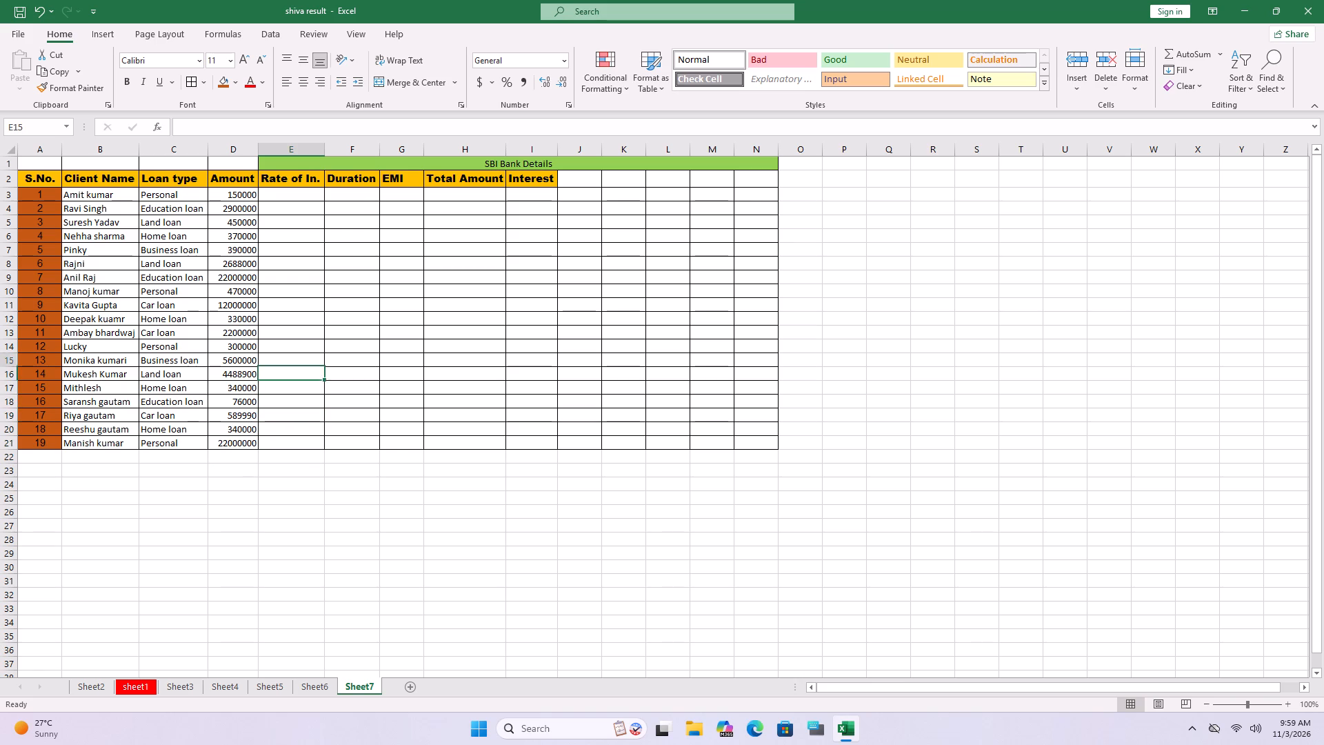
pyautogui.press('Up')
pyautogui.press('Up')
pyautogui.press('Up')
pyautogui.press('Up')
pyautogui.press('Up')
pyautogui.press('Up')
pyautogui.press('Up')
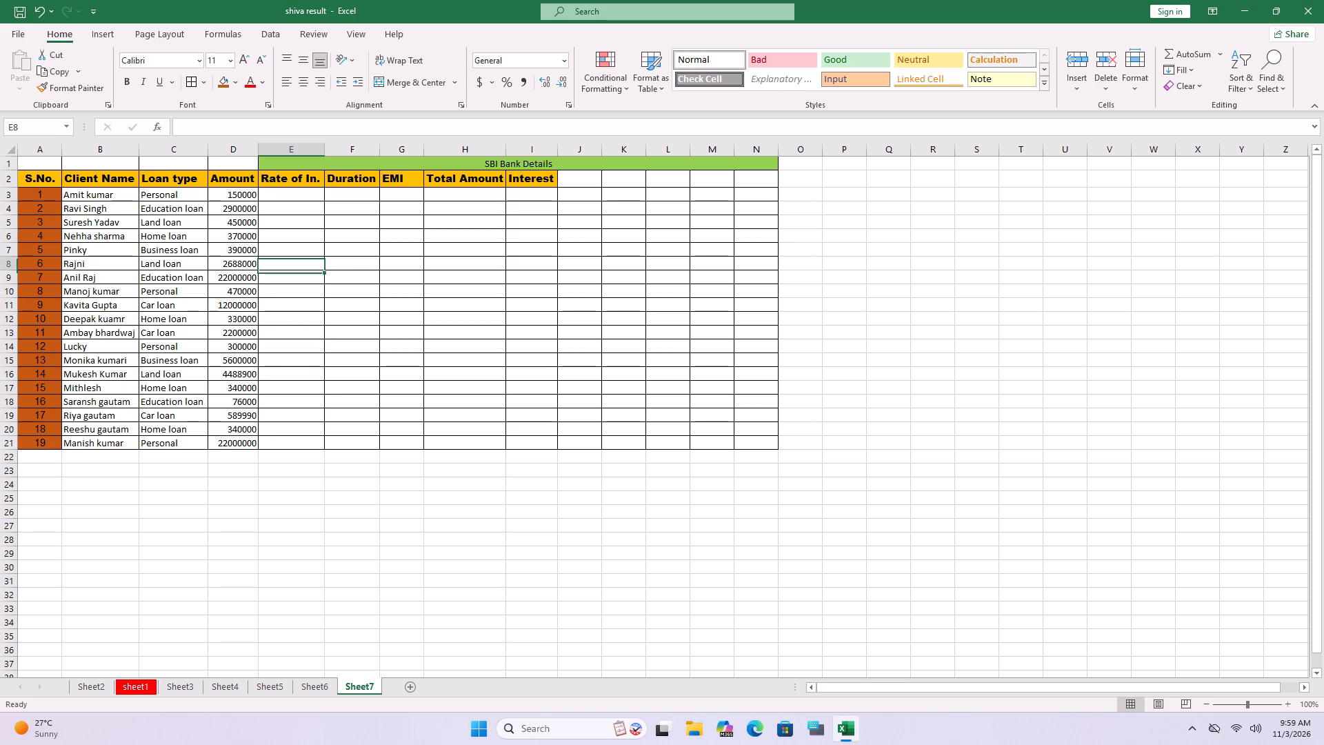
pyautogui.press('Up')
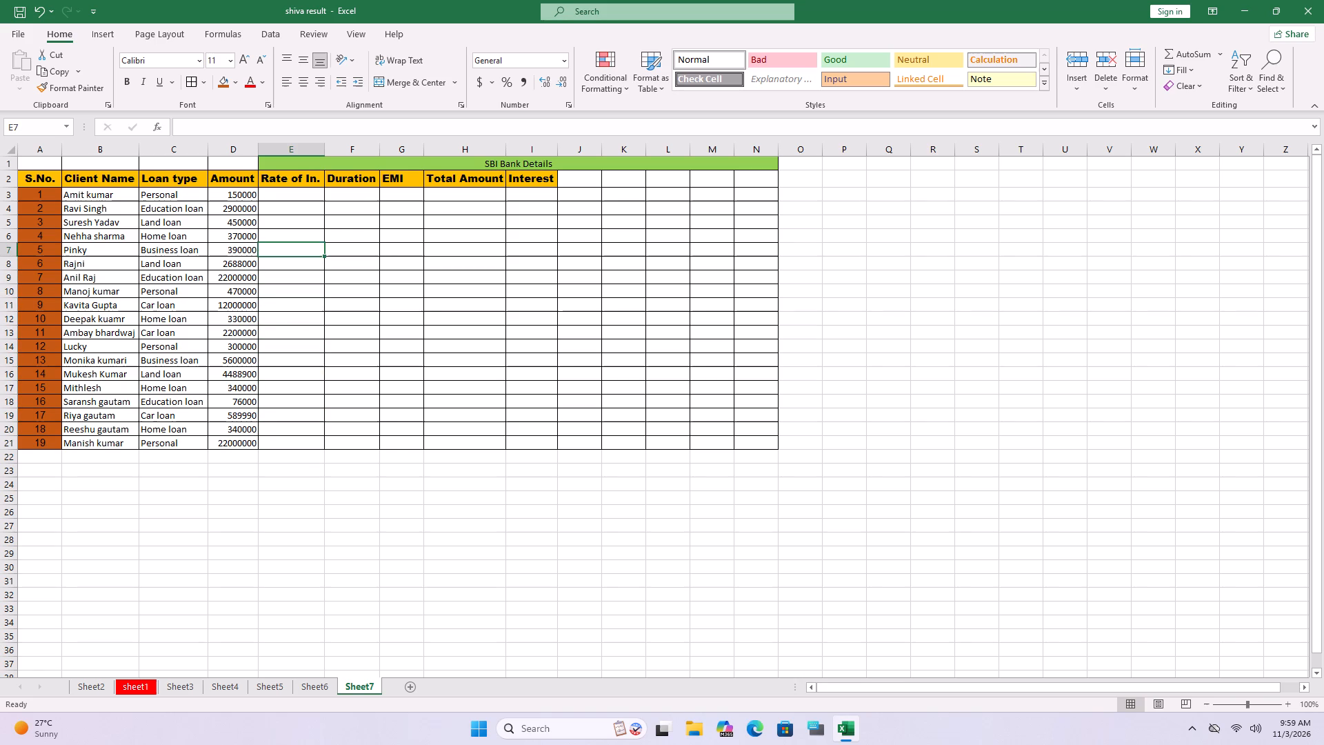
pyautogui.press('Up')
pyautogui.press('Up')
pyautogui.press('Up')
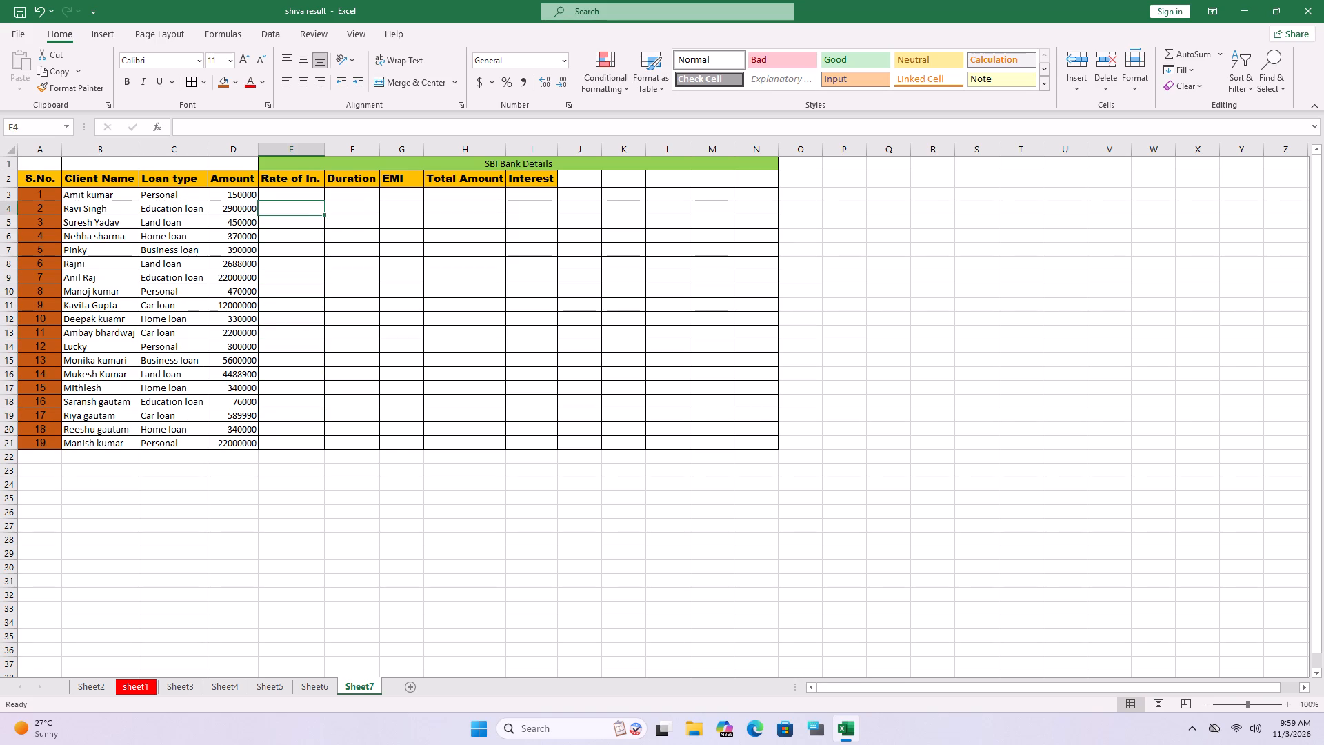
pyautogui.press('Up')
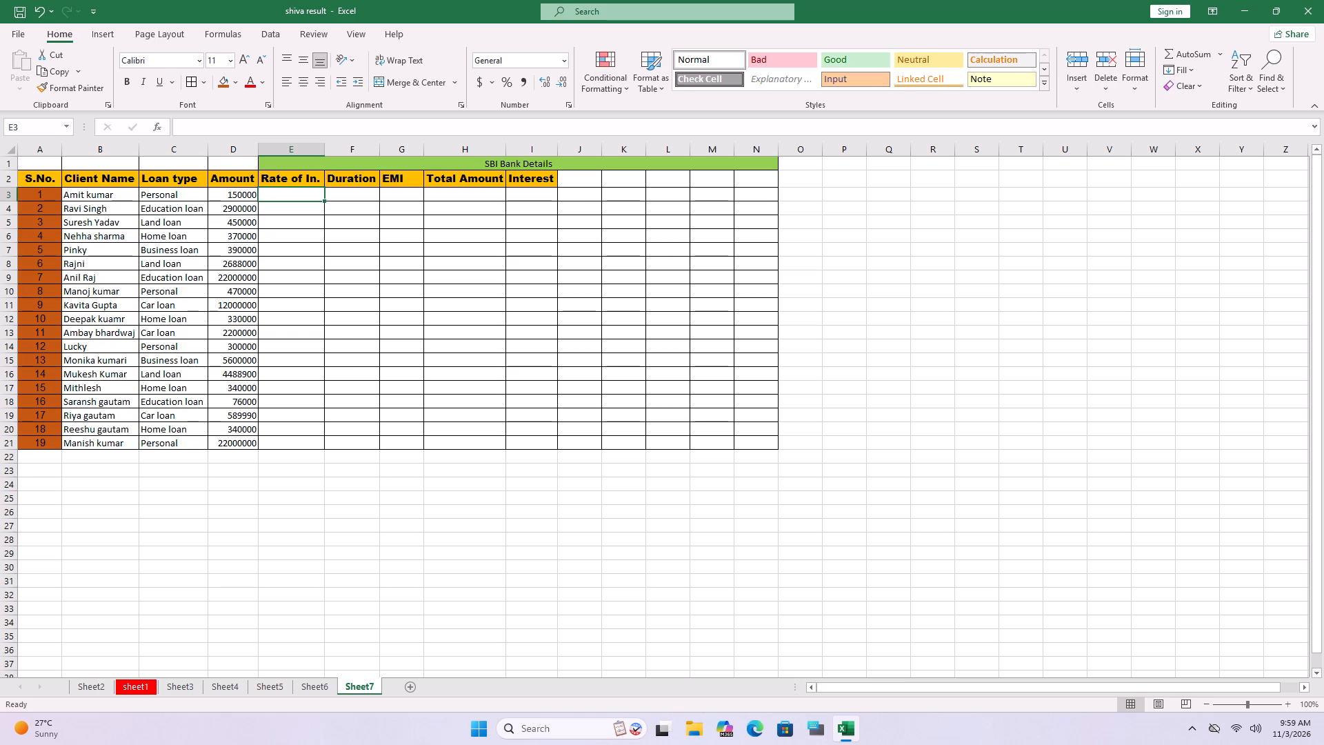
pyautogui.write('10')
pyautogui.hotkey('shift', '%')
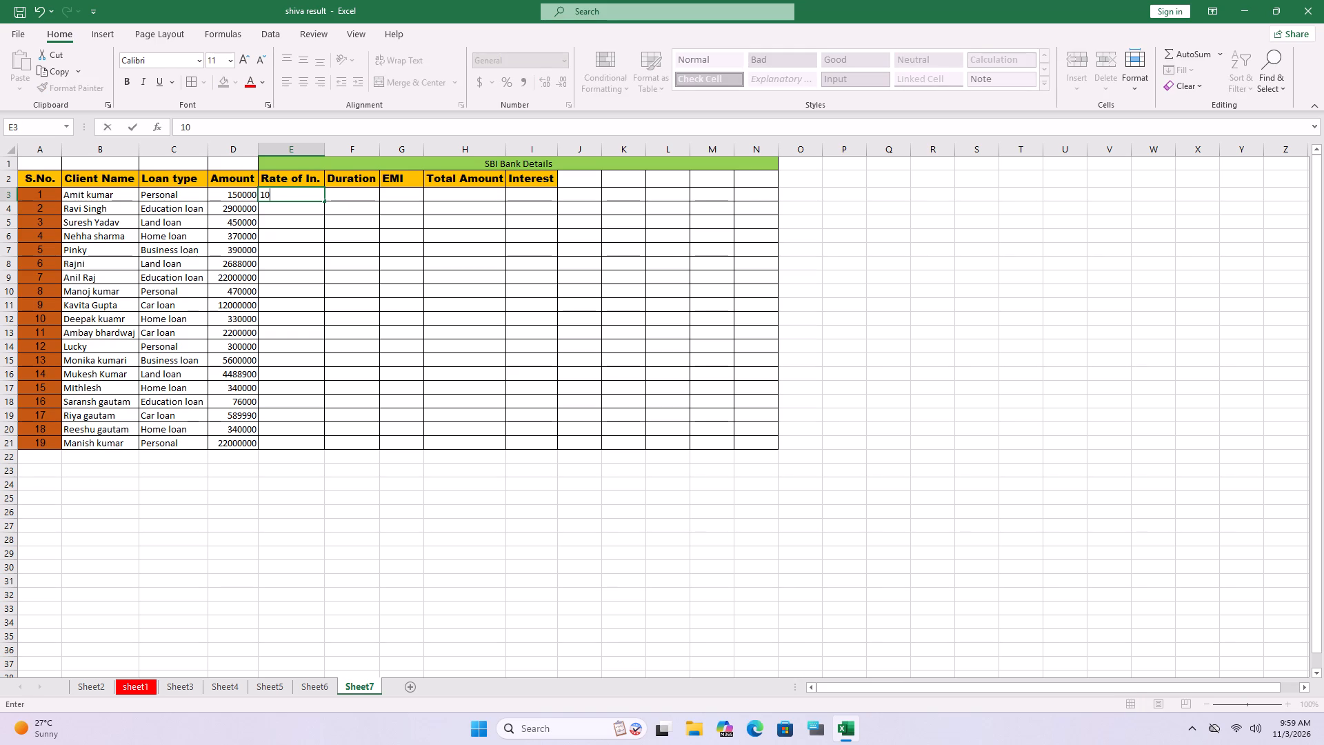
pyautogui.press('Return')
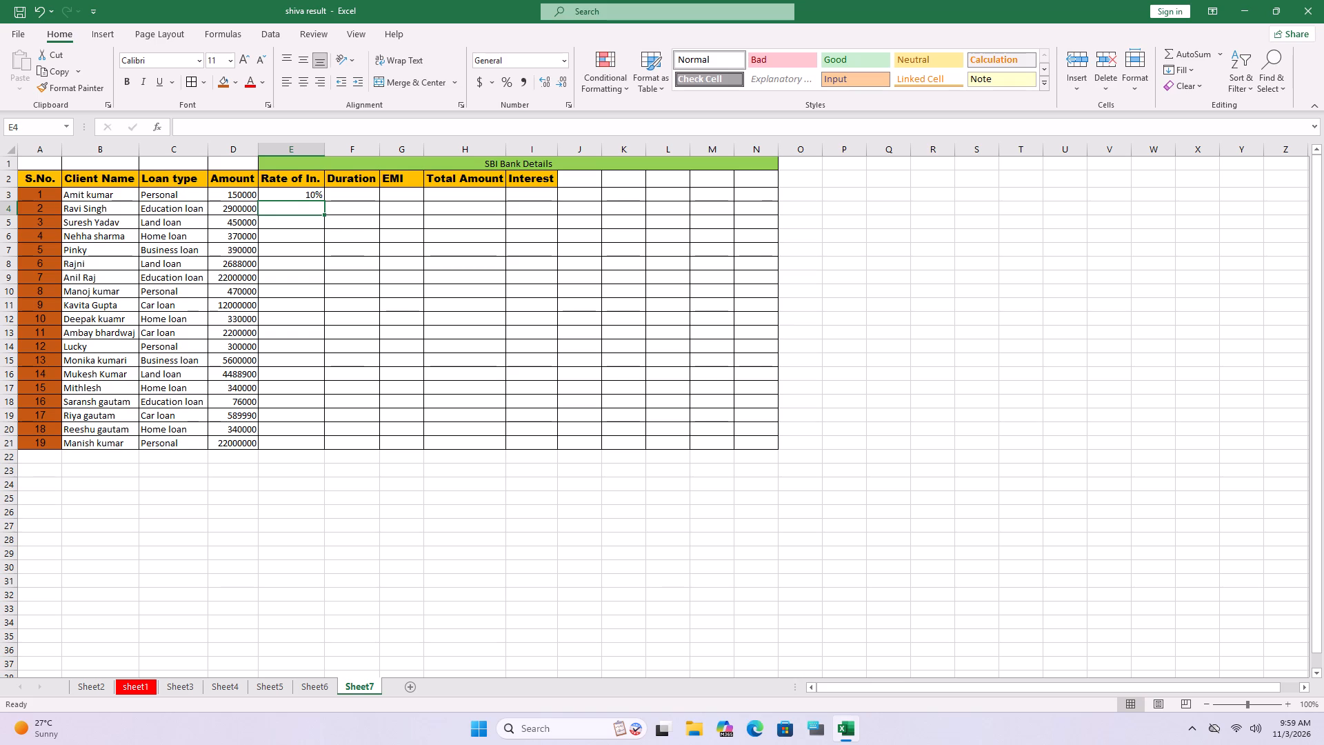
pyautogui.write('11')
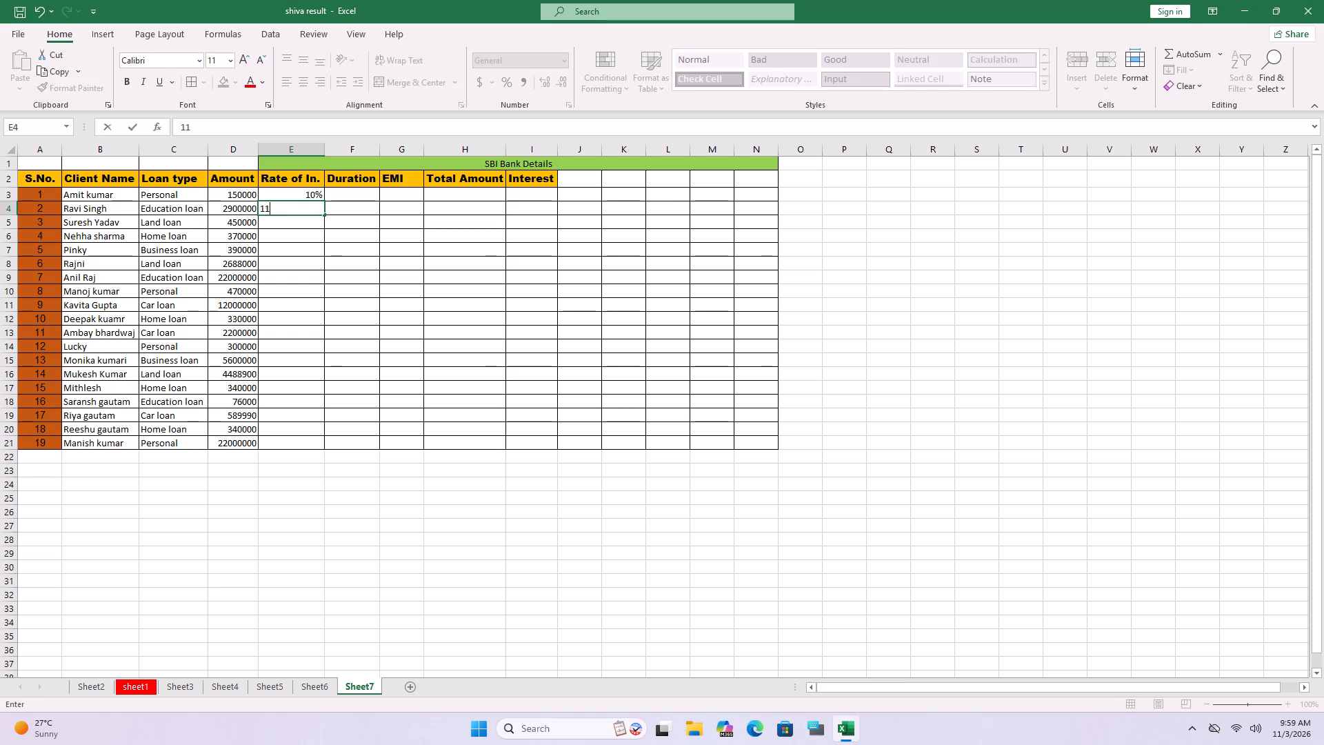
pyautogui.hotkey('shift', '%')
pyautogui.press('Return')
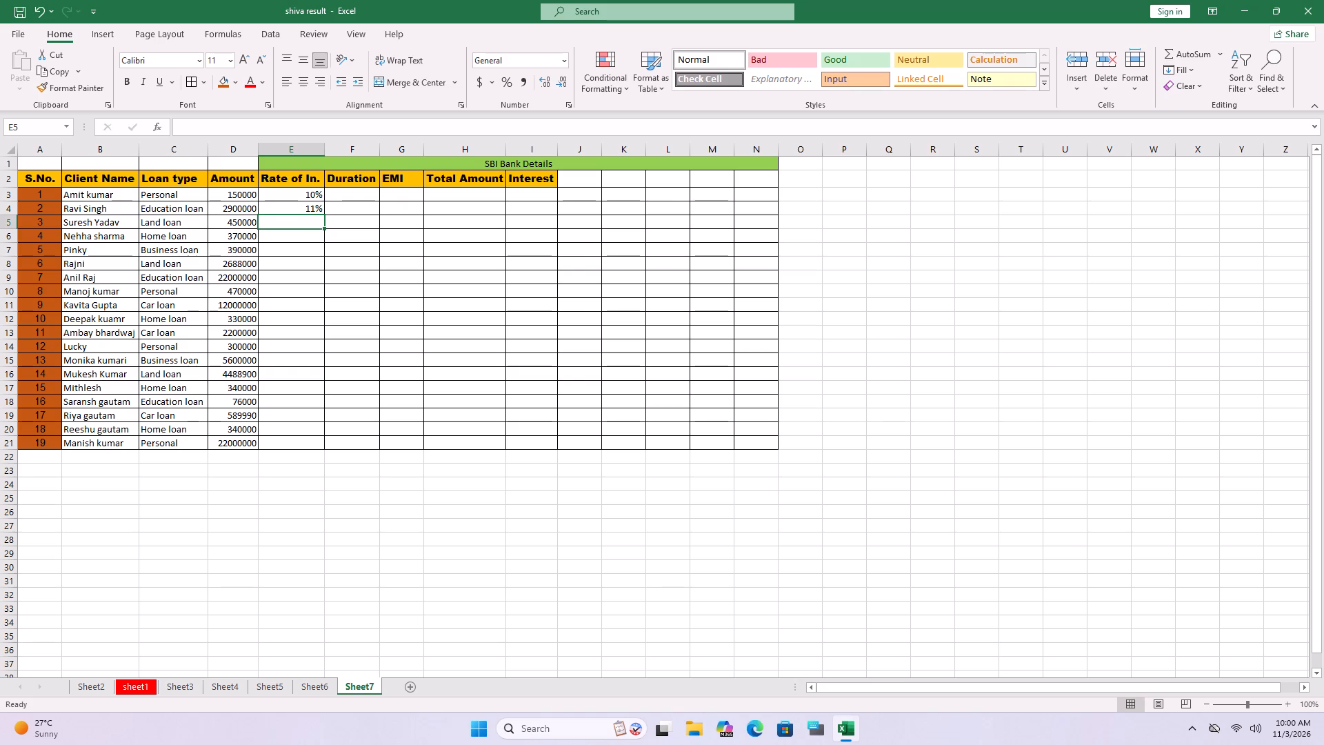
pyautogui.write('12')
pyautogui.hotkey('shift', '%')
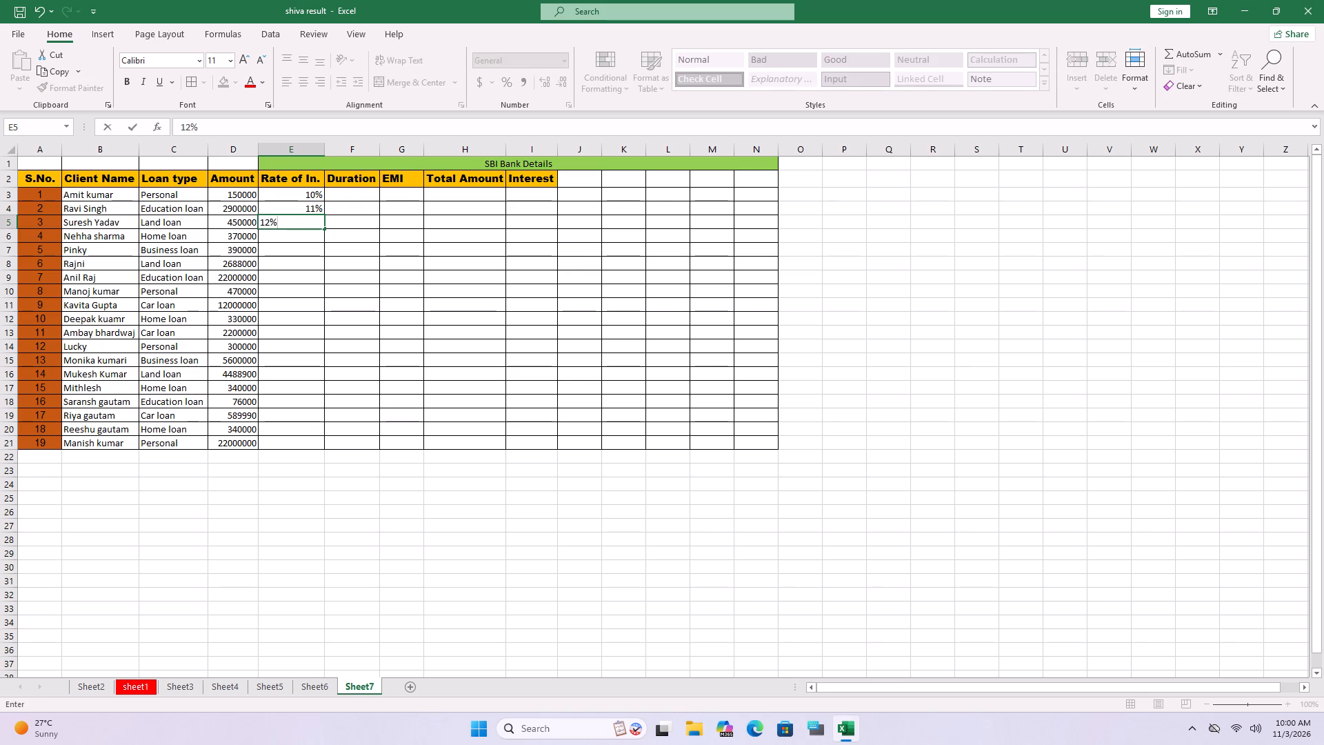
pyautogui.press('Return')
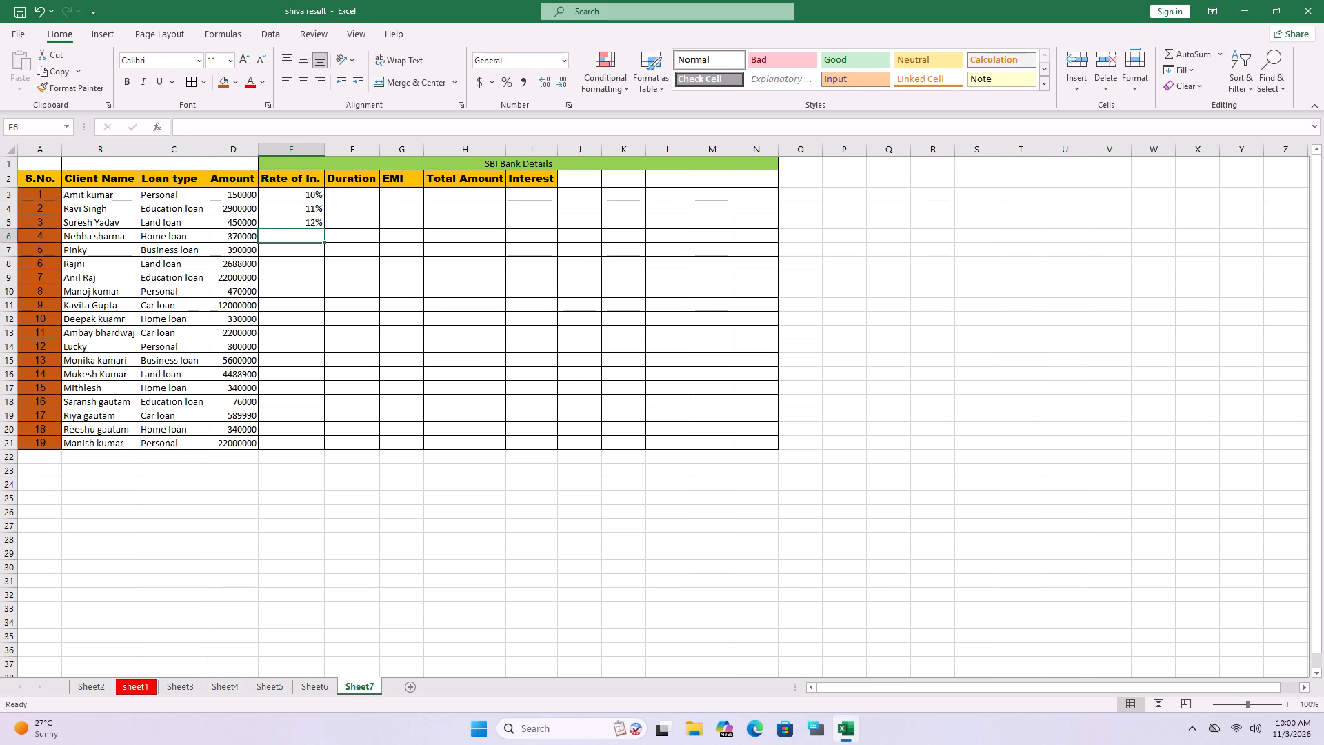
# Enter the interest rates 10%, 15% and 8% for serial numbers 4 to 6 in cells E6:E8.
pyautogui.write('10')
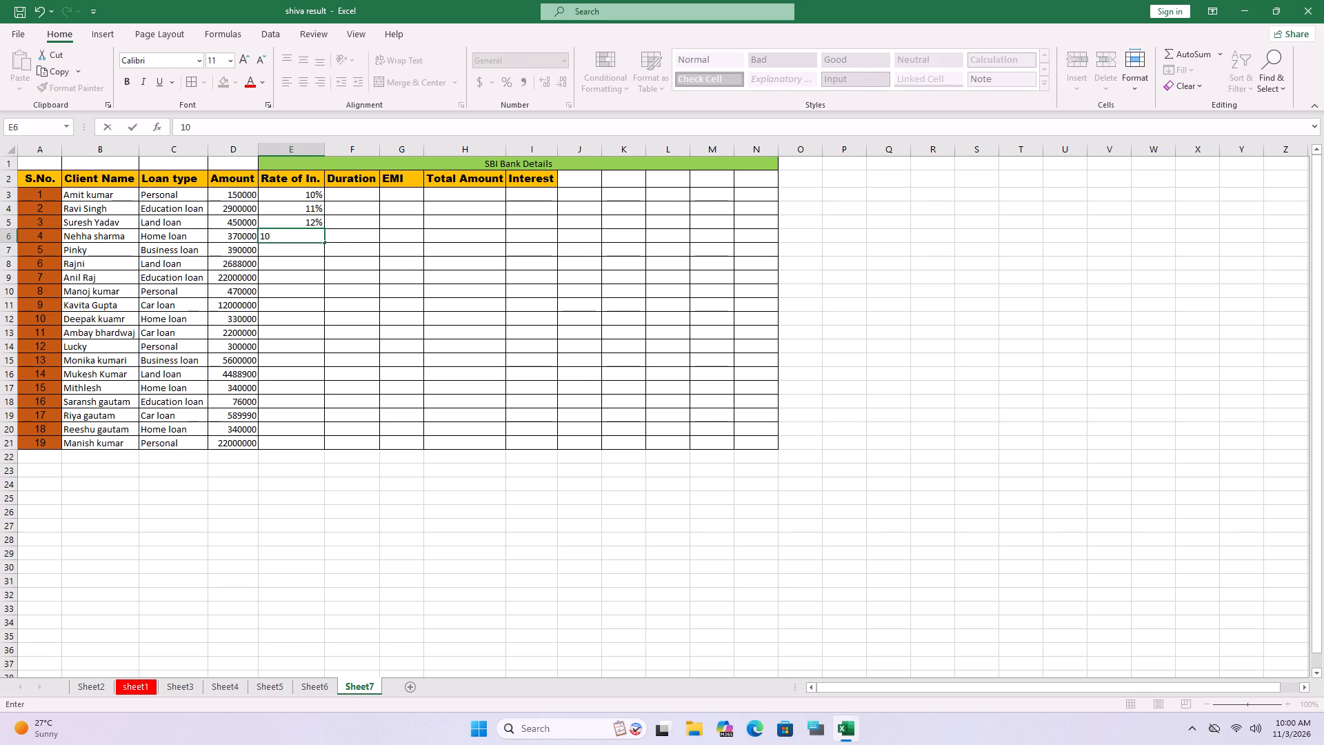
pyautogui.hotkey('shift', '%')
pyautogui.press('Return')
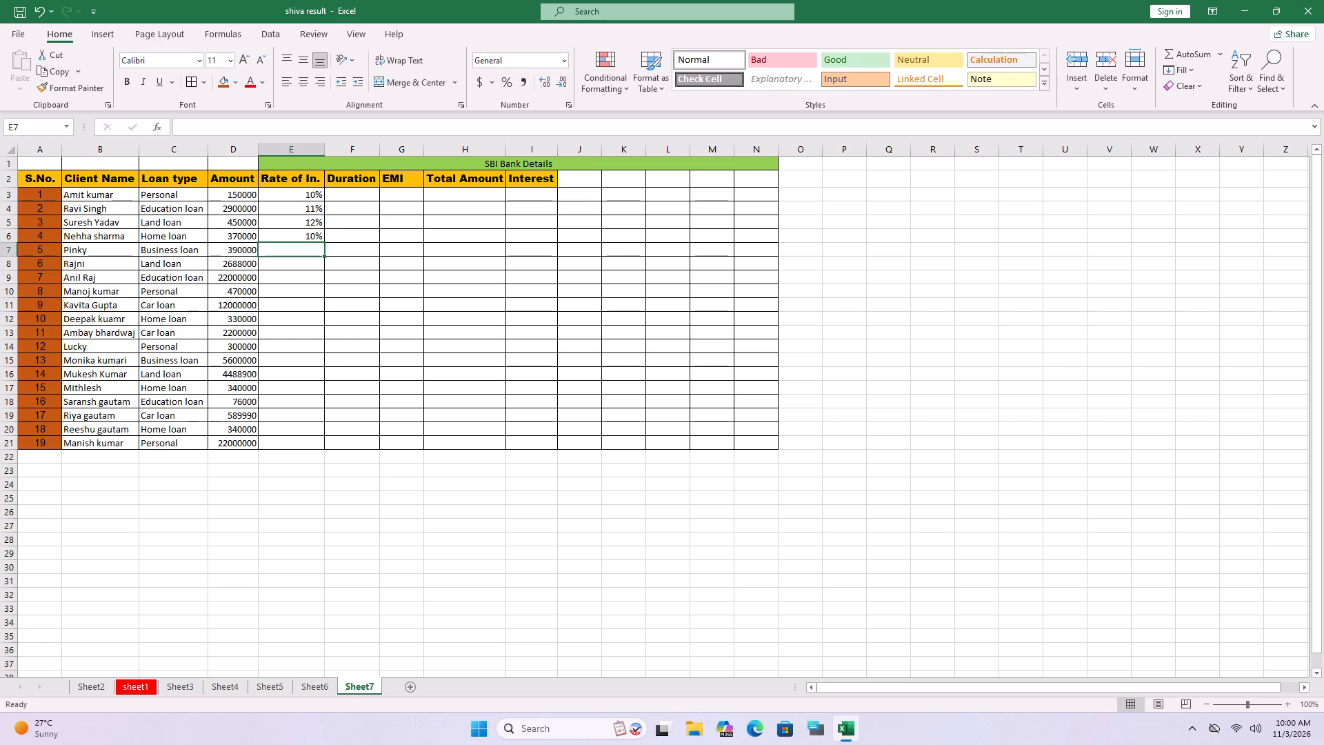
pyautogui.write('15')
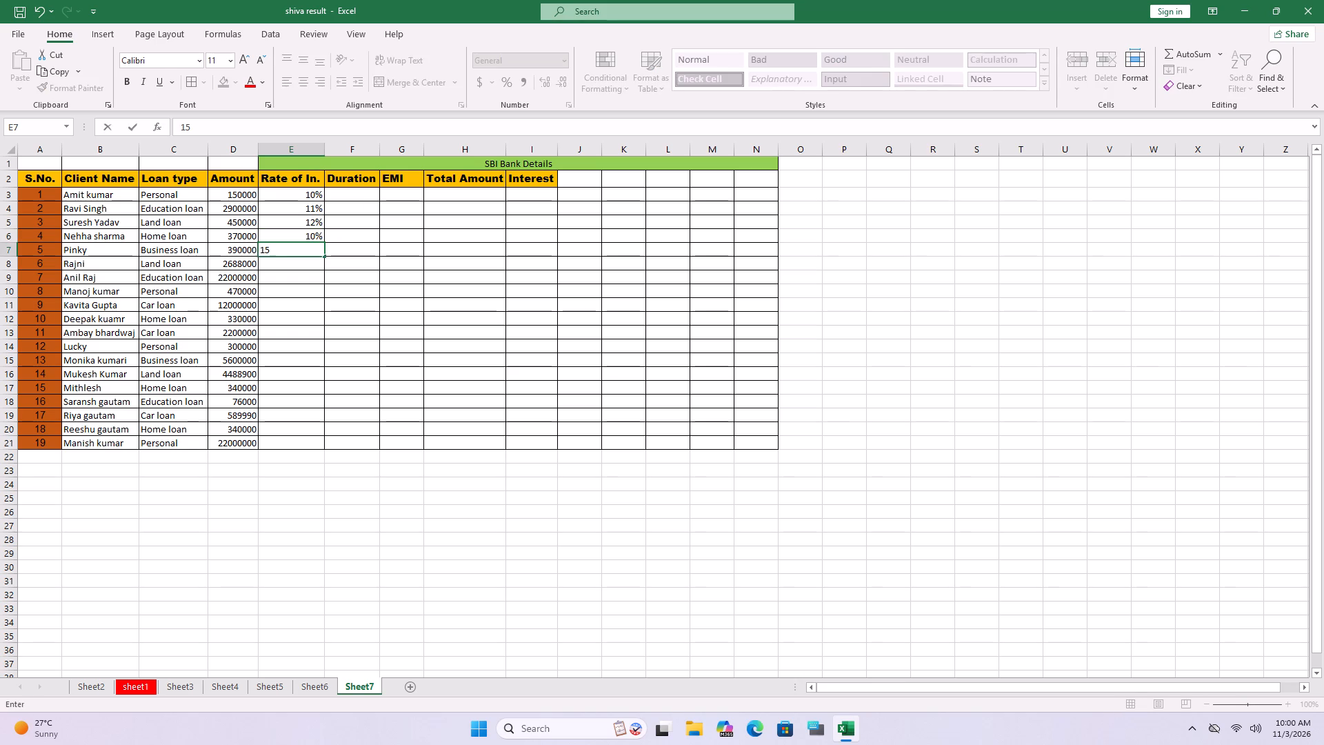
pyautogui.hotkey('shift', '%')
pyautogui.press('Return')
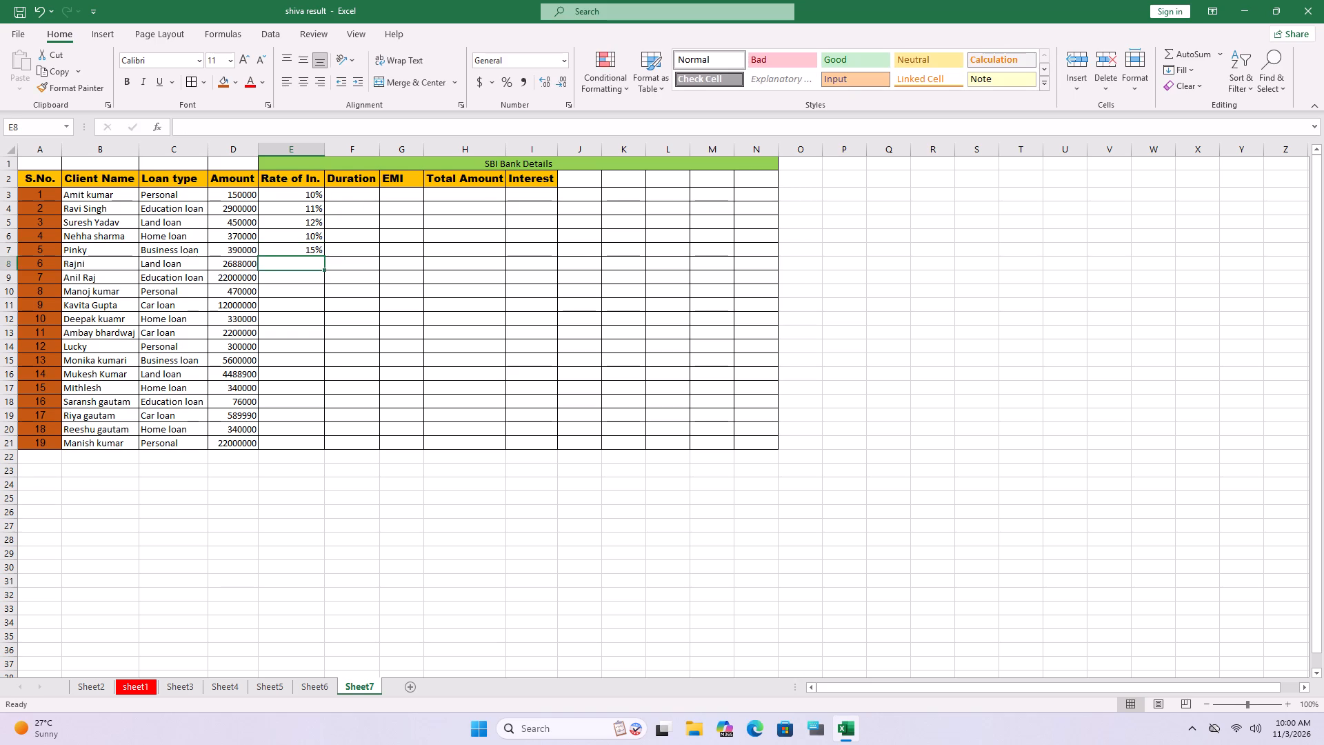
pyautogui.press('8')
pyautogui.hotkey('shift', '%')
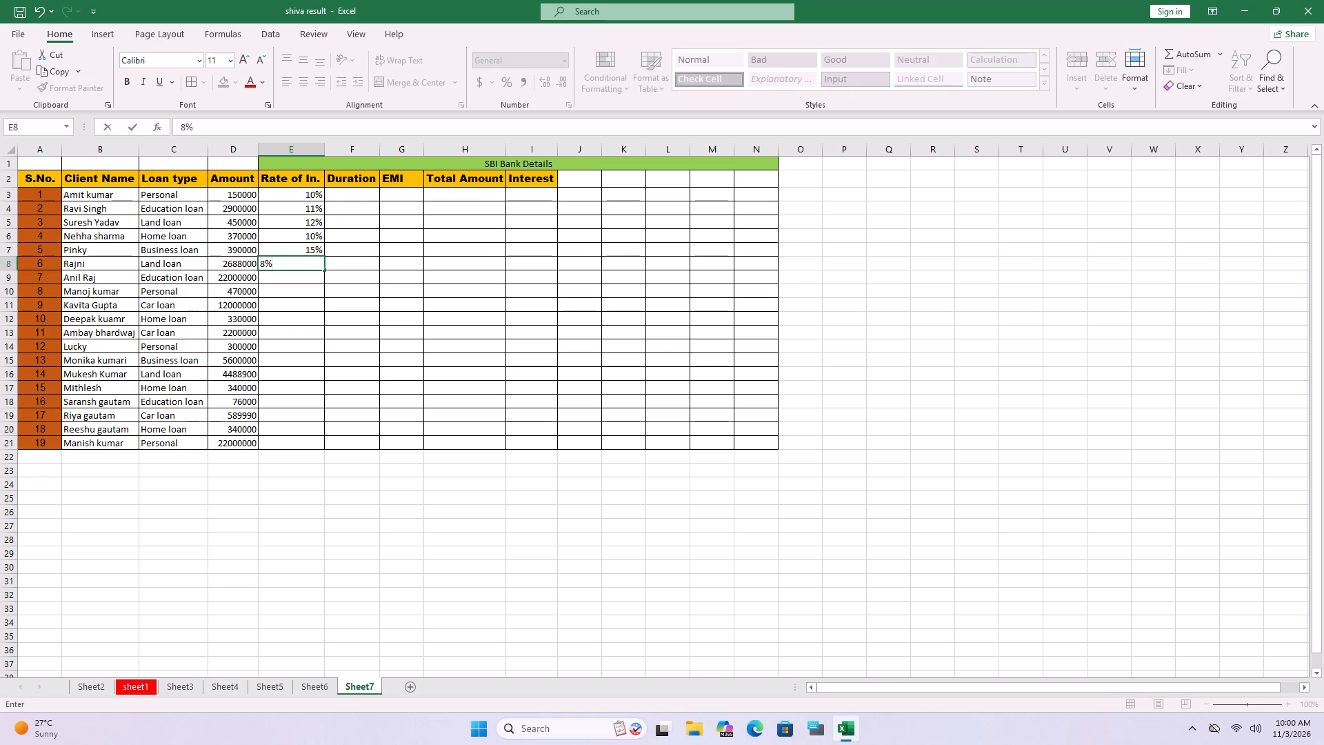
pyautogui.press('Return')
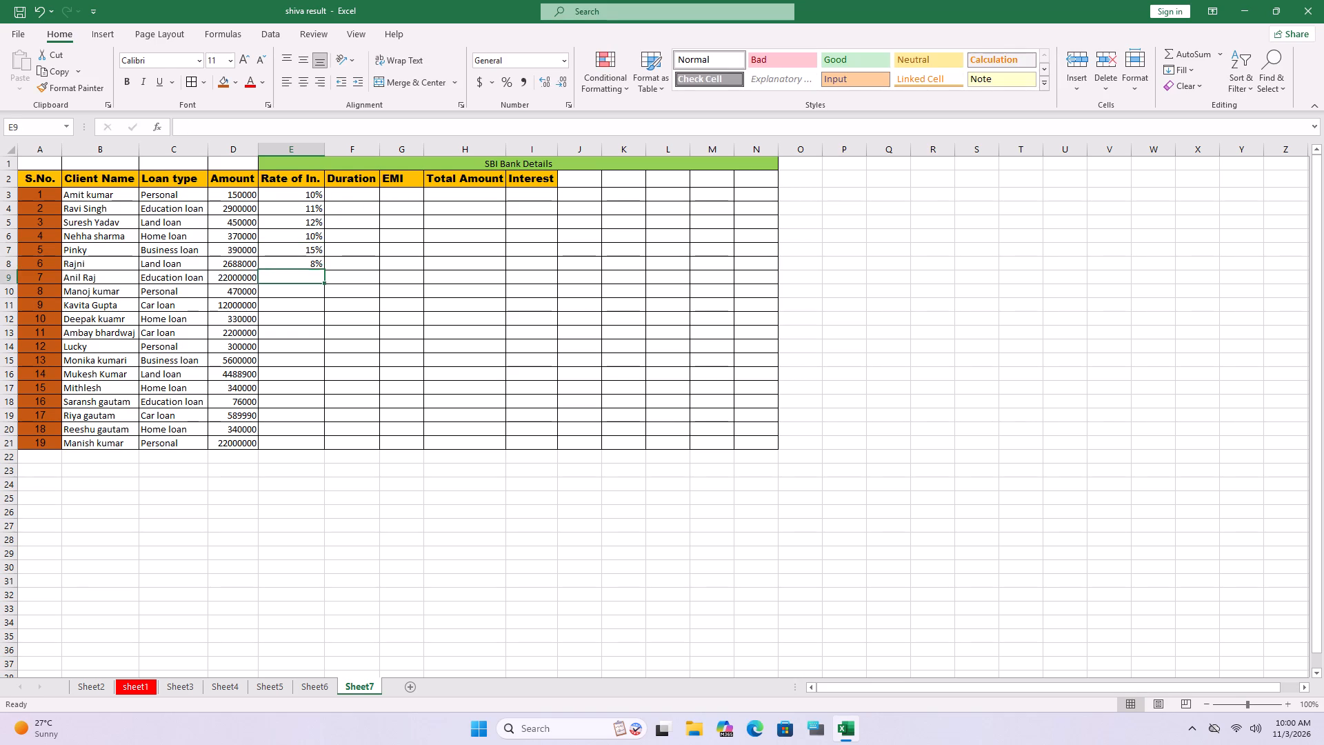
# Enter the interest rates 9%, 10% and 11% for serial numbers 7 to 9 in cells E9:E11.
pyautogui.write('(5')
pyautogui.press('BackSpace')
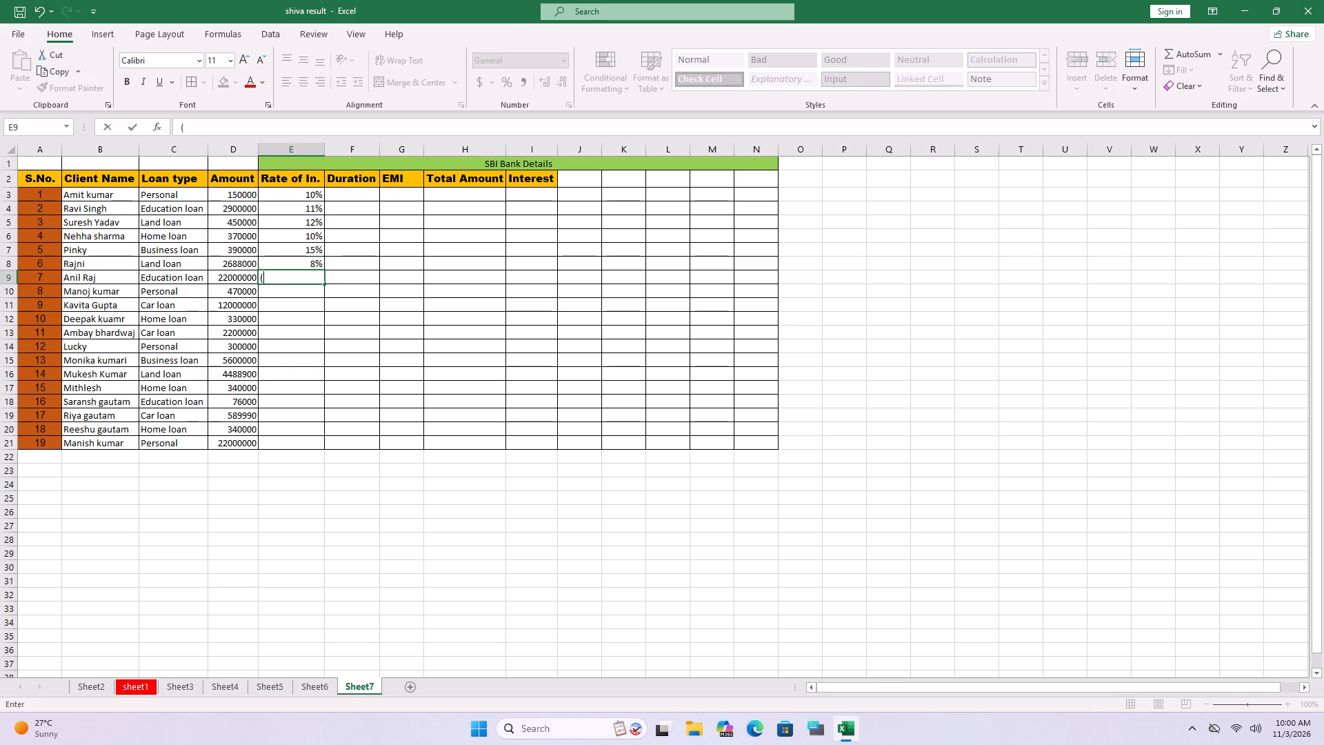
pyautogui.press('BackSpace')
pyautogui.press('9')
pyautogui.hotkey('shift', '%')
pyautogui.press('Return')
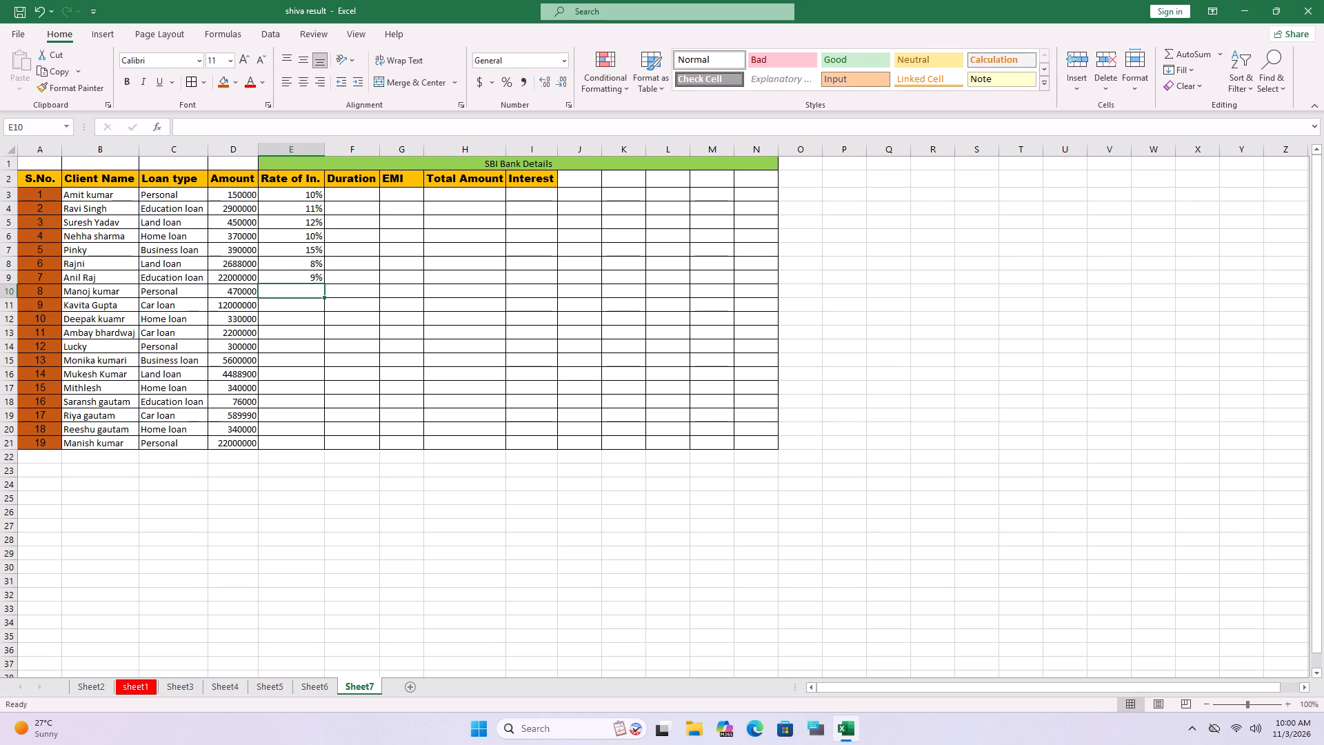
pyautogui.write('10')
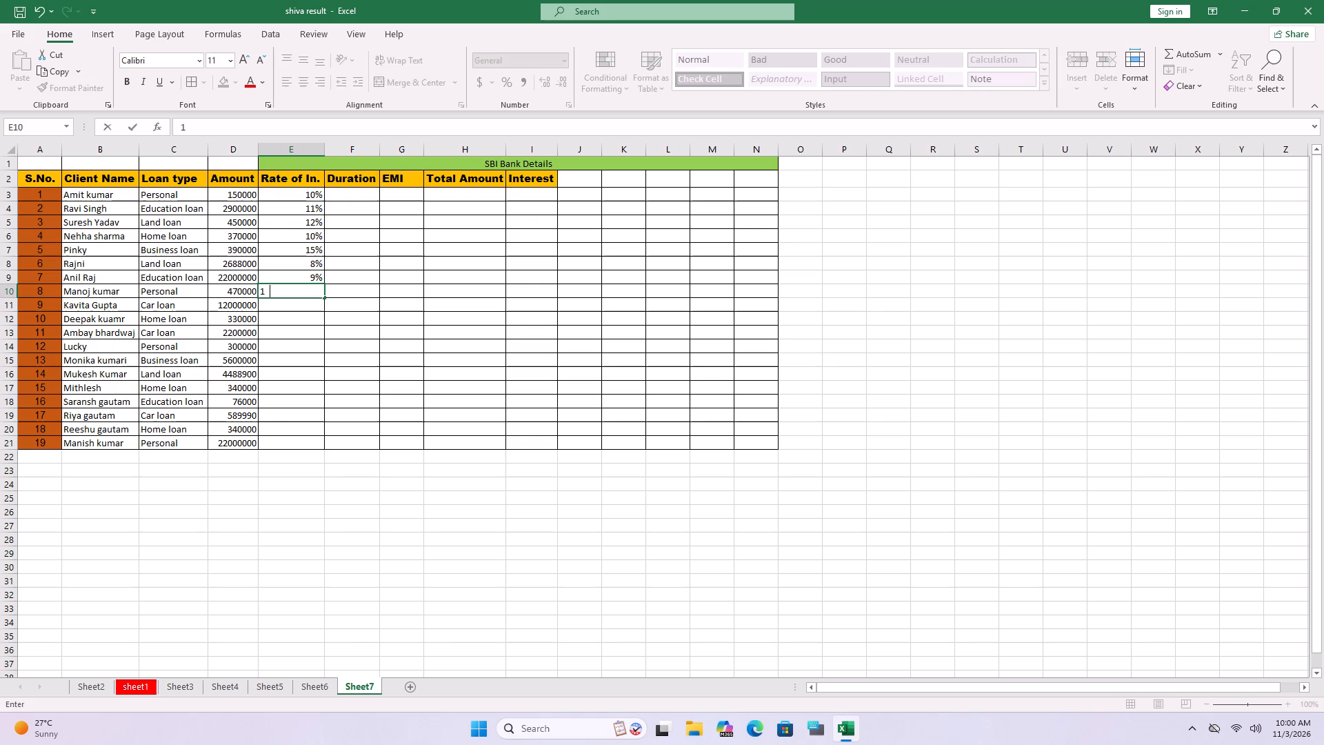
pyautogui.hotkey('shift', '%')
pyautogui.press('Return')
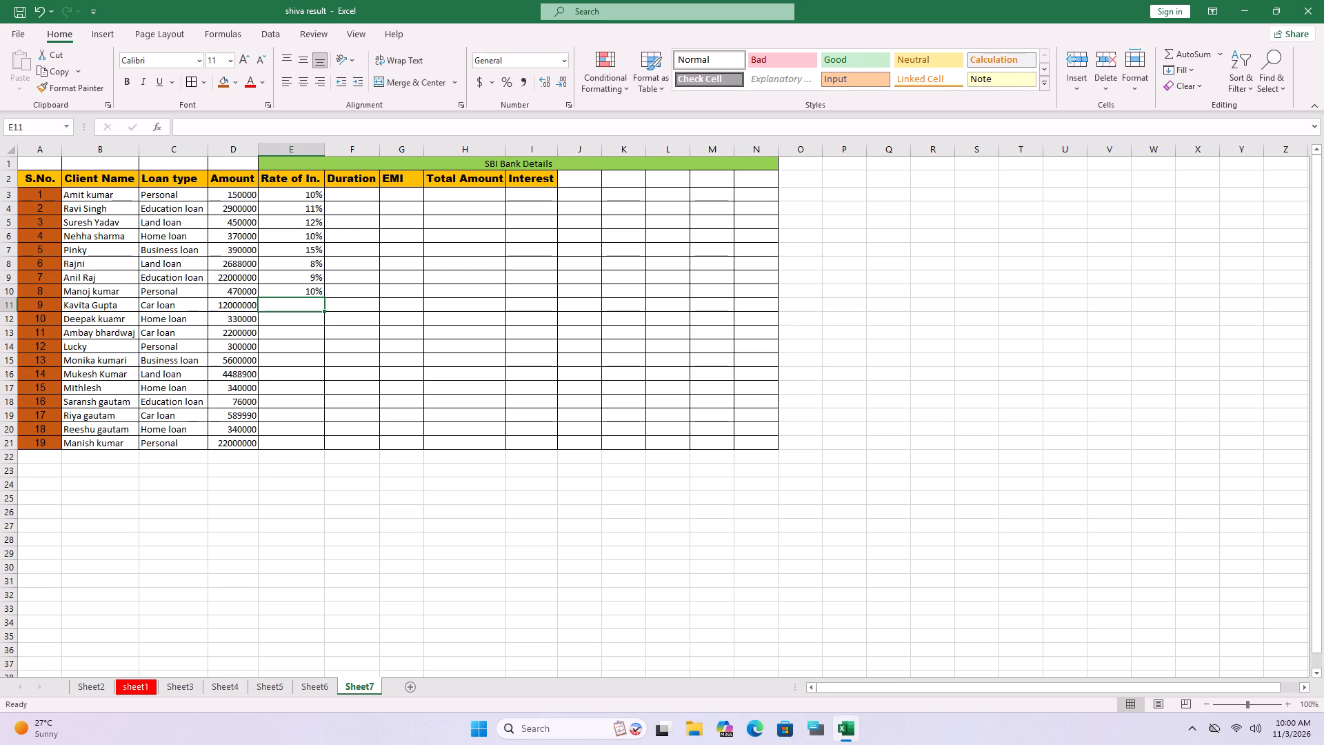
pyautogui.write('11')
pyautogui.hotkey('shift', '%')
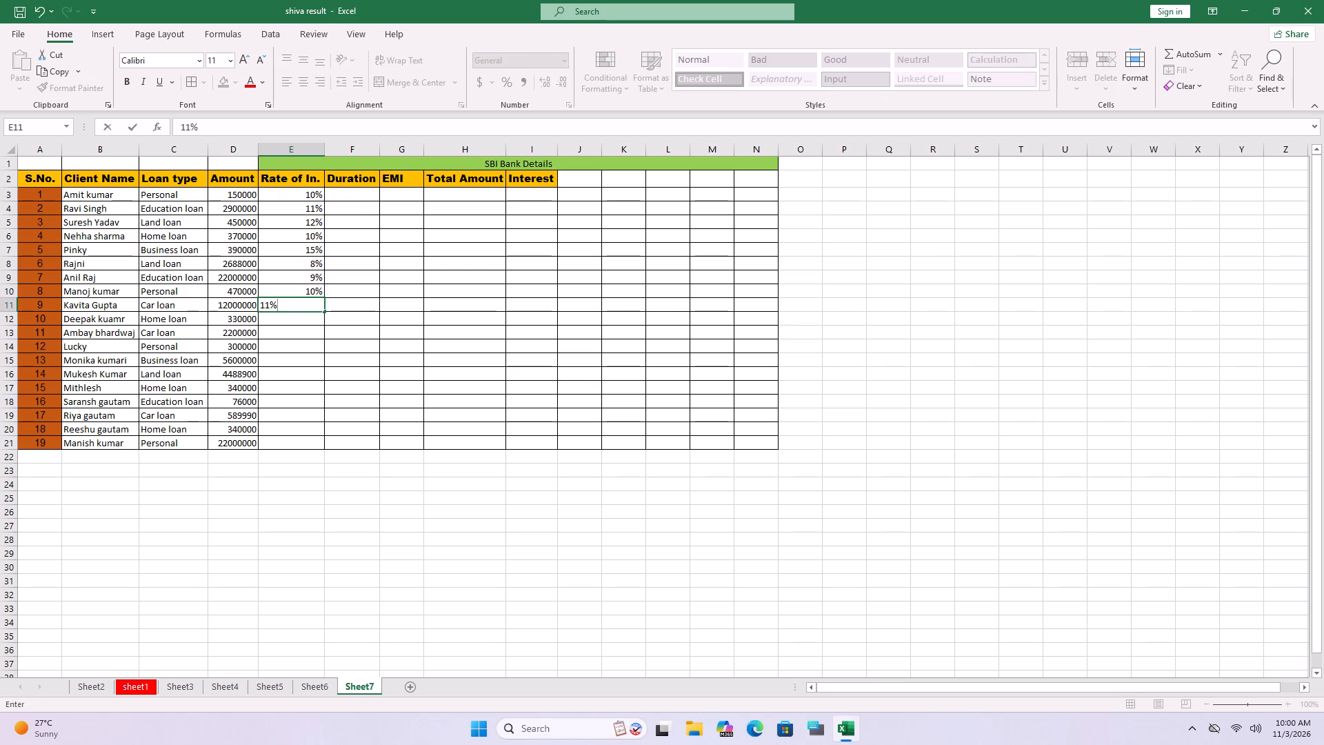
pyautogui.press('space')
pyautogui.press('Return')
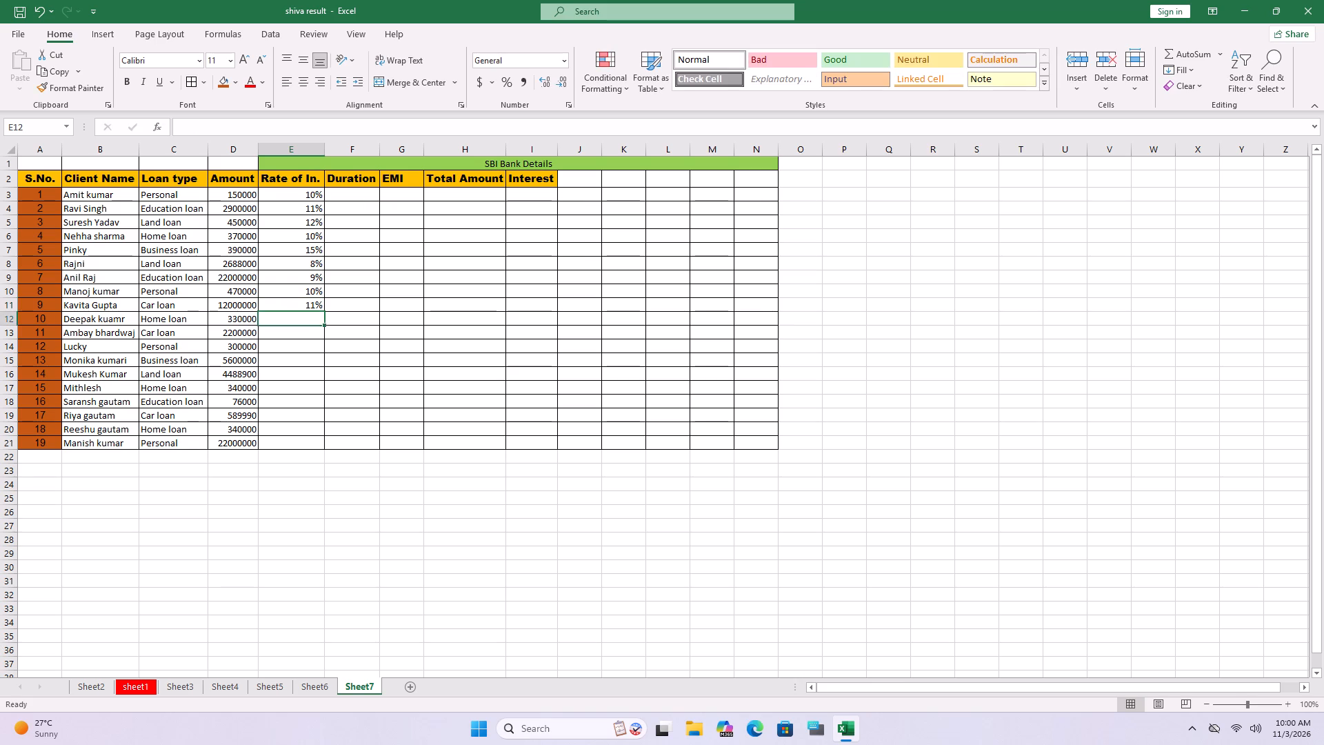
# Enter the interest rates 14%, 11% and 14% for serial numbers 10 to 12 in cells E12:E14.
pyautogui.press('1')
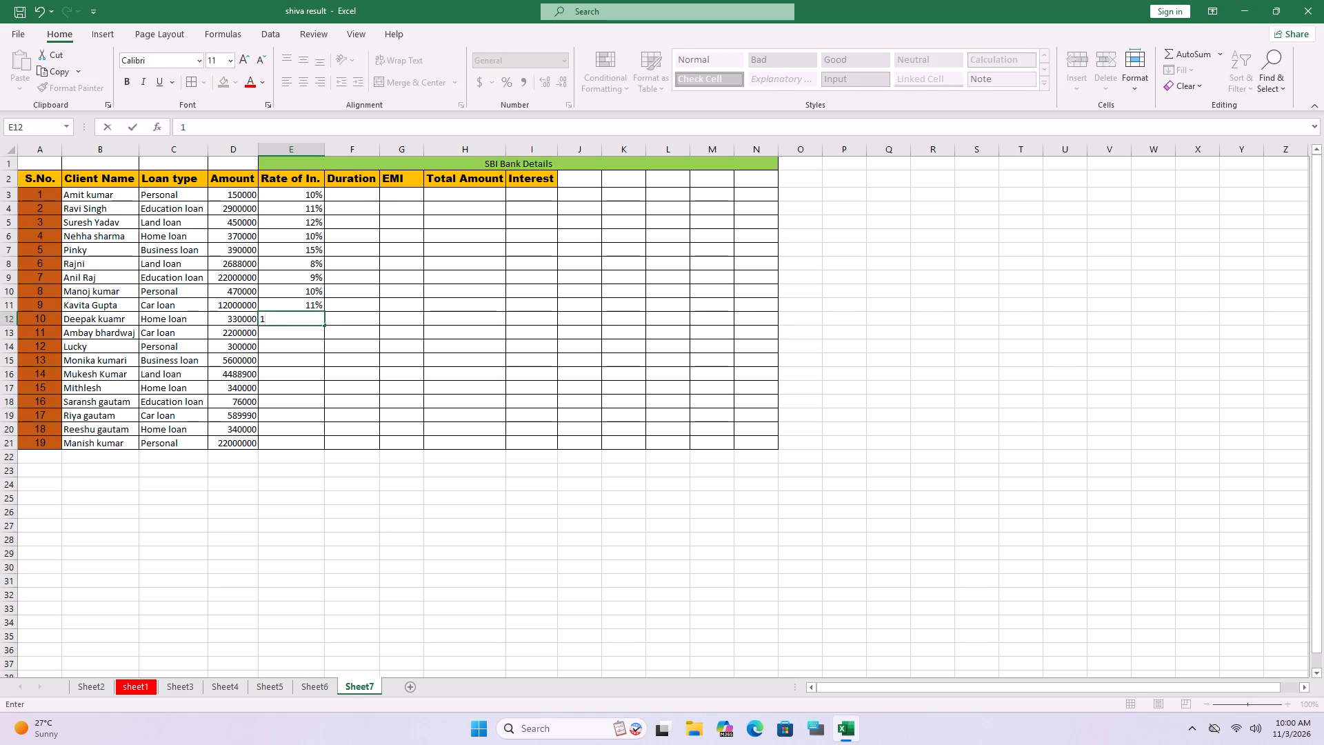
pyautogui.press('4')
pyautogui.hotkey('shift', '%')
pyautogui.press('Return')
pyautogui.hotkey('shift', '!')
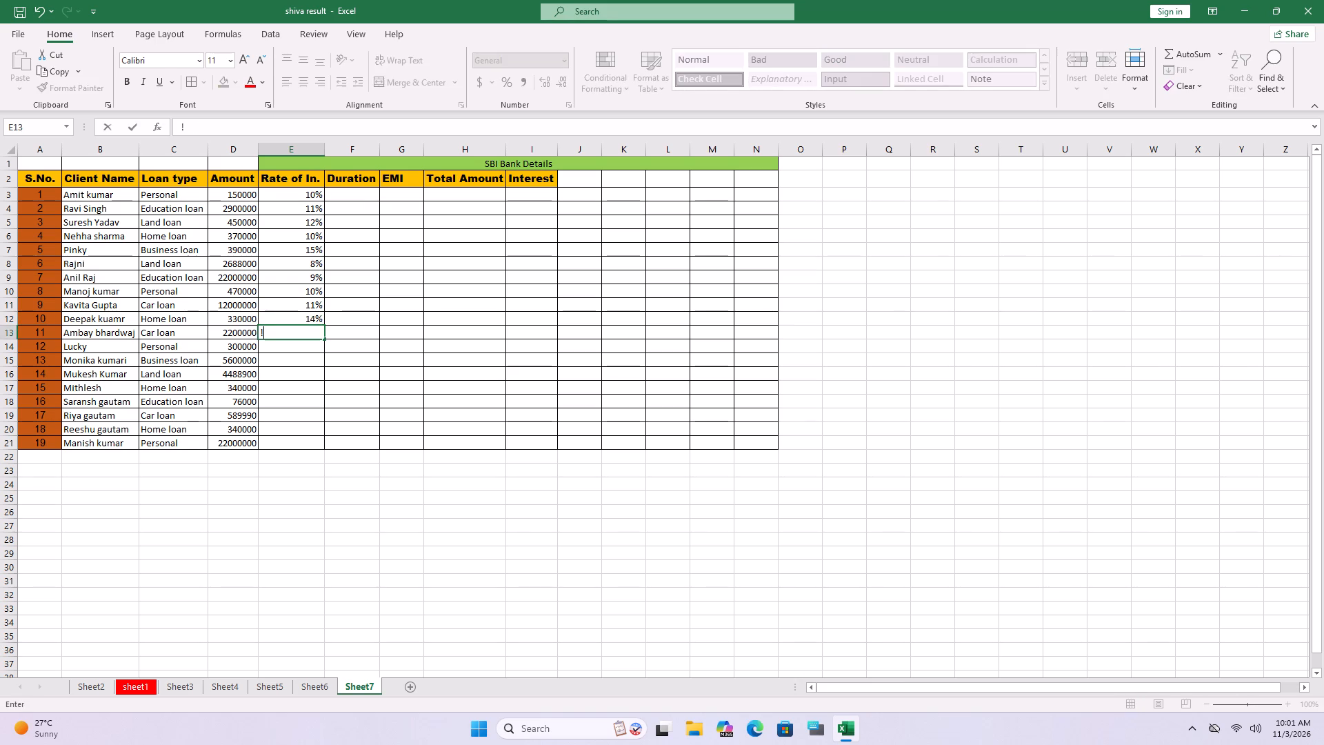
pyautogui.write('!5')
pyautogui.press('BackSpace')
pyautogui.press('BackSpace')
pyautogui.press('BackSpace')
pyautogui.write('11%')
pyautogui.press('Return')
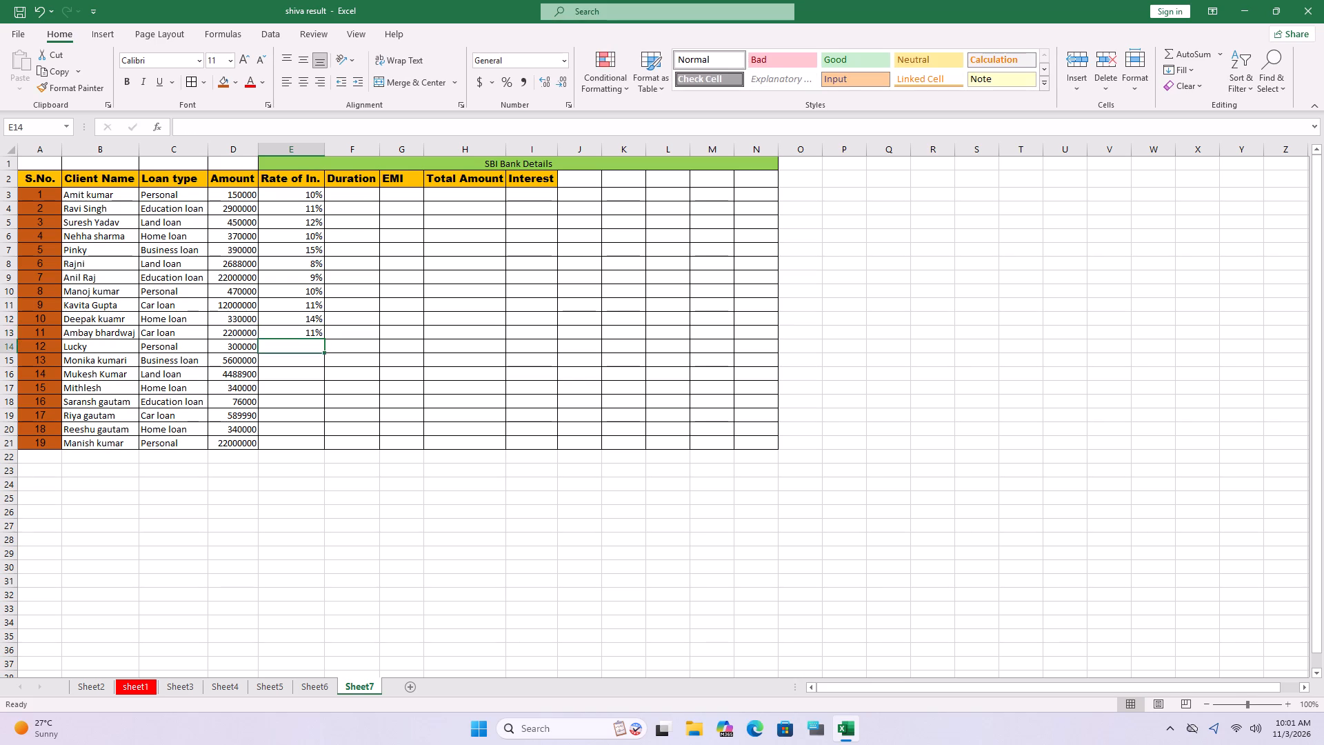
pyautogui.write('14')
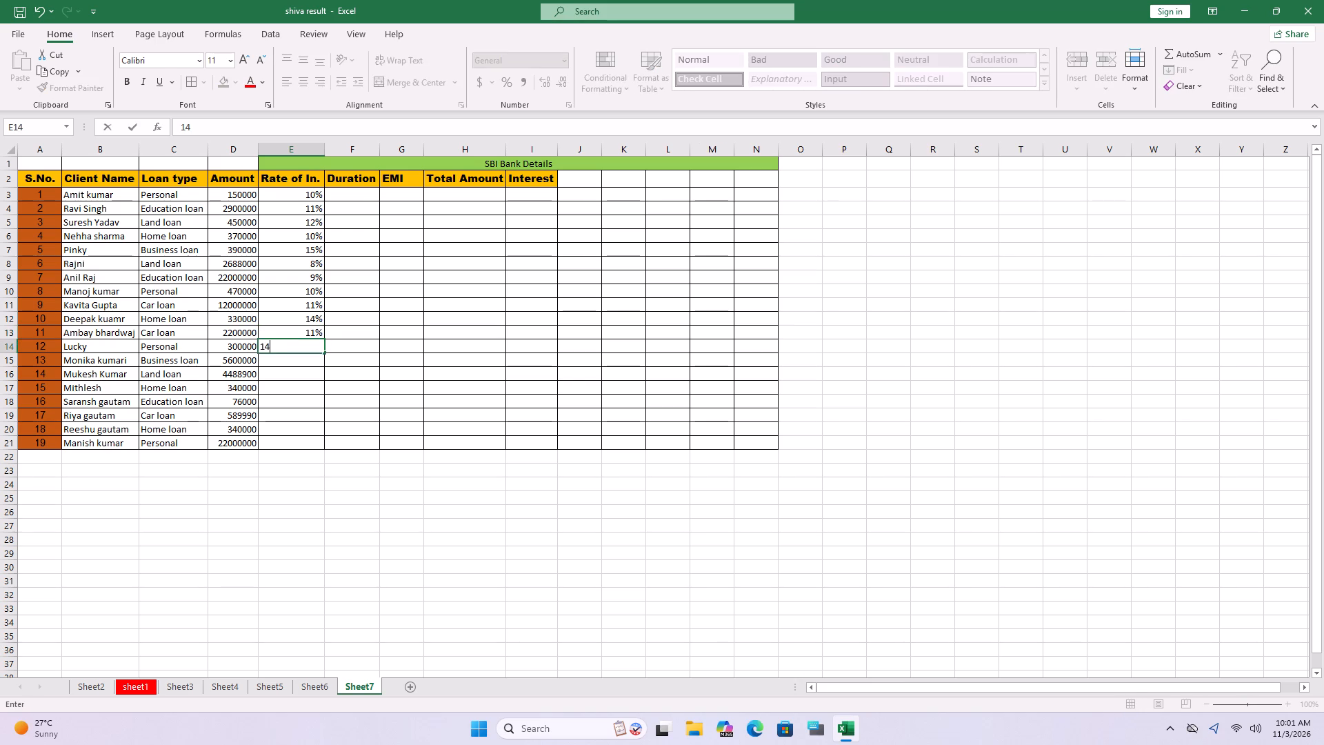
pyautogui.hotkey('shift', '%')
pyautogui.press('Return')
# Enter the interest rates 17%, 13% and 13% for serial numbers 13 to 15 in cells E15:E17.
pyautogui.press('1')
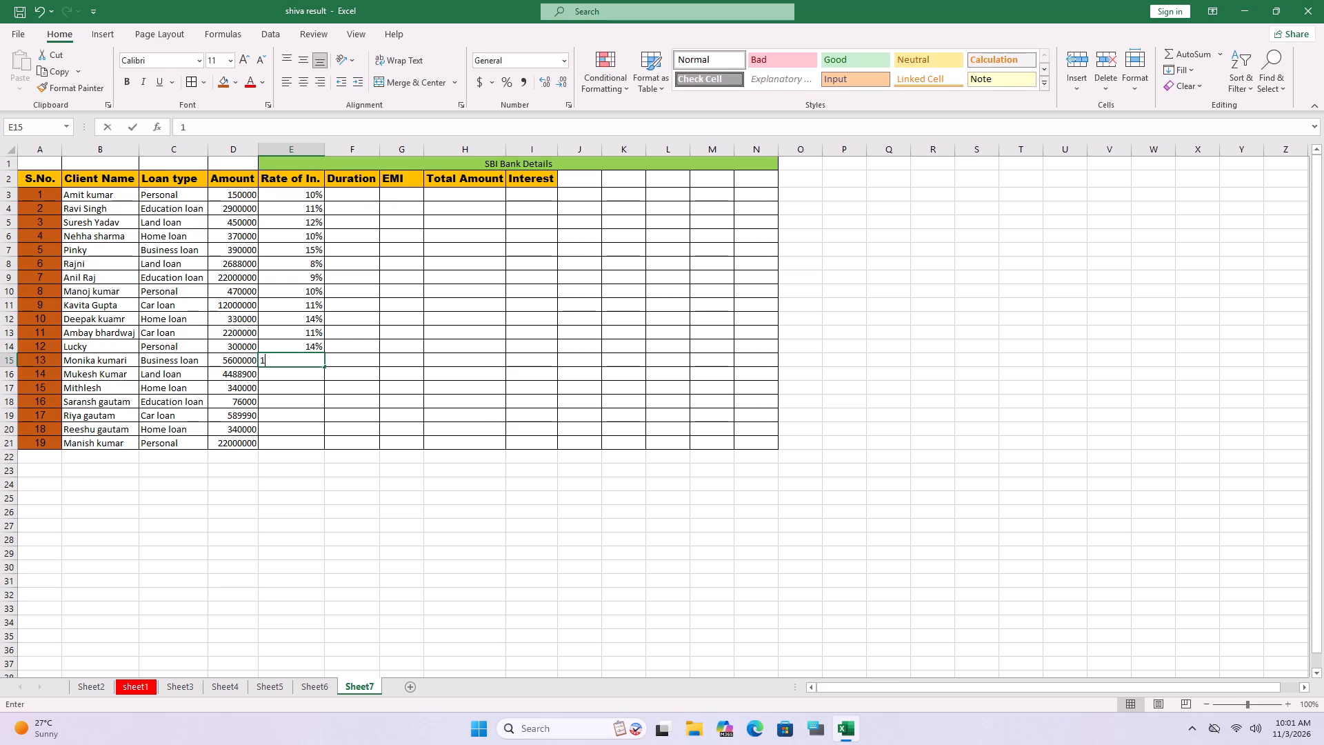
pyautogui.press('7')
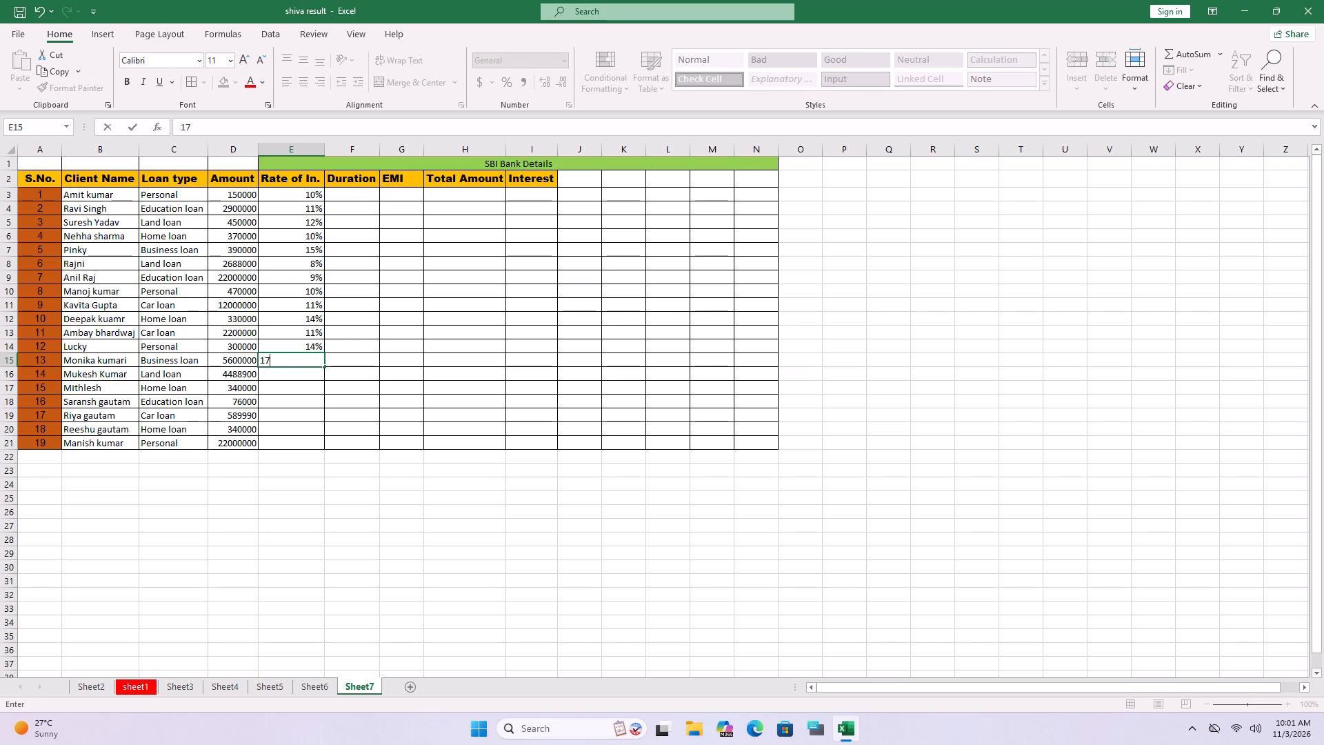
pyautogui.hotkey('shift', '$')
pyautogui.press('BackSpace')
pyautogui.hotkey('shift', '%')
pyautogui.press('Return')
pyautogui.press('1')
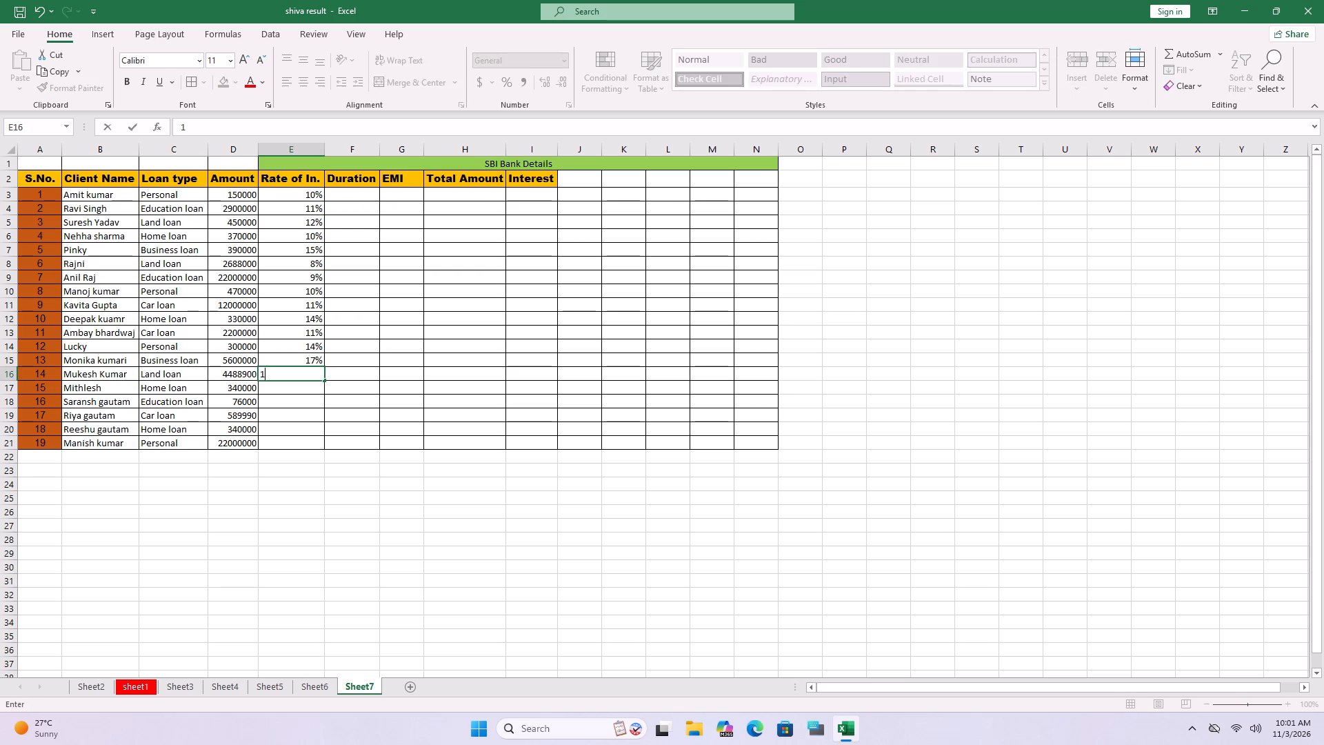
pyautogui.press('3')
pyautogui.hotkey('shift', '%')
pyautogui.press('Return')
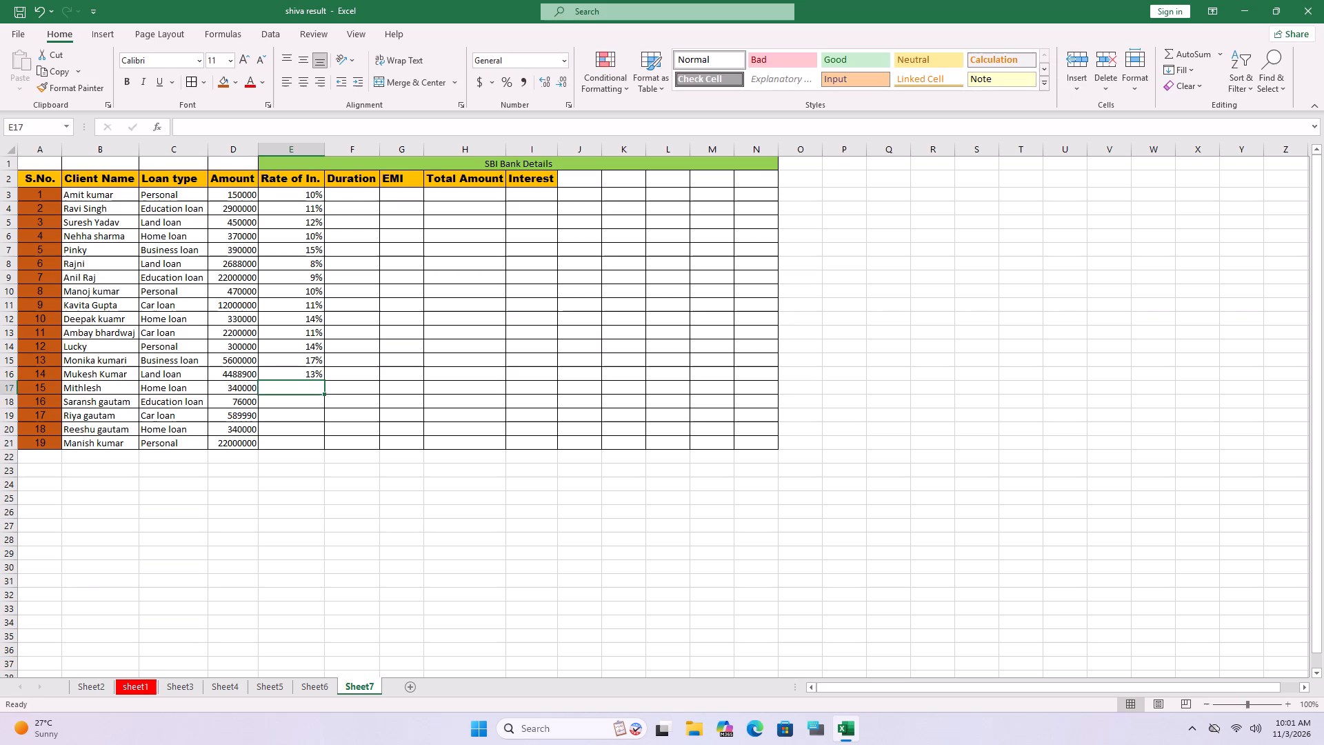
pyautogui.press('1')
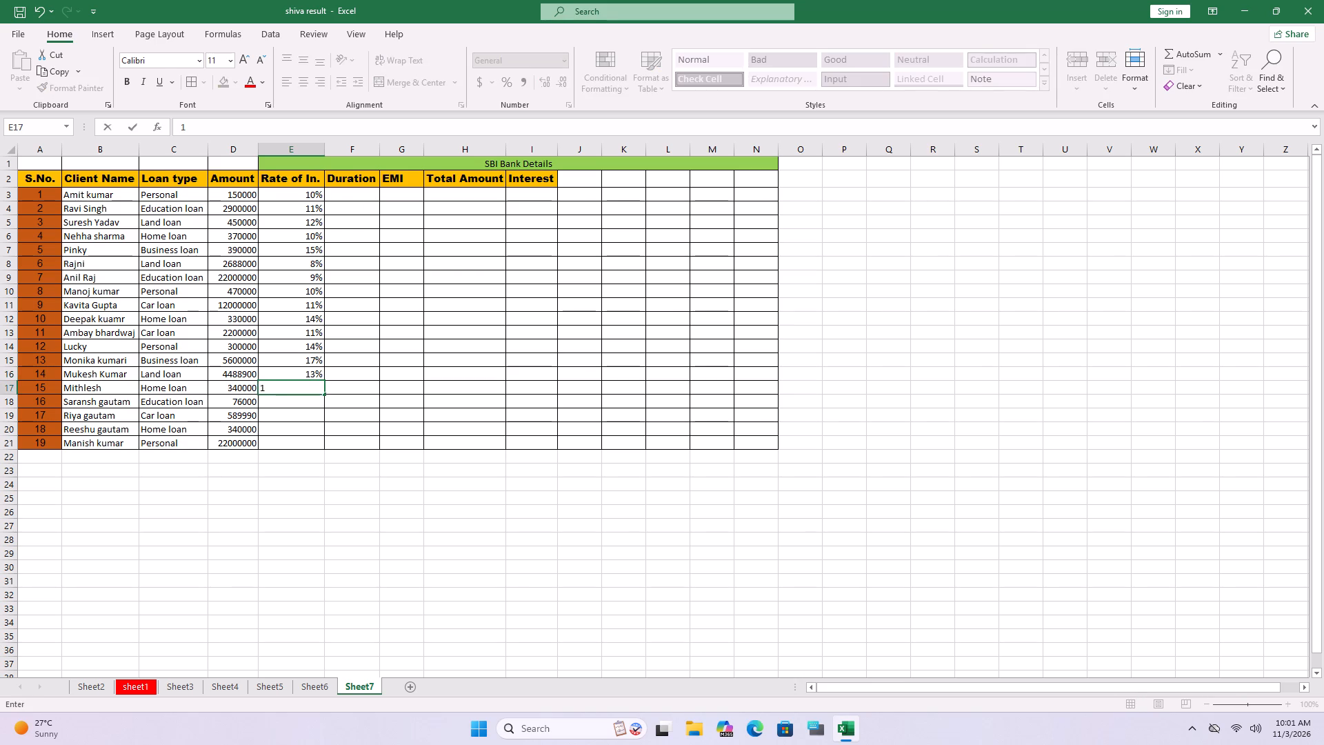
pyautogui.press('3')
pyautogui.hotkey('shift', '%')
pyautogui.press('Return')
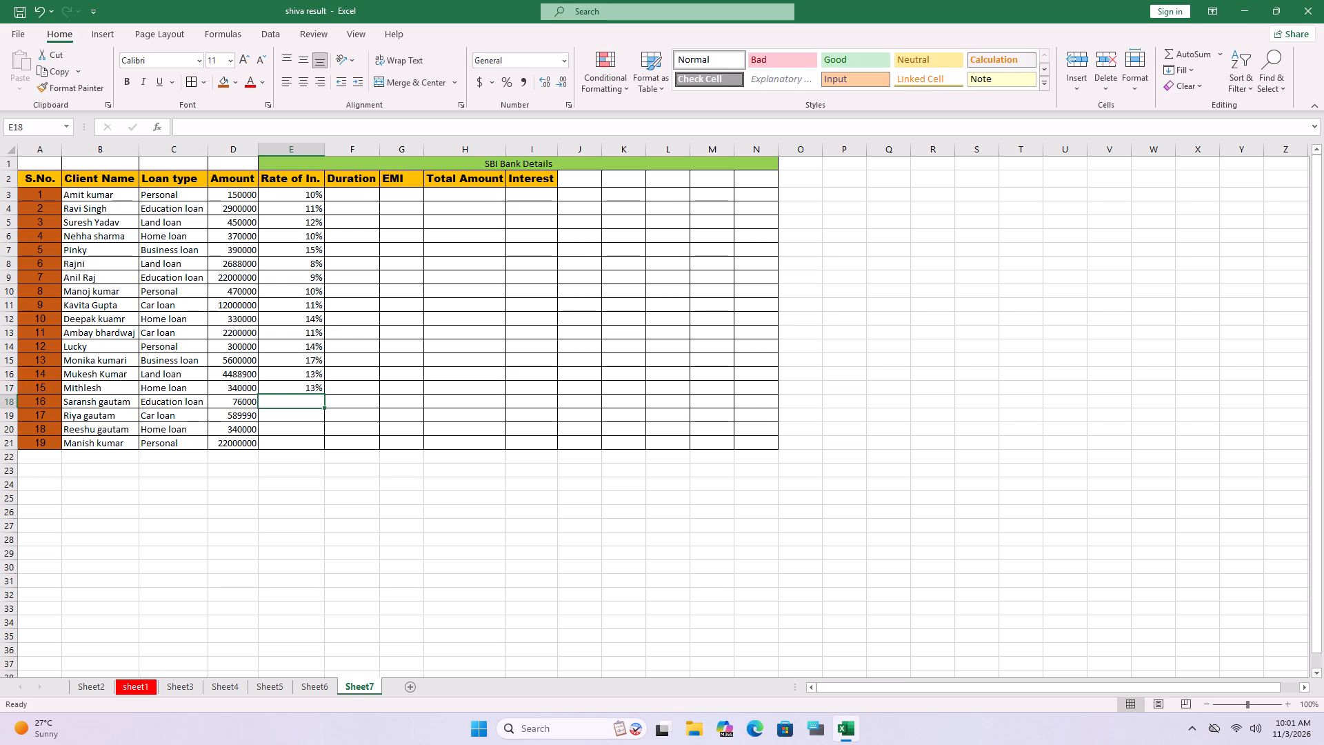
# Enter the interest rates 7% and 14% for serial numbers 16 and 17 in cells E18:E19.
pyautogui.press('7')
pyautogui.hotkey('shift', '%')
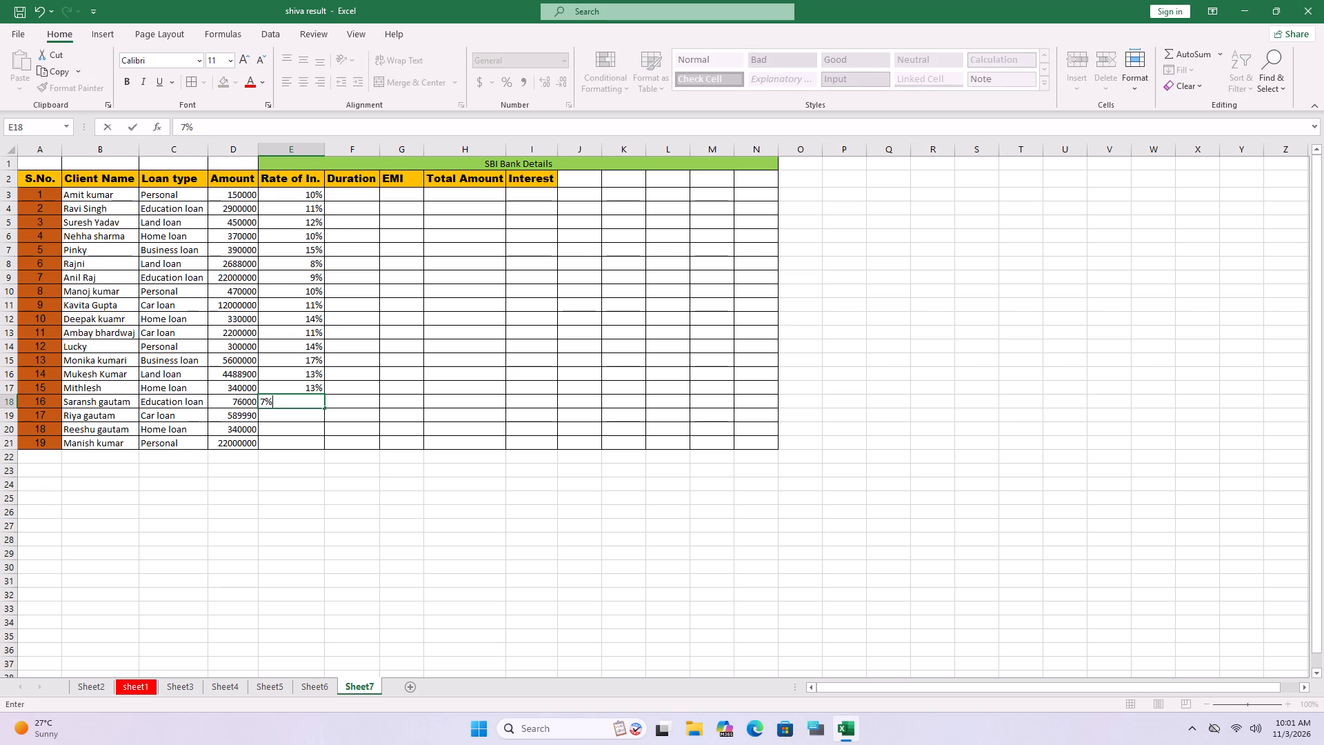
pyautogui.press('Return')
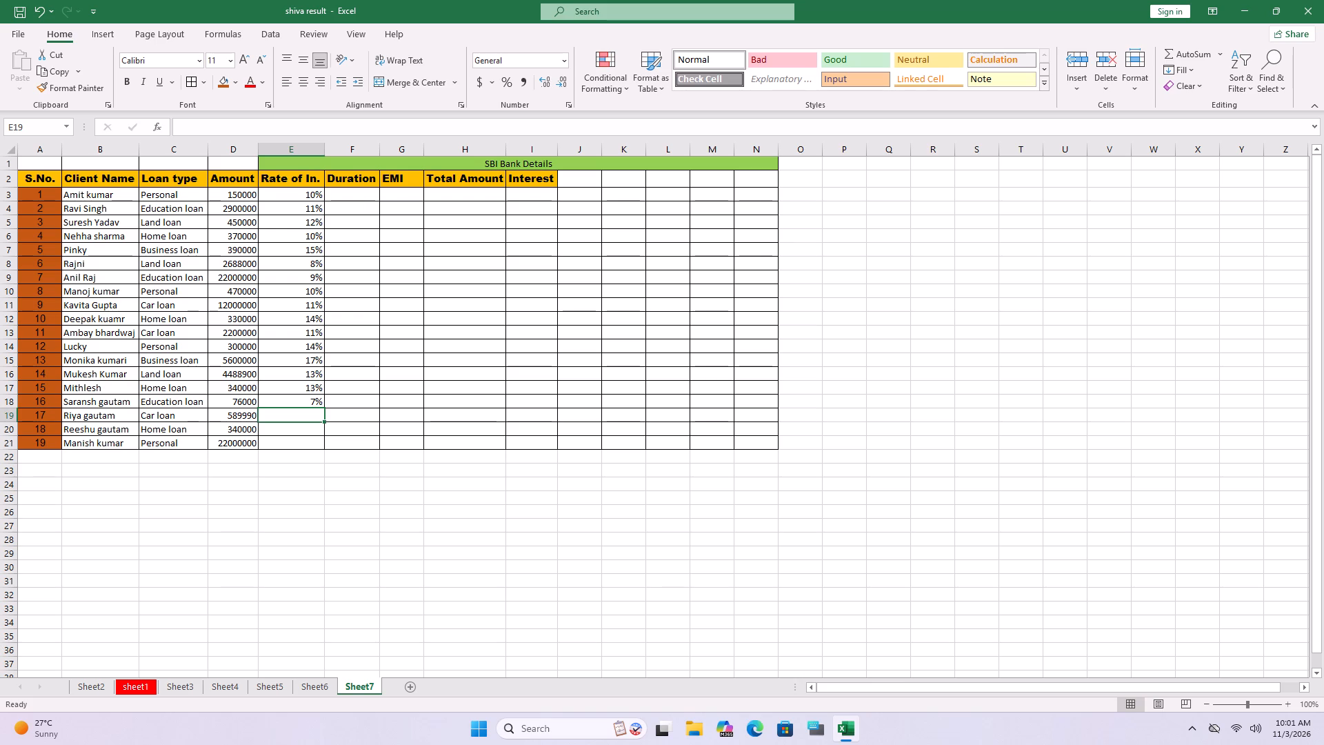
pyautogui.press('1')
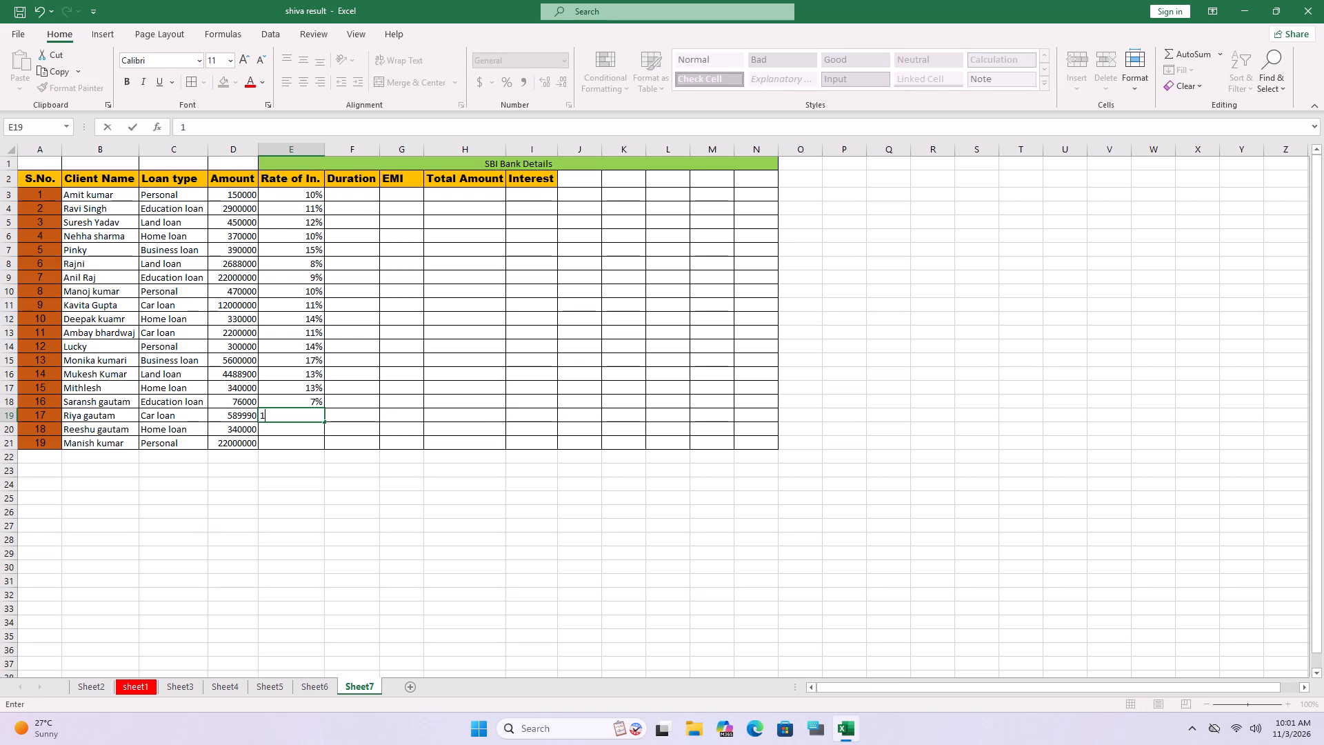
pyautogui.press('4')
pyautogui.hotkey('shift', '%')
pyautogui.press('Return')
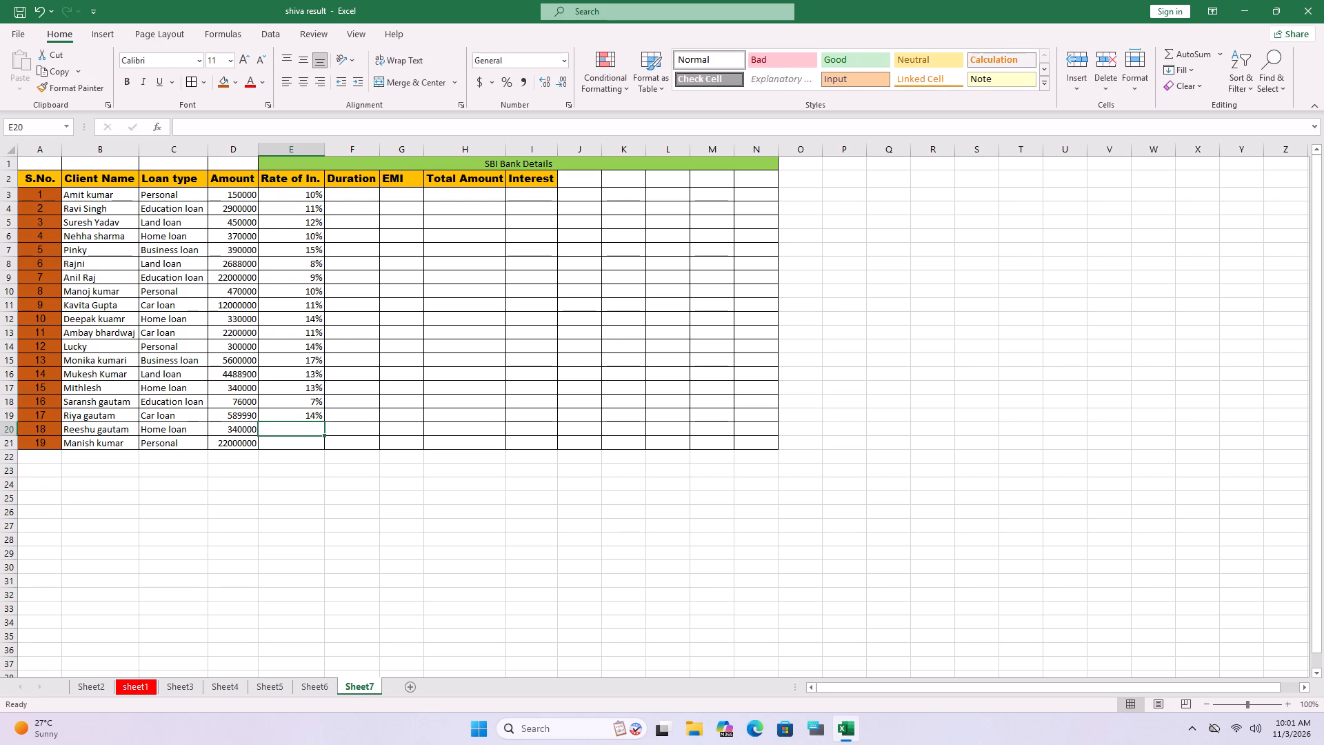
# Enter the interest rates 10% and 15% for serial numbers 18 and 19 in cells E20:E21.
pyautogui.write('!05')
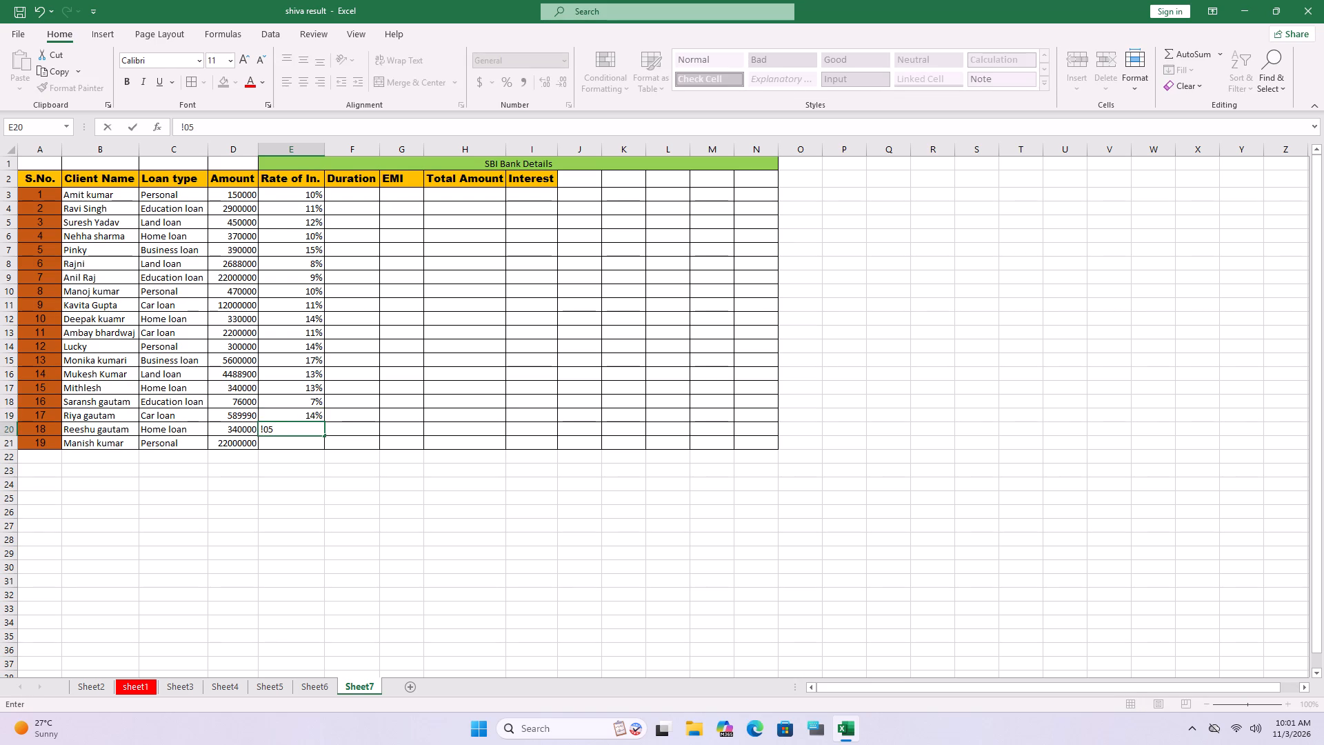
pyautogui.press('BackSpace')
pyautogui.press('BackSpace')
pyautogui.press('BackSpace')
pyautogui.write('10')
pyautogui.press('5')
pyautogui.press('BackSpace')
pyautogui.hotkey('shift', '%')
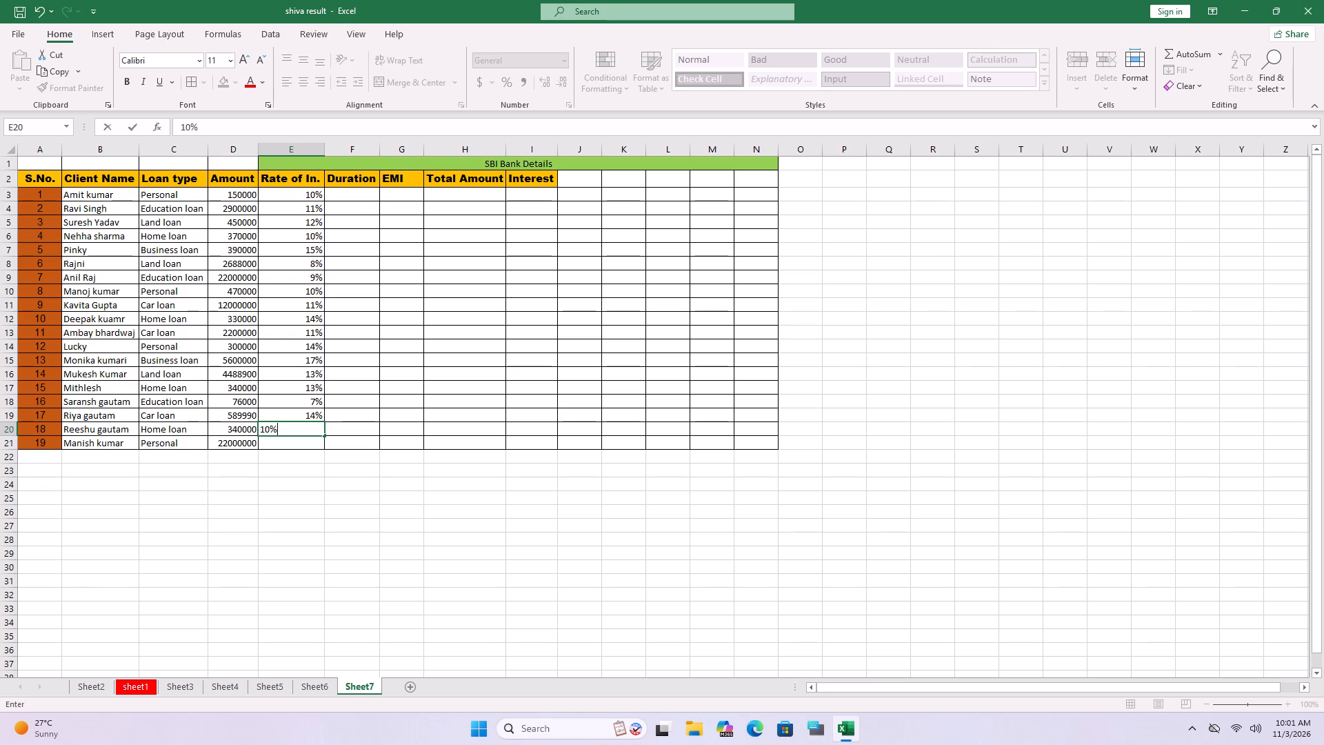
pyautogui.press('Return')
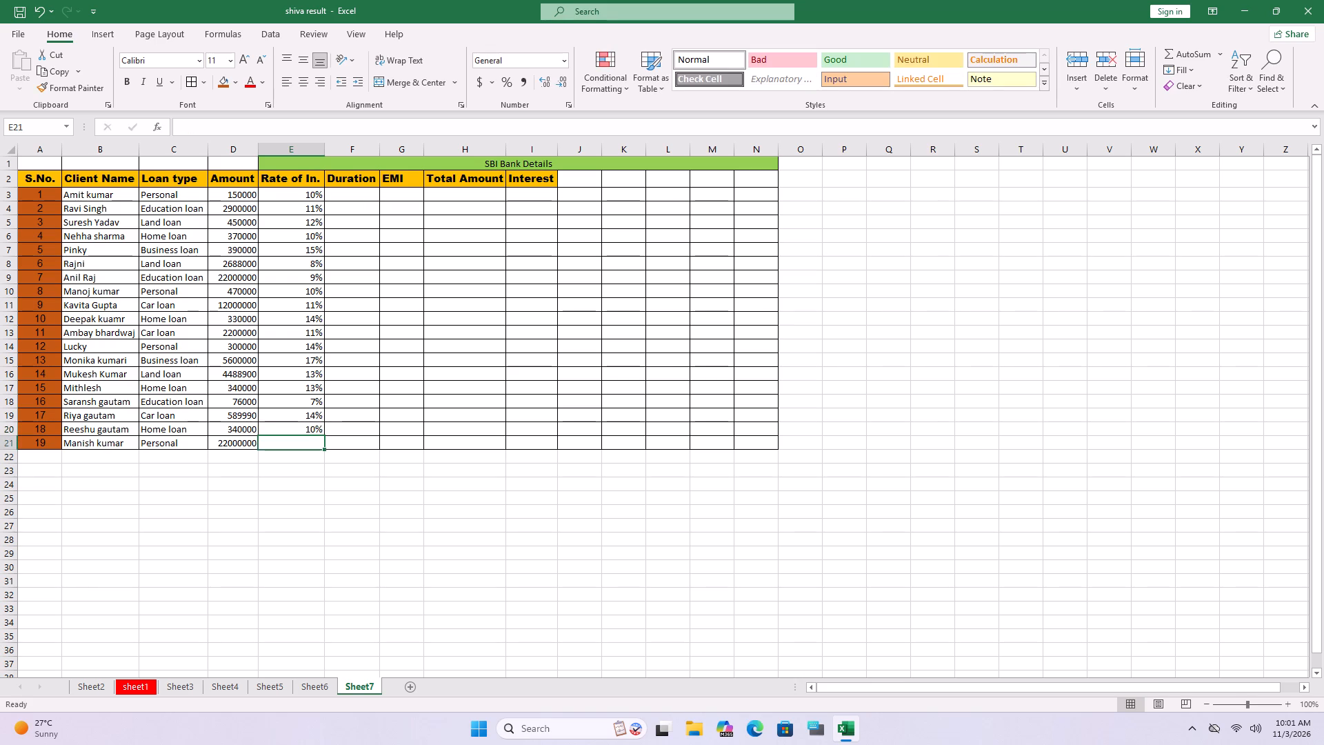
pyautogui.write('15')
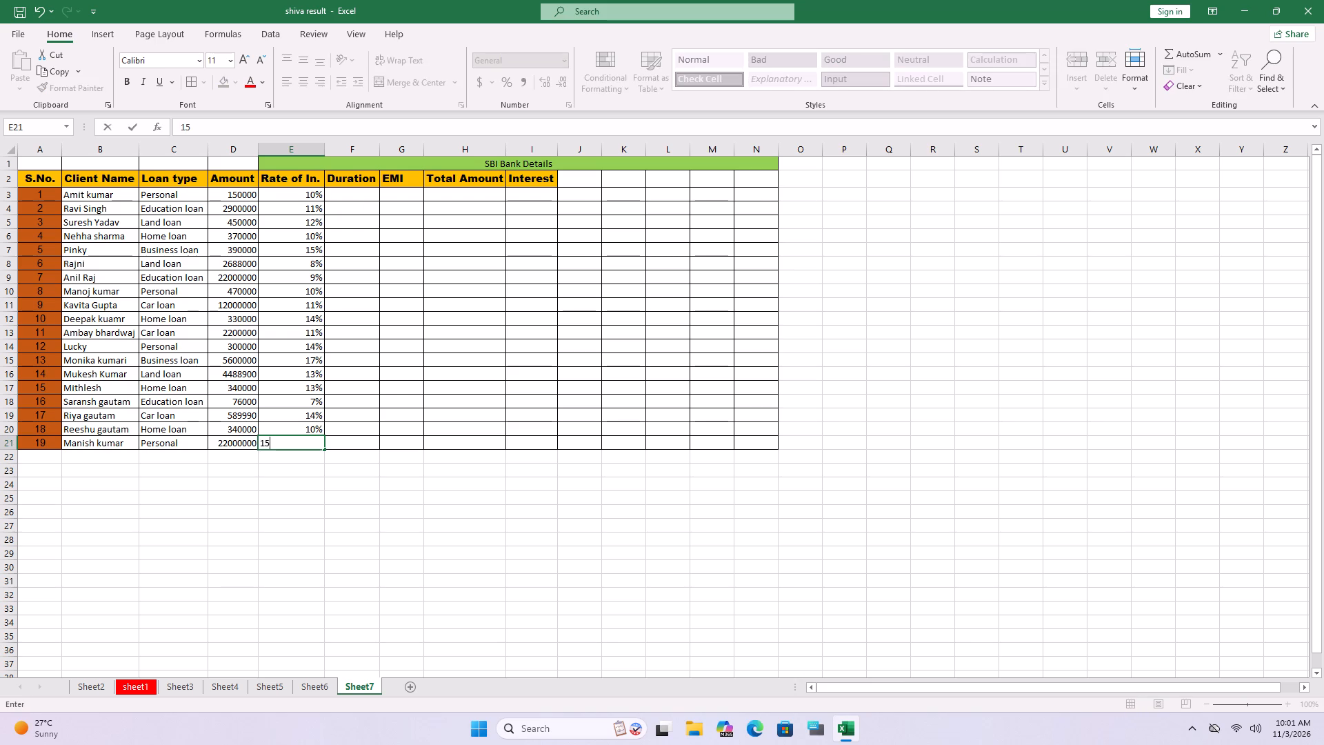
pyautogui.hotkey('shift', '%')
pyautogui.press('Return')
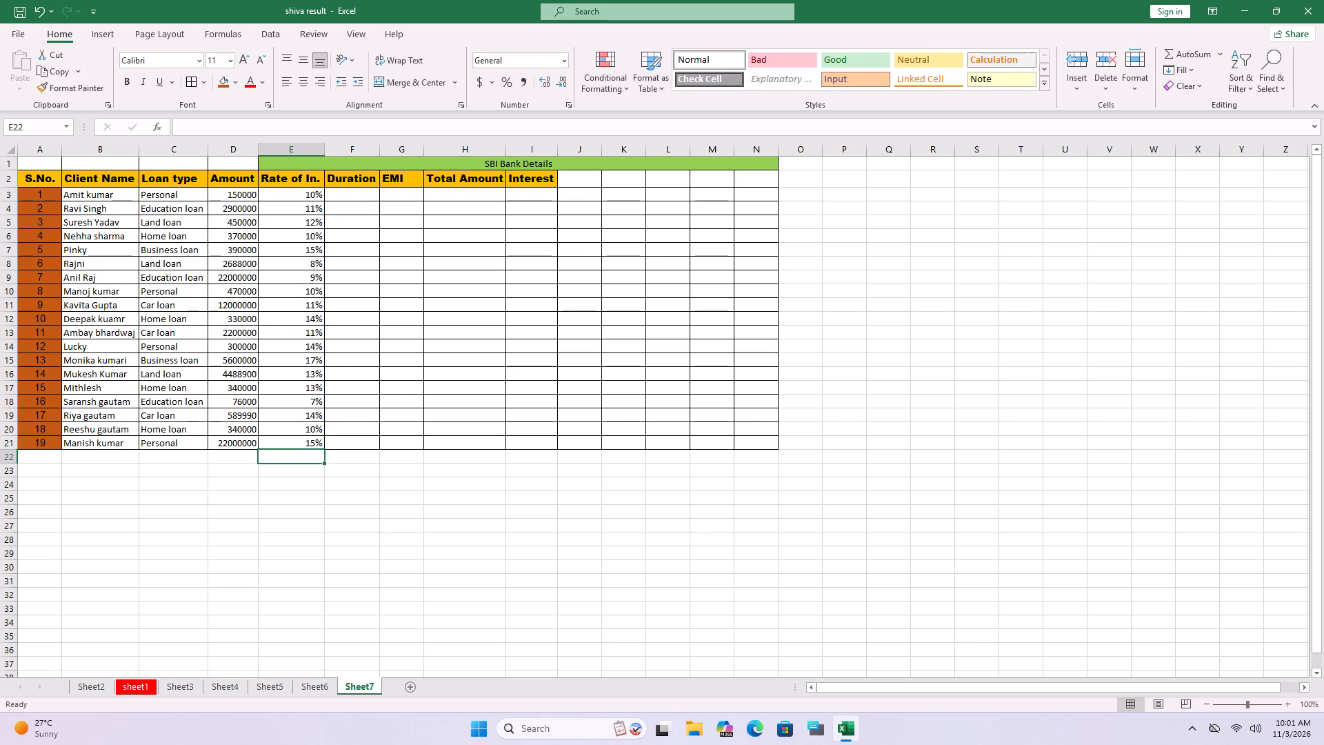
# Enter the durations 4, 7 and 3 for serial numbers 1 to 3 in cells F3:F5.
pyautogui.press('Right')
pyautogui.press('Up')
pyautogui.press('Up')
pyautogui.press('Up')
pyautogui.press('Up')
pyautogui.press('Up')
pyautogui.press('Up')
pyautogui.press('Up')
pyautogui.press('Up')
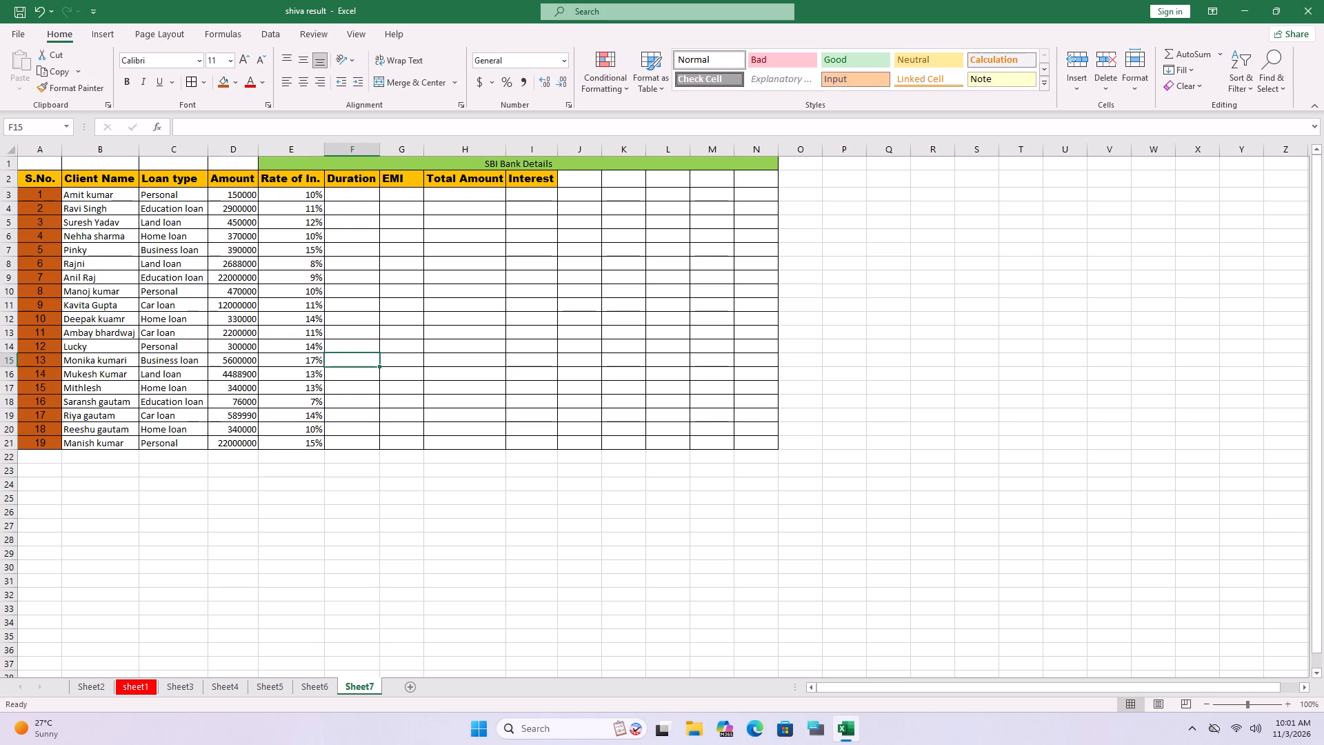
pyautogui.press('Up')
pyautogui.press('Up')
pyautogui.press('Up')
pyautogui.press('Up')
pyautogui.press('Up')
pyautogui.press('Up')
pyautogui.press('Up')
pyautogui.press('Up')
pyautogui.press('Up')
pyautogui.press('Up')
pyautogui.press('Up')
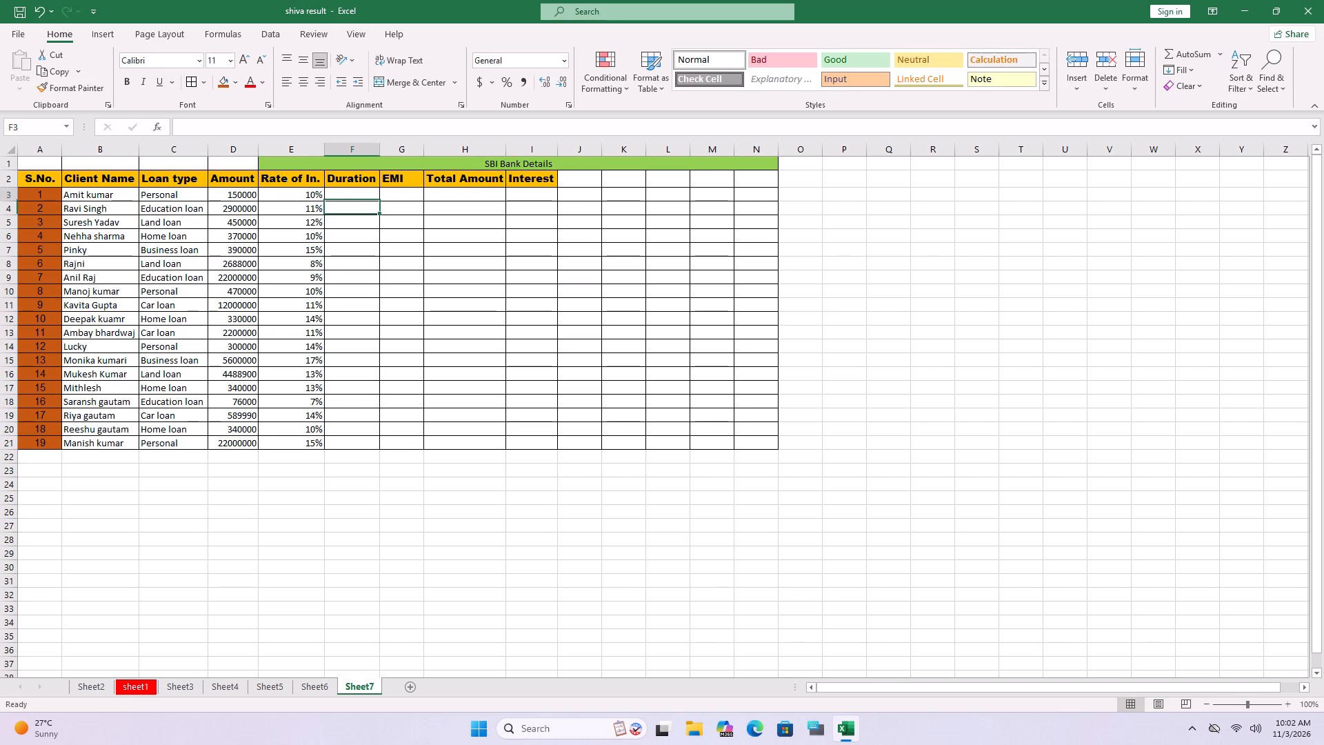
pyautogui.press('4')
pyautogui.press('Return')
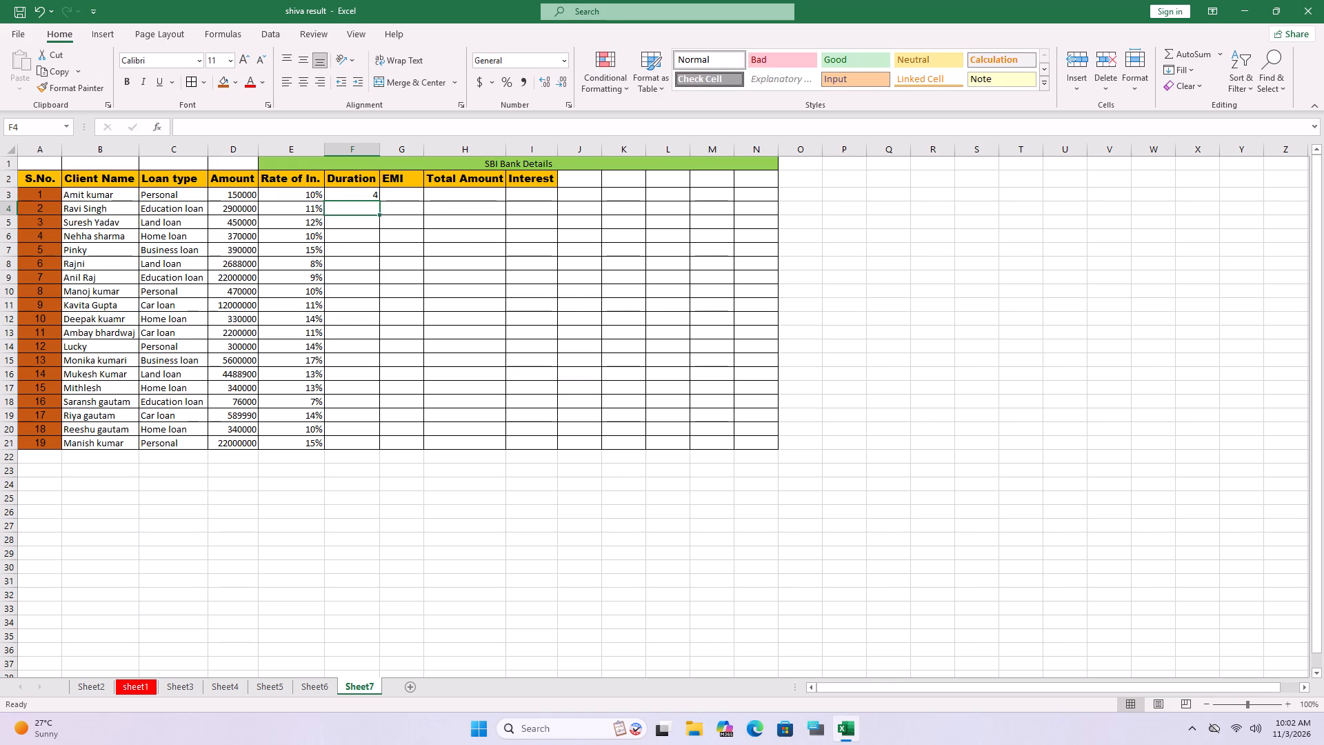
pyautogui.press('7')
pyautogui.press('Return')
pyautogui.press('3')
pyautogui.press('Return')
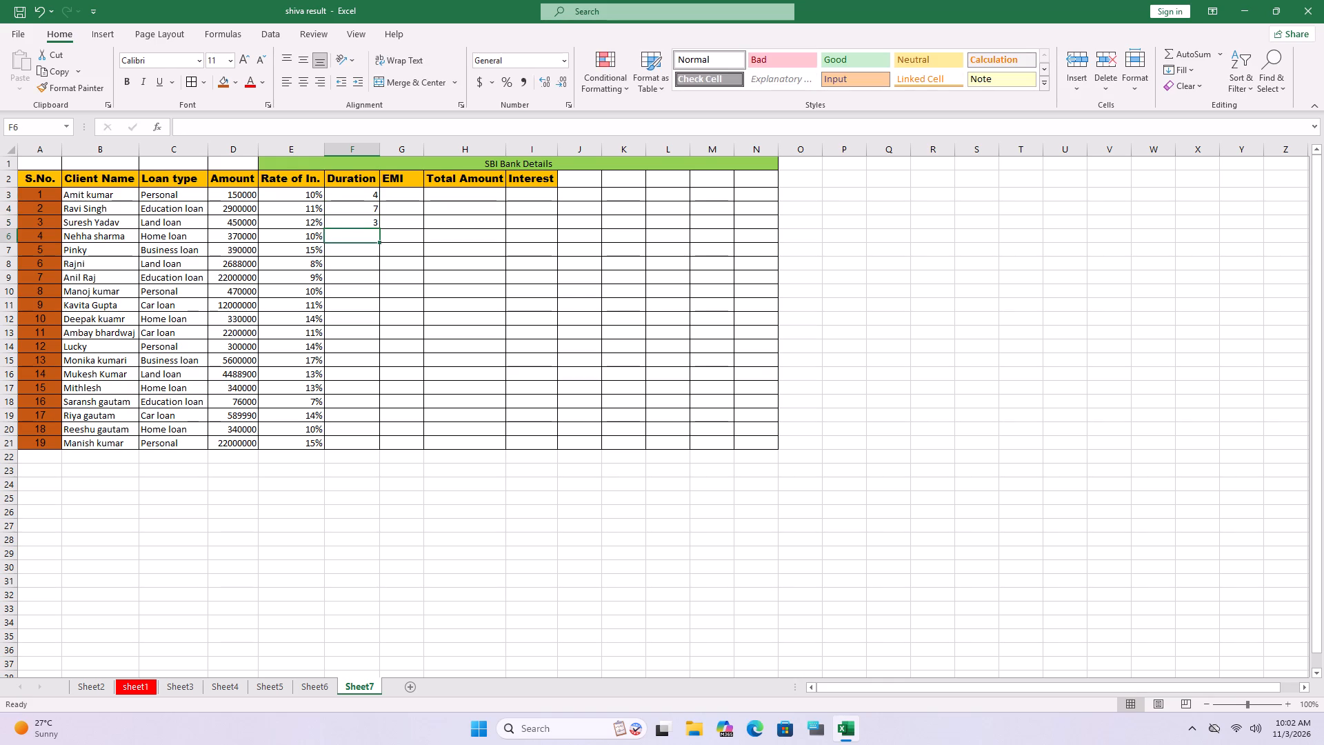
# Enter the durations 2, 5, 3 and 2 for serial numbers 4 to 7 in cells F6:F9.
pyautogui.press('2')
pyautogui.press('Return')
pyautogui.press('5')
pyautogui.press('Return')
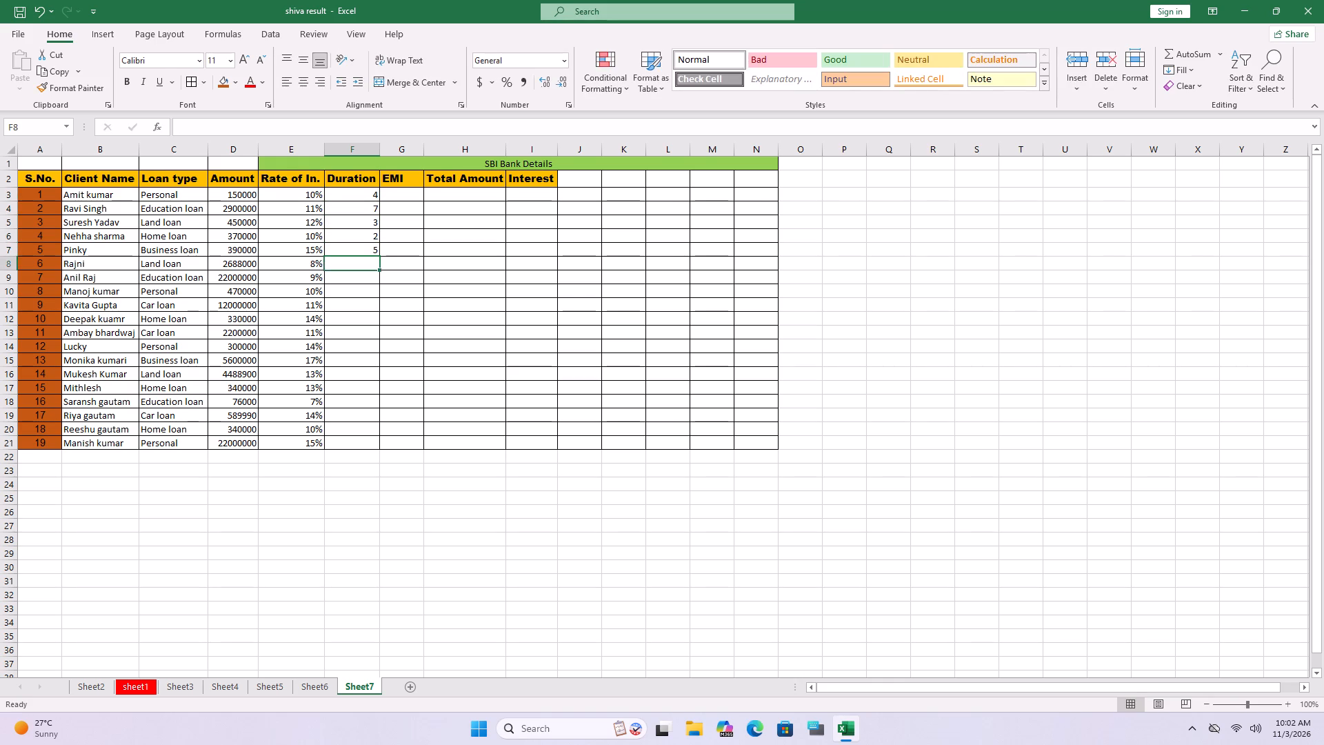
pyautogui.press('3')
pyautogui.press('Return')
pyautogui.press('2')
pyautogui.press('Return')
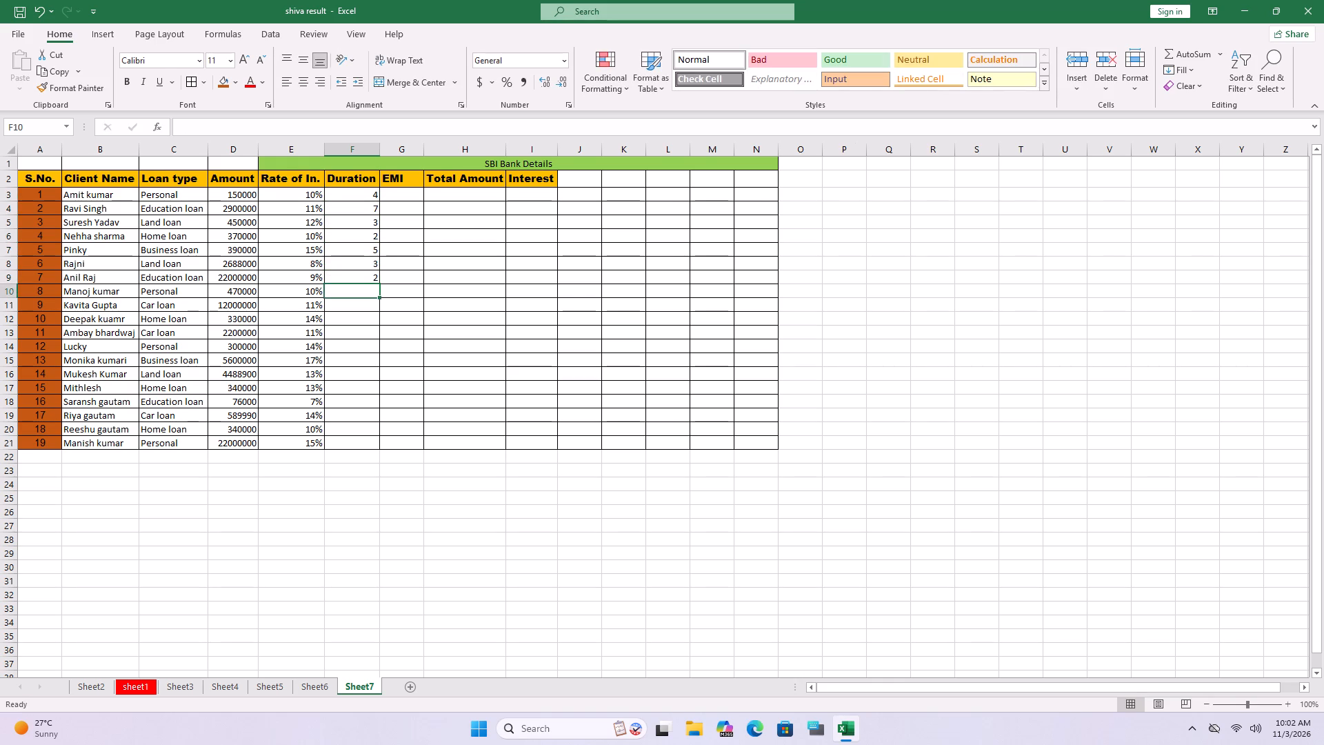
# Enter the durations 7, 7, 8 and 3 for serial numbers 8 to 11 in cells F10:F13.
pyautogui.press('7')
pyautogui.press('Return')
pyautogui.press('7')
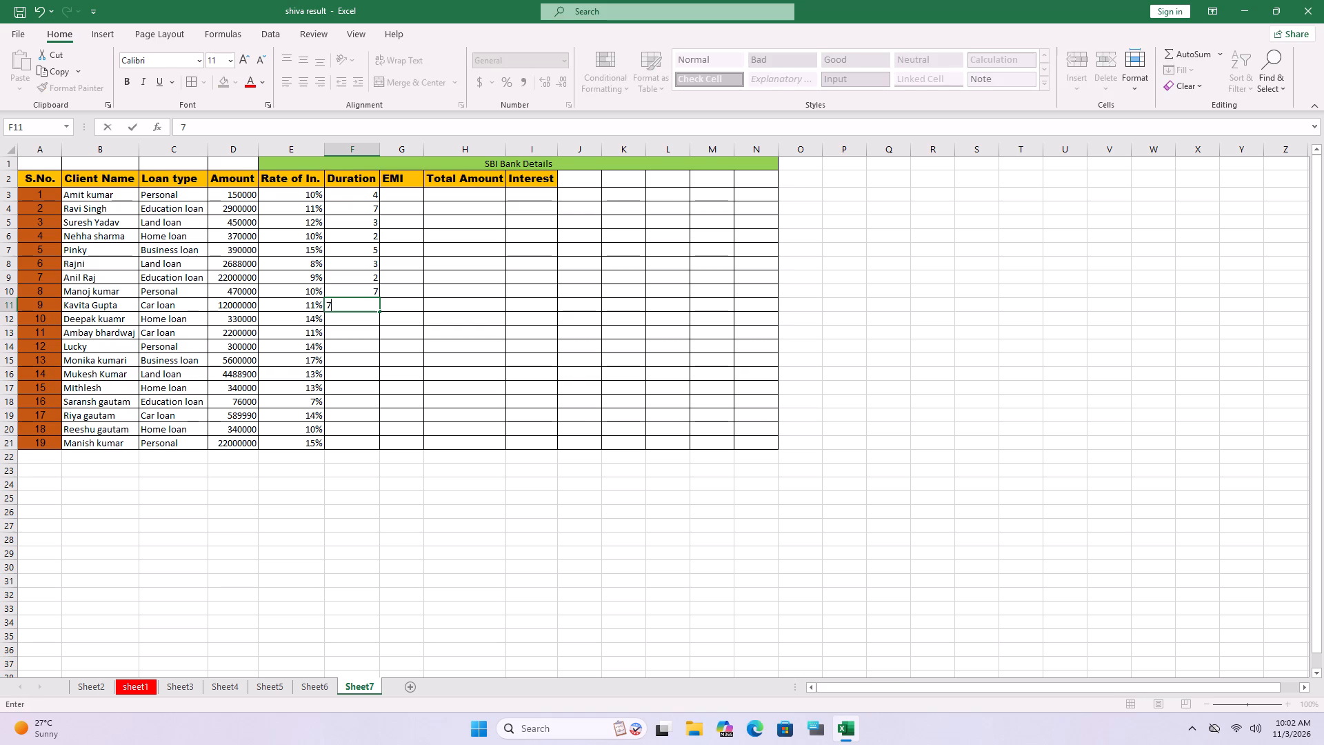
pyautogui.press('Return')
pyautogui.press('8')
pyautogui.press('Return')
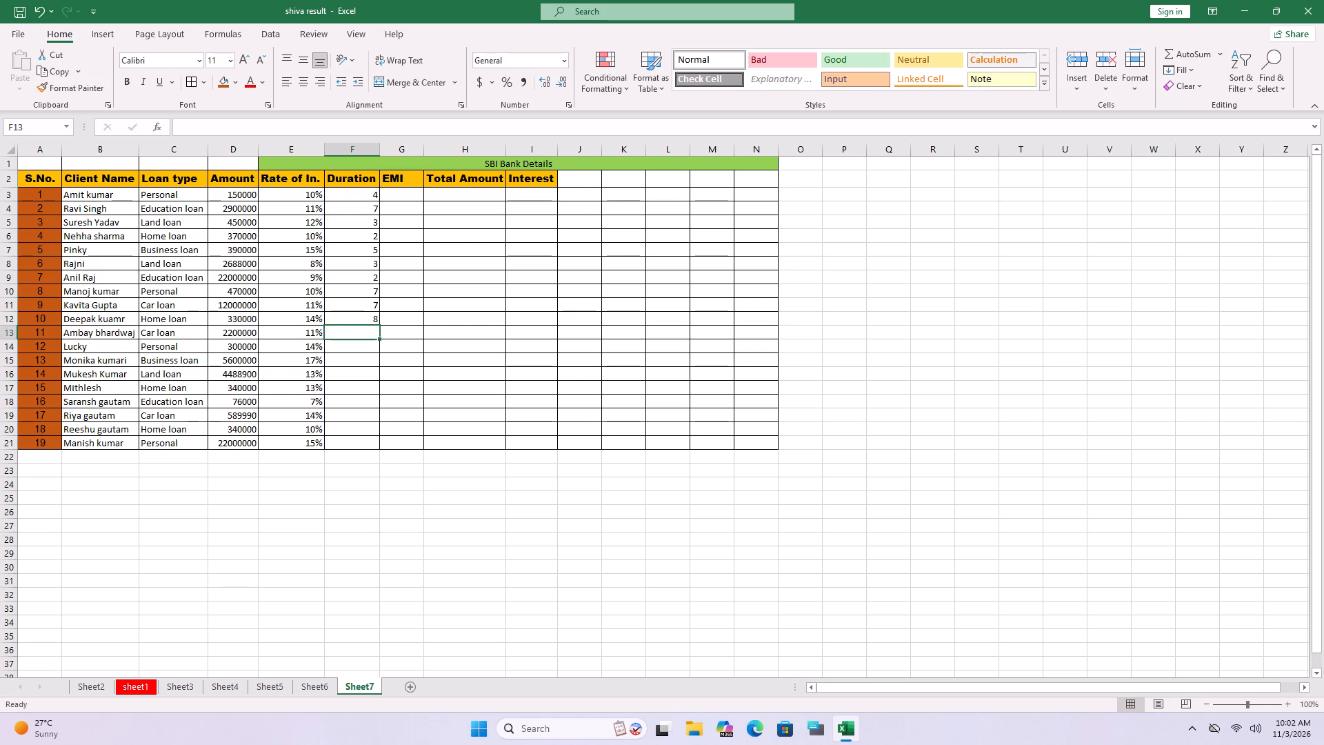
pyautogui.press('3')
pyautogui.press('Return')
# Enter the durations 2, 8, 3 and 2 for serial numbers 12 to 15 in cells F14:F17.
pyautogui.press('2')
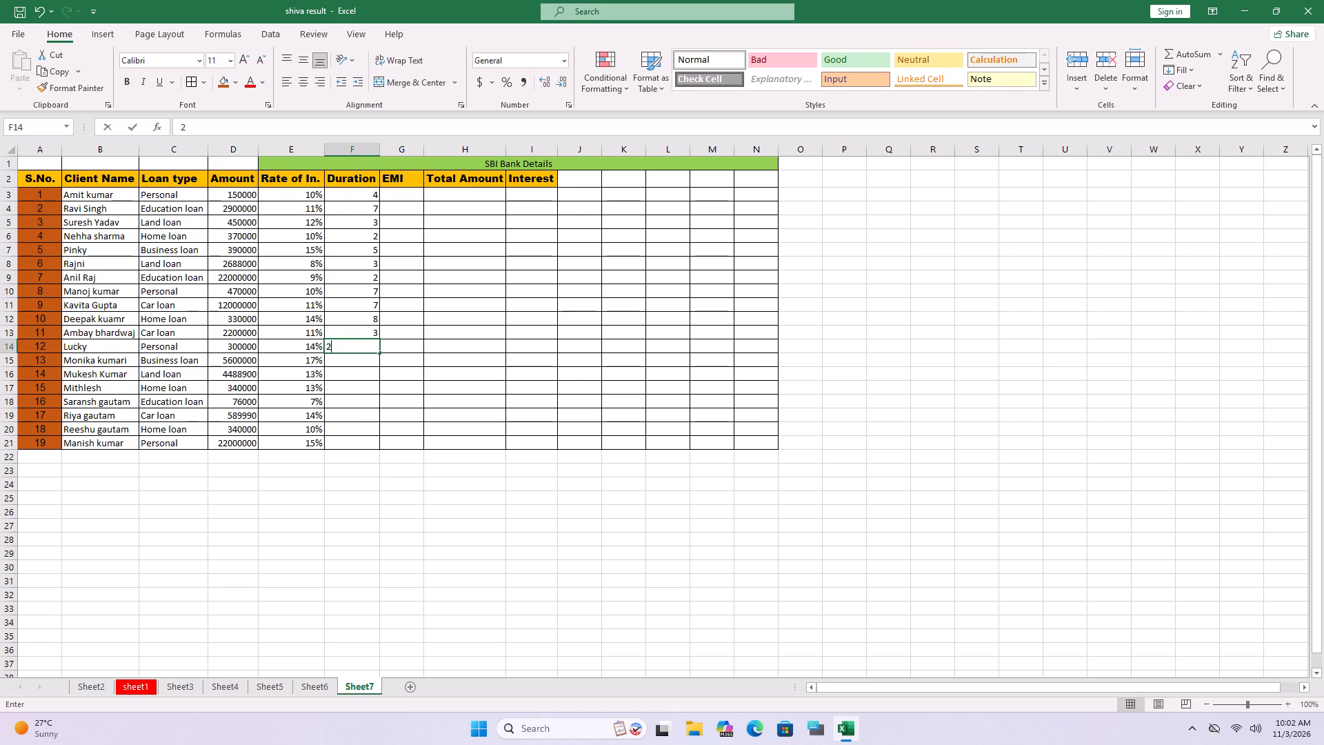
pyautogui.press('Return')
pyautogui.press('8')
pyautogui.press('Return')
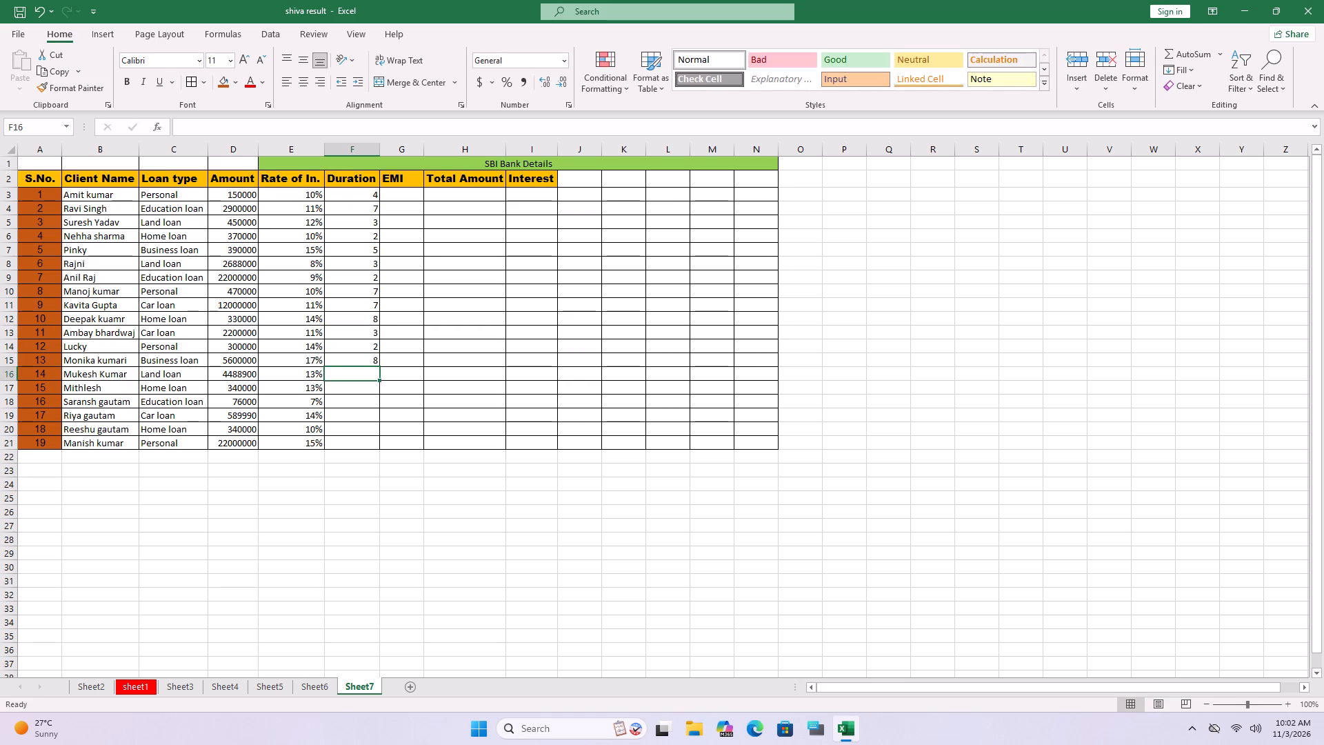
pyautogui.press('3')
pyautogui.press('Return')
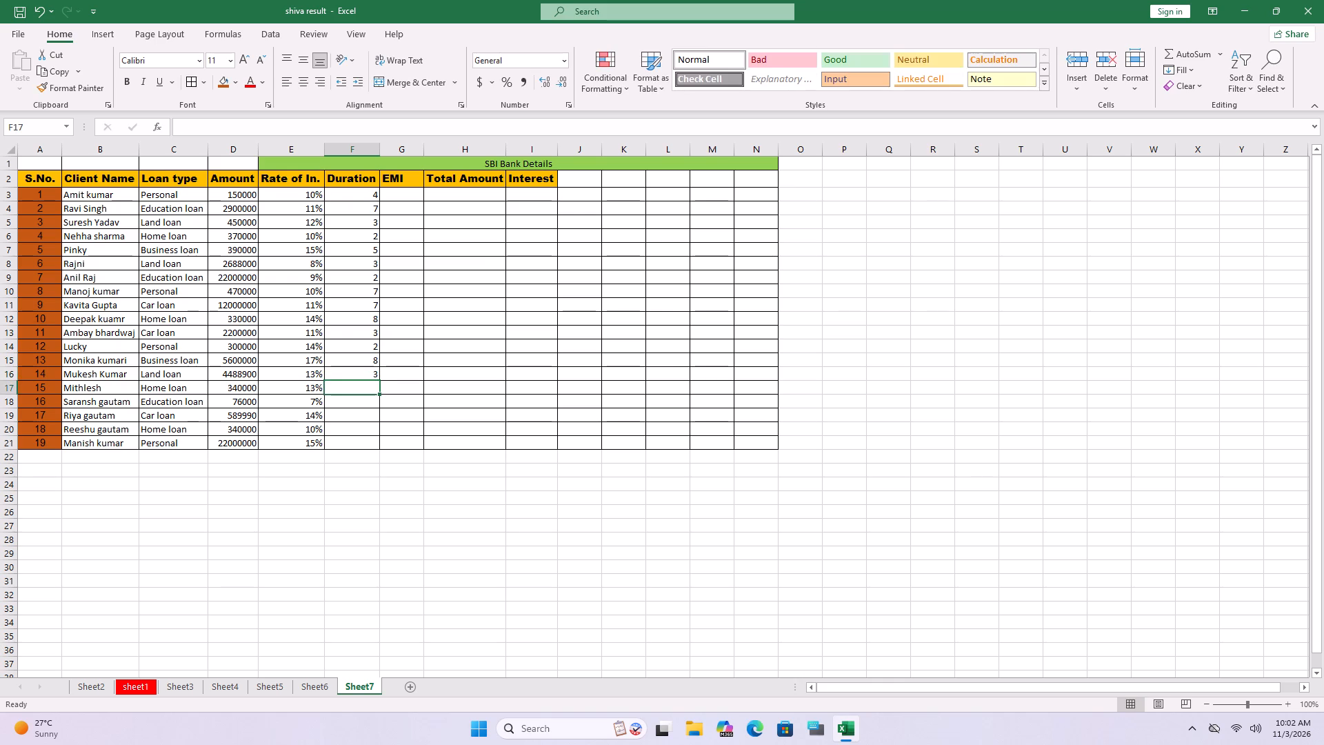
pyautogui.press('2')
pyautogui.press('Return')
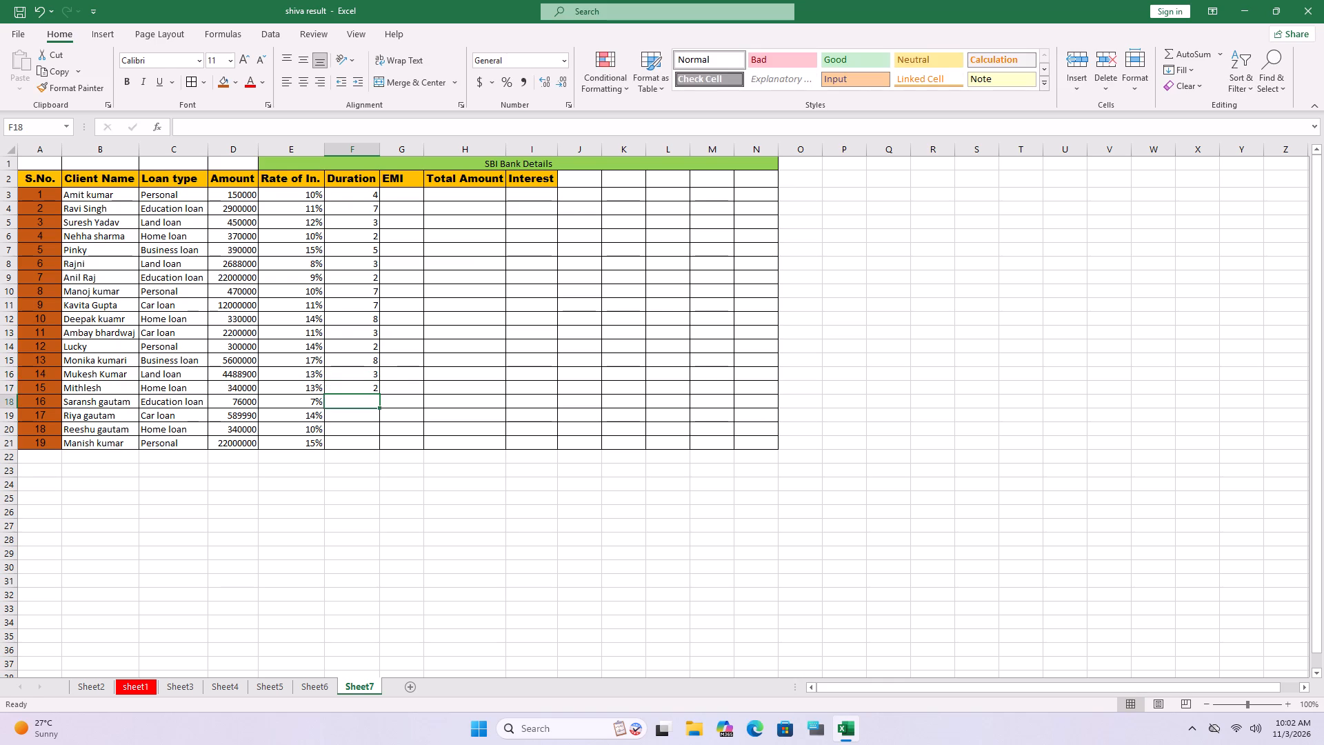
# Enter the durations 6, 3, 2 and 4 for serial numbers 16 to 19 in cells F18:F21.
pyautogui.press('6')
pyautogui.press('Return')
pyautogui.press('3')
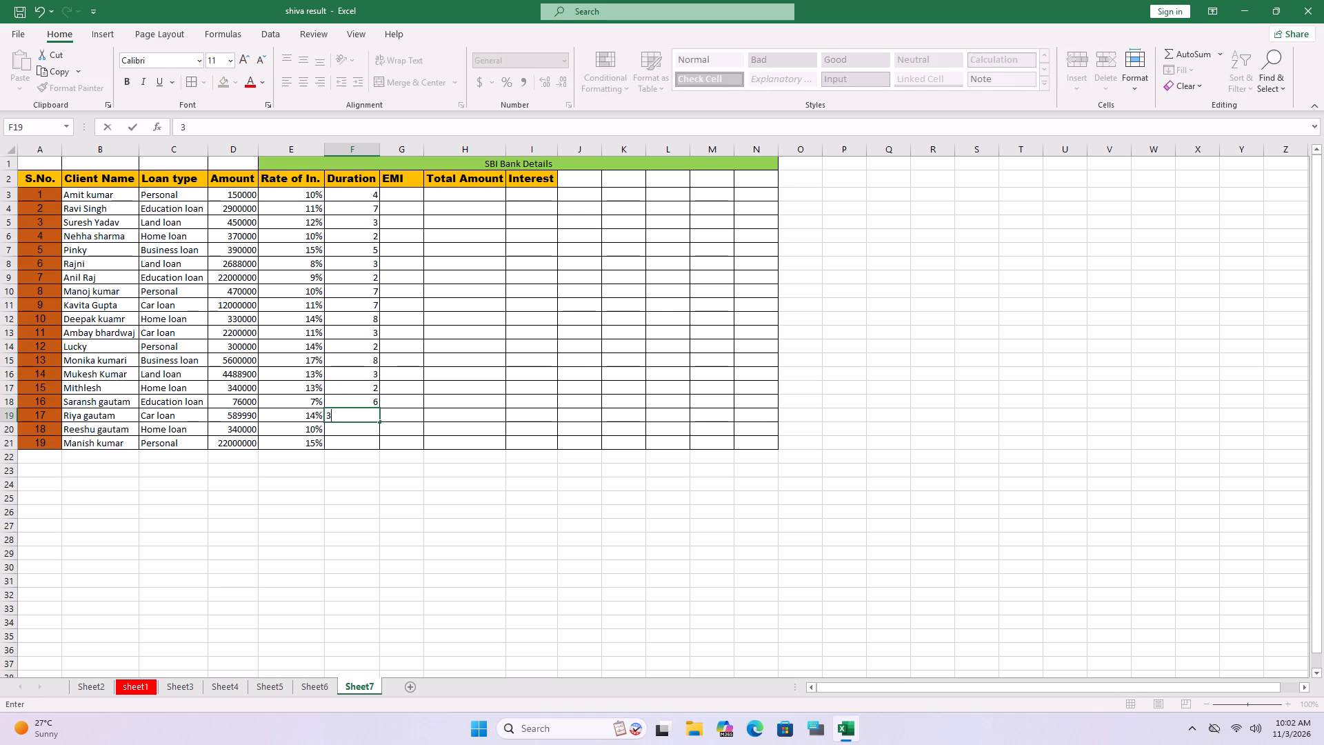
pyautogui.press('Return')
pyautogui.press('2')
pyautogui.press('Return')
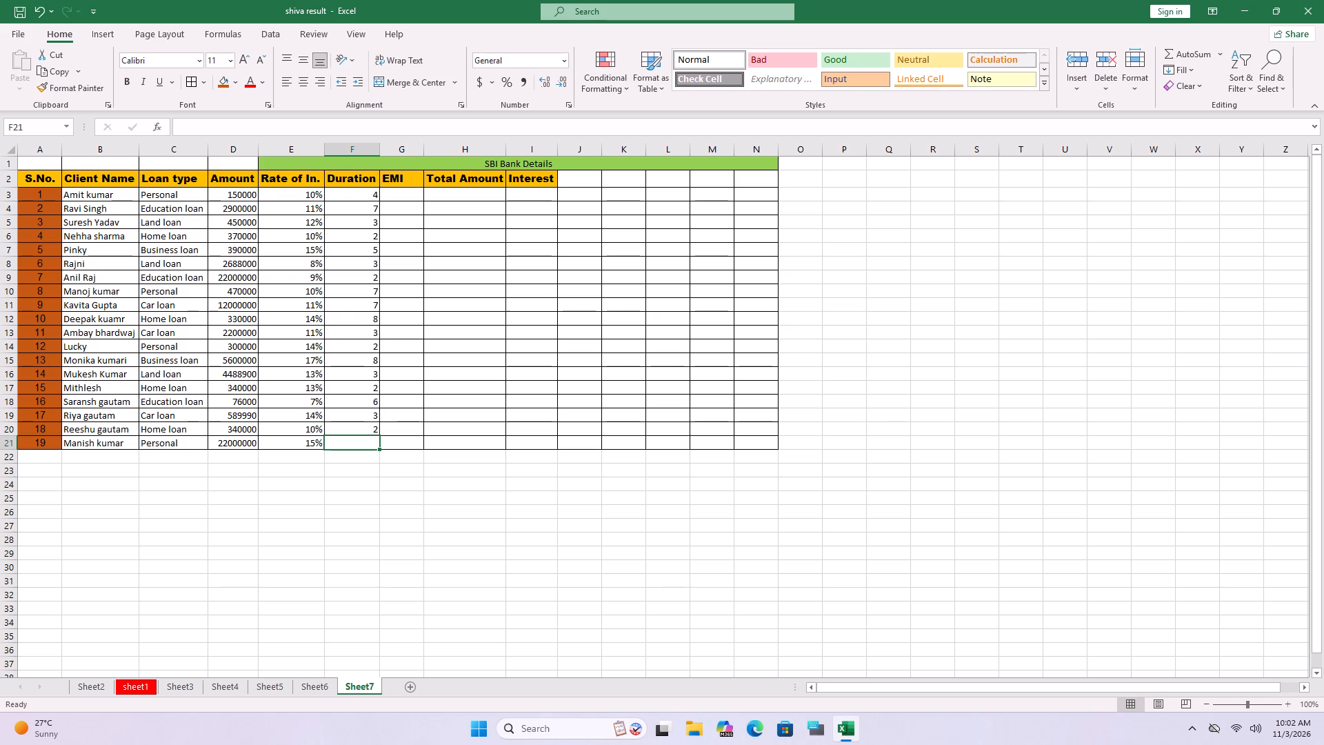
pyautogui.write('4\\')
pyautogui.press('Return')
pyautogui.press('Down')
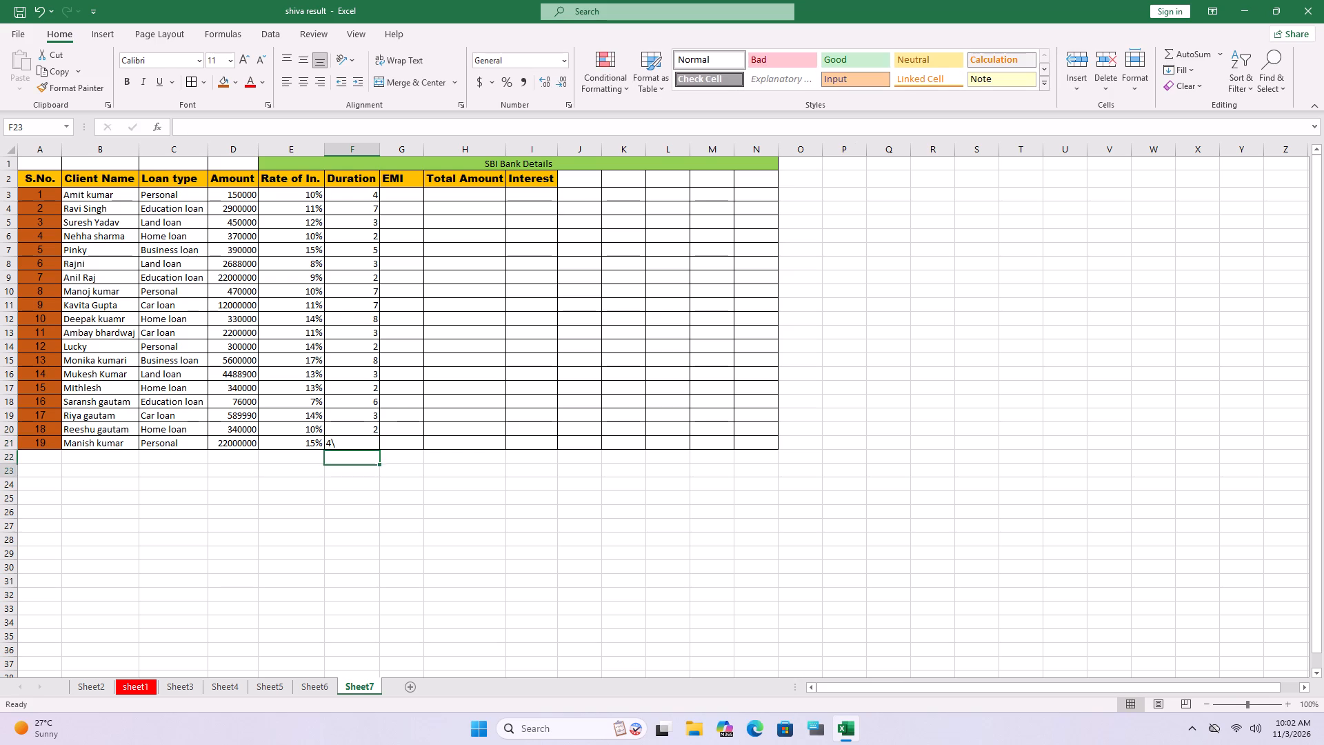
pyautogui.press('Up')
pyautogui.press('Up')
pyautogui.press('BackSpace')
pyautogui.press('4')
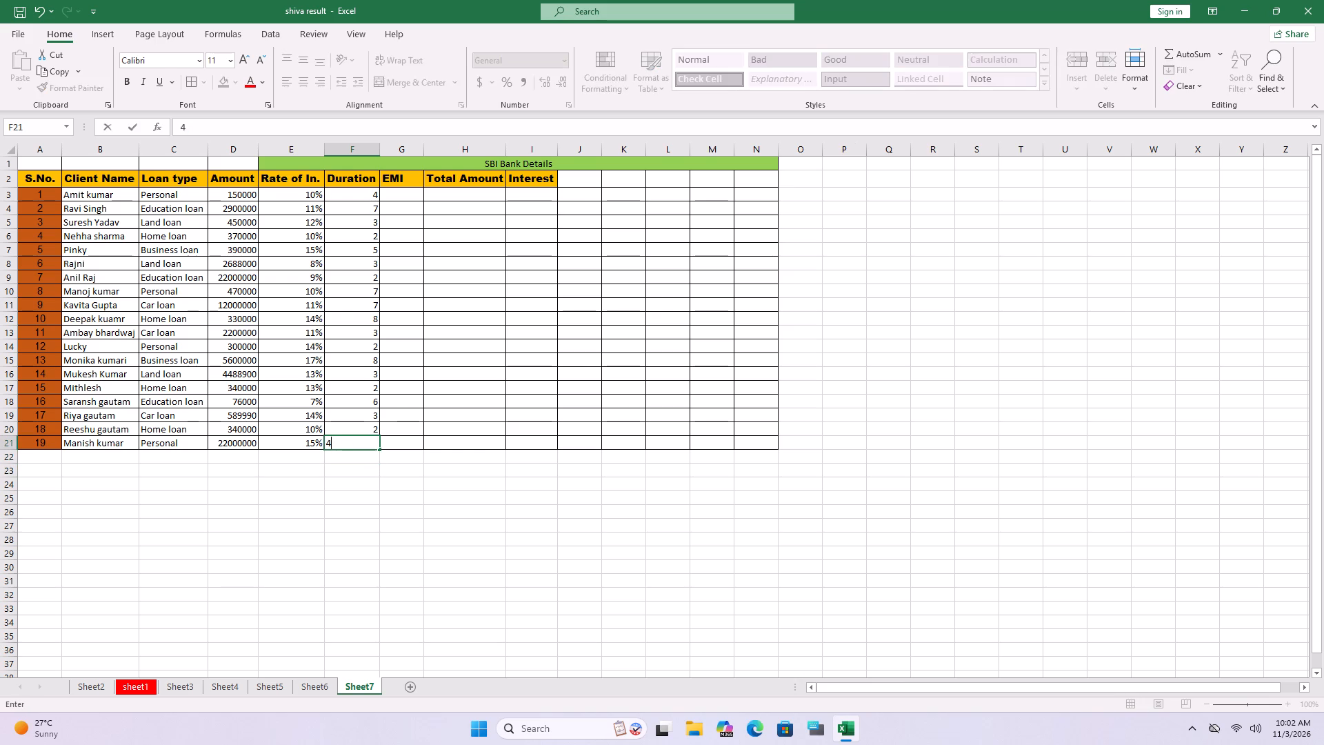
pyautogui.press('Return')
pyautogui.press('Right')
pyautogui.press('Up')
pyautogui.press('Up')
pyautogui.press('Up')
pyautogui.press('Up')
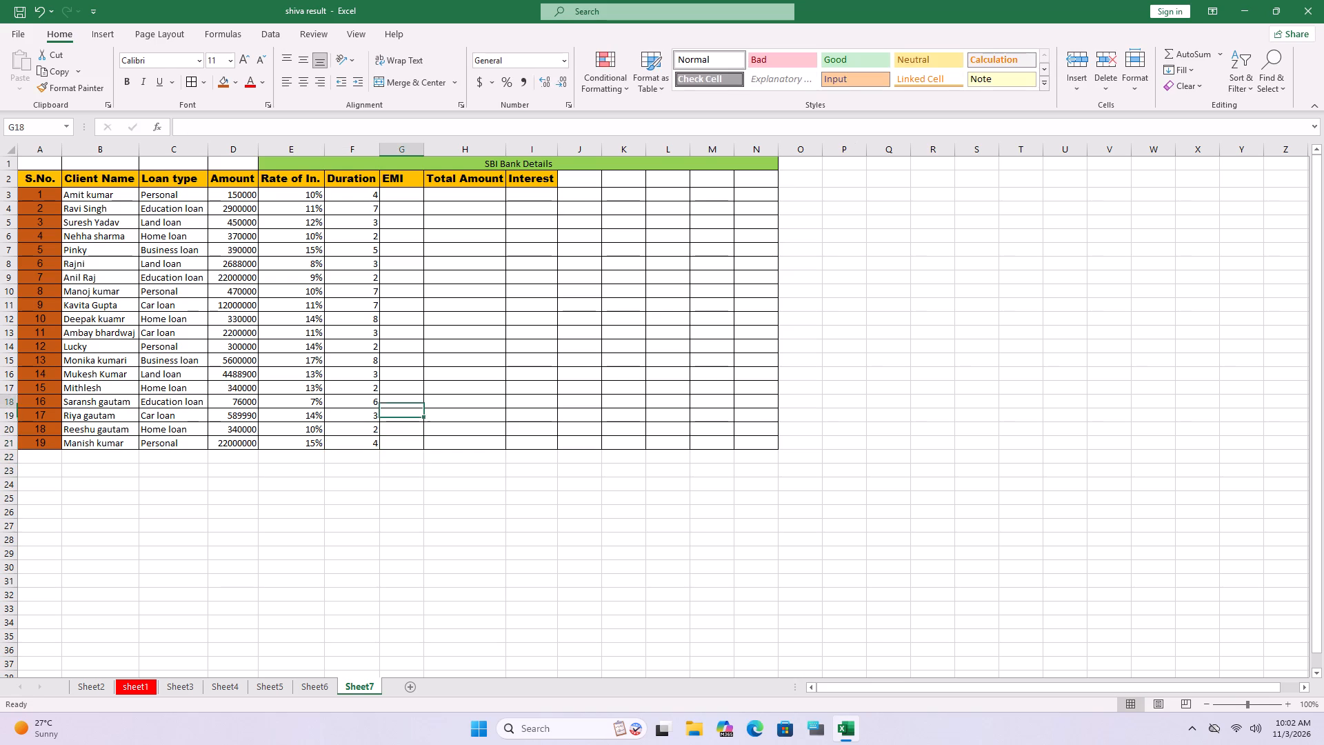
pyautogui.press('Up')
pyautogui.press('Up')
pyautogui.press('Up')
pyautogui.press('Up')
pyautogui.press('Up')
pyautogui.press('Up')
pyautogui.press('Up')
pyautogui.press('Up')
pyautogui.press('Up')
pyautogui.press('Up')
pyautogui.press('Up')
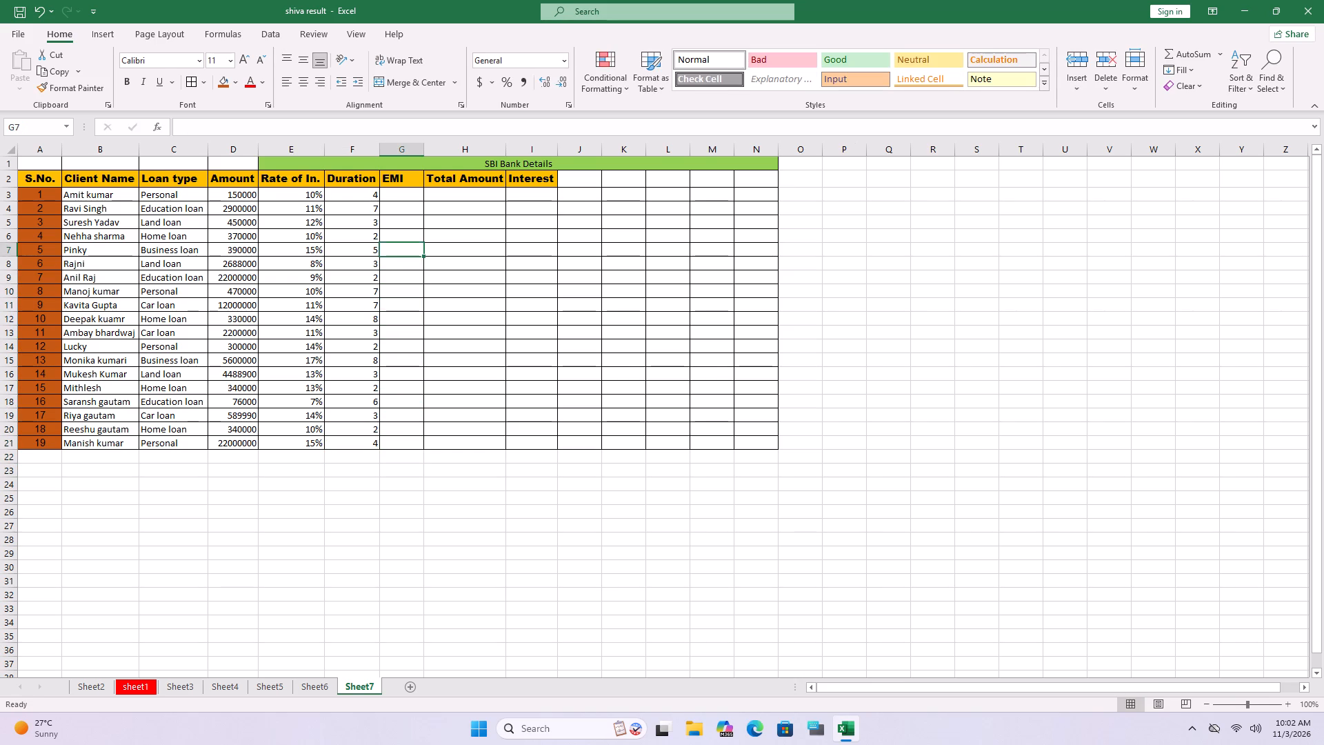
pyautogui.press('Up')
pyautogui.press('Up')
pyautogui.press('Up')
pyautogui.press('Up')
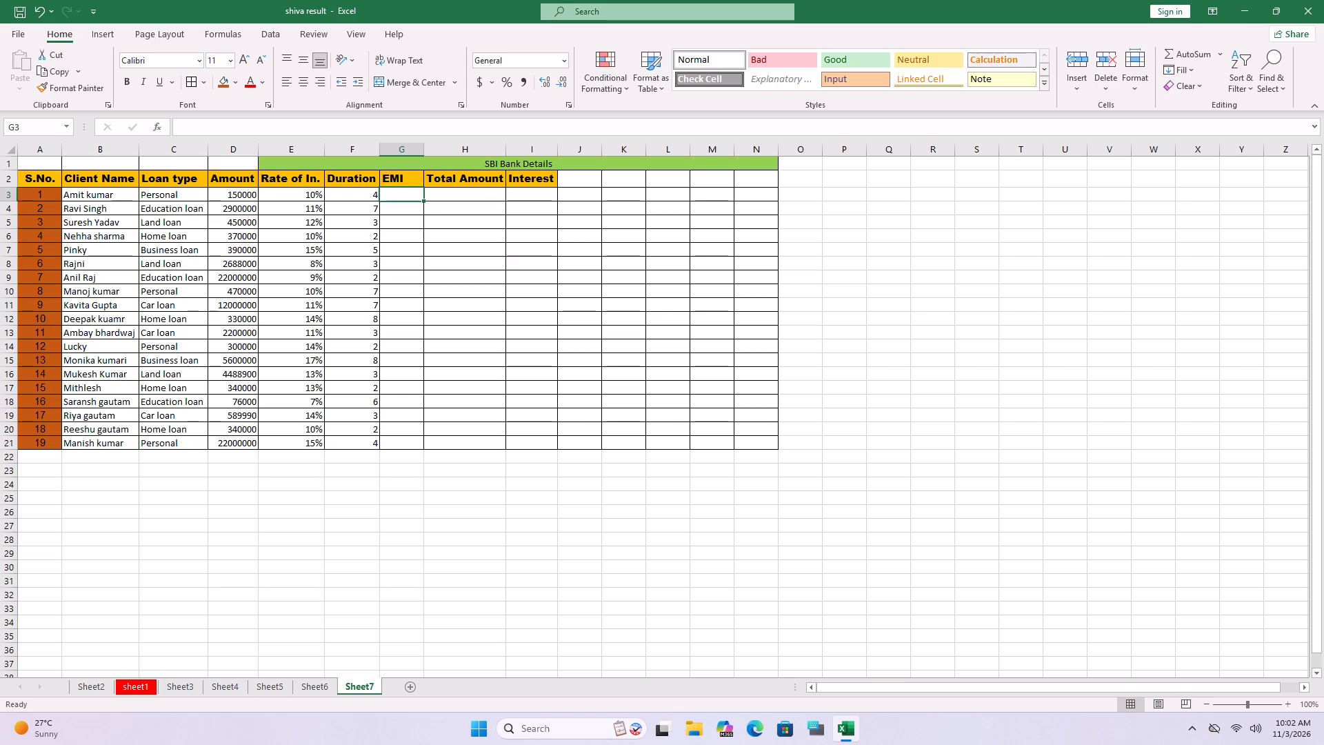
# Fill the loan type cells C3:C21 with the standard light blue colour.
pyautogui.moveTo(166, 196); pyautogui.dragTo(170, 226)
pyautogui.click(174, 197)
pyautogui.click(174, 197)
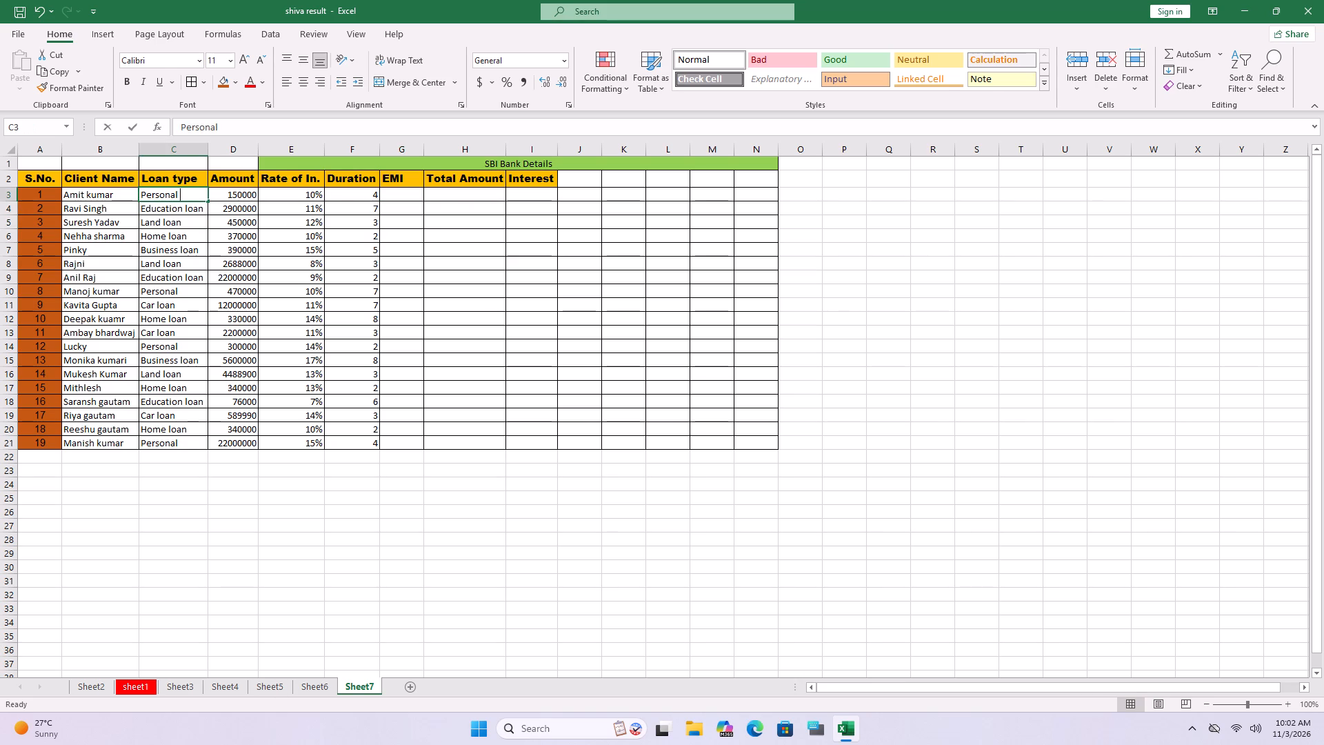
pyautogui.click(125, 535)
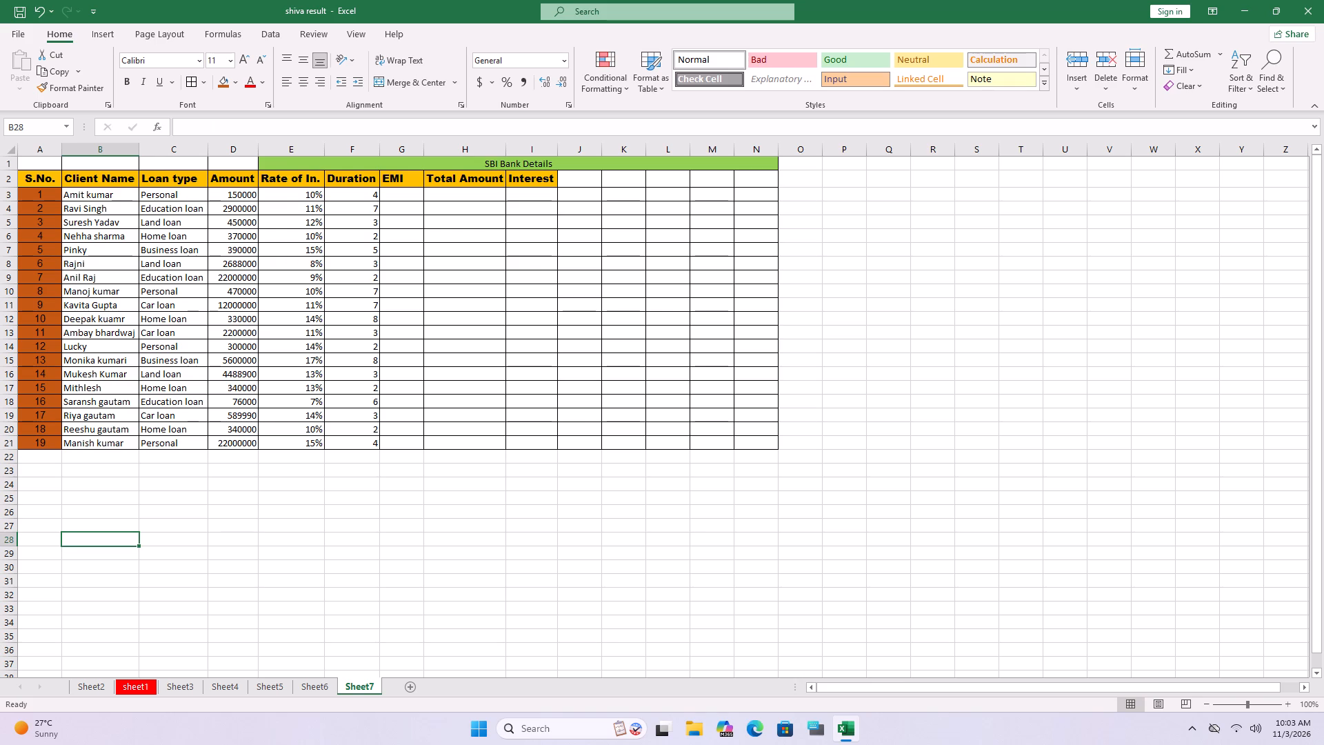
pyautogui.moveTo(161, 193); pyautogui.dragTo(162, 376)
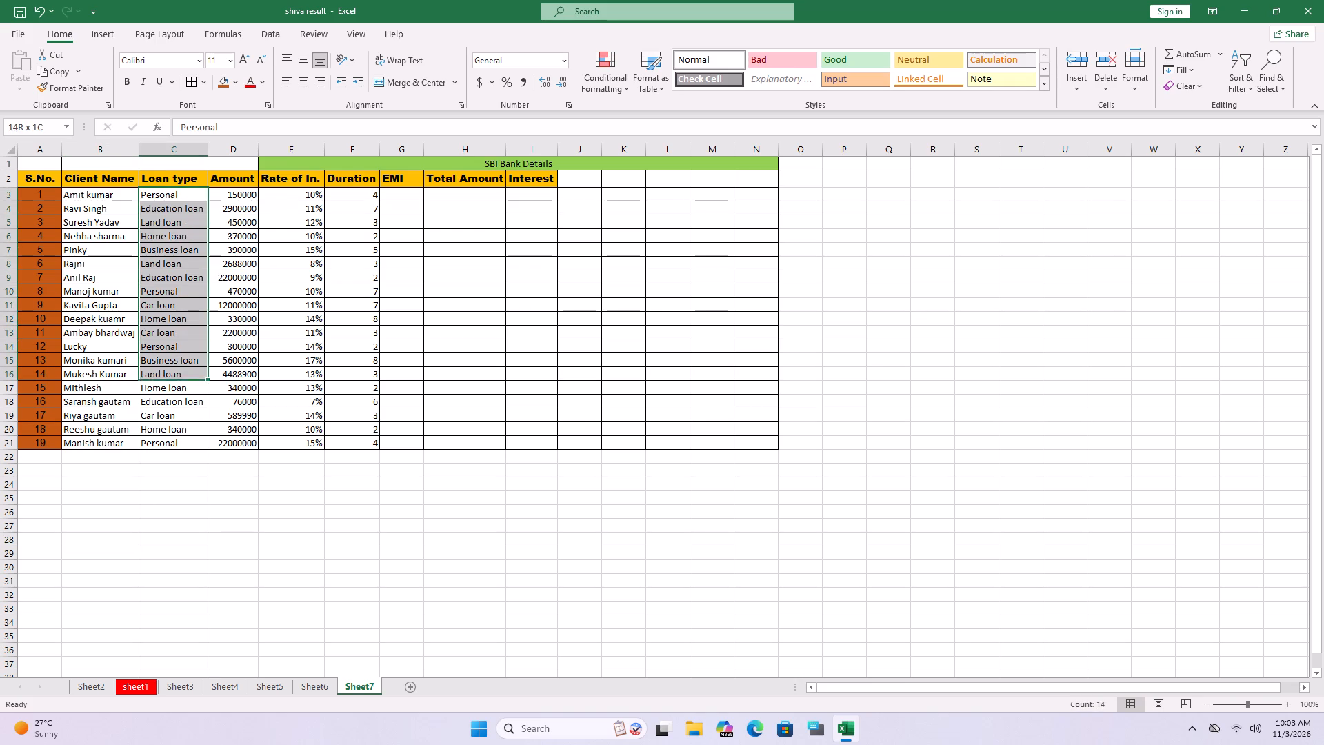
pyautogui.moveTo(162, 376); pyautogui.dragTo(159, 441)
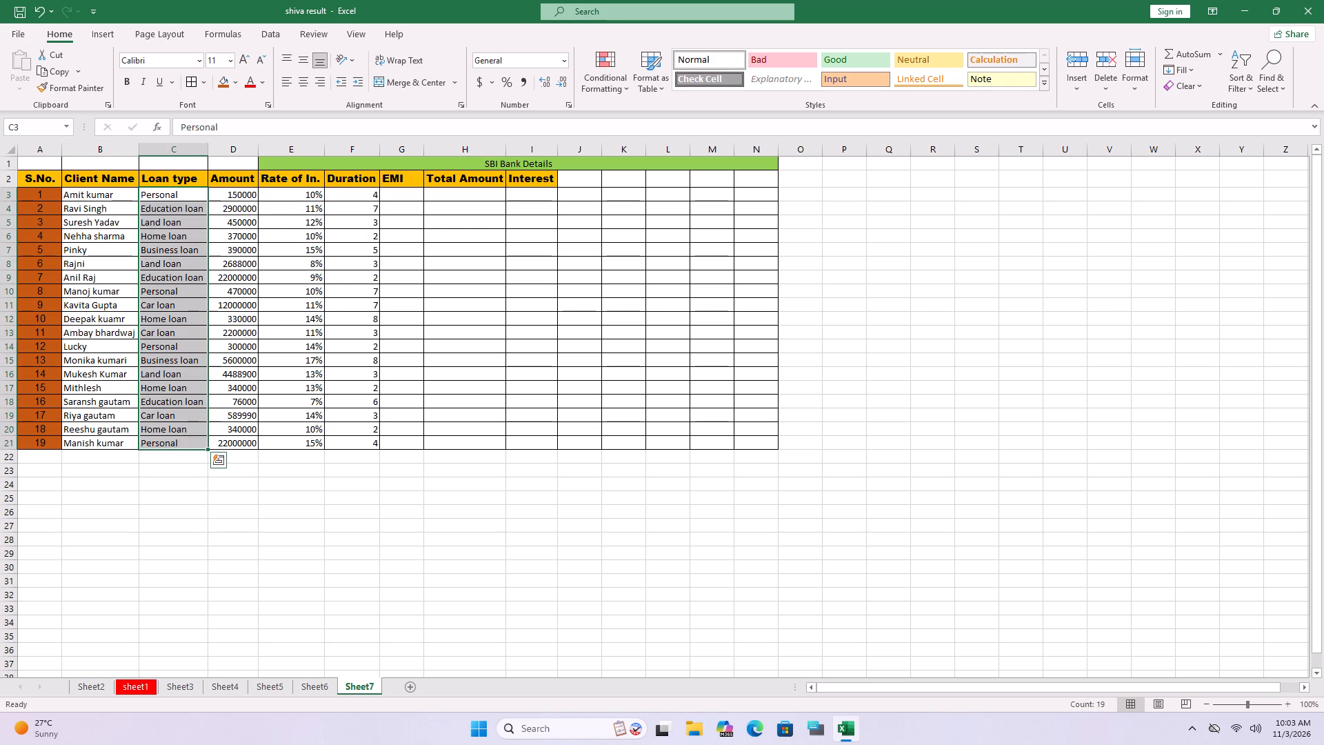
pyautogui.click(229, 79)
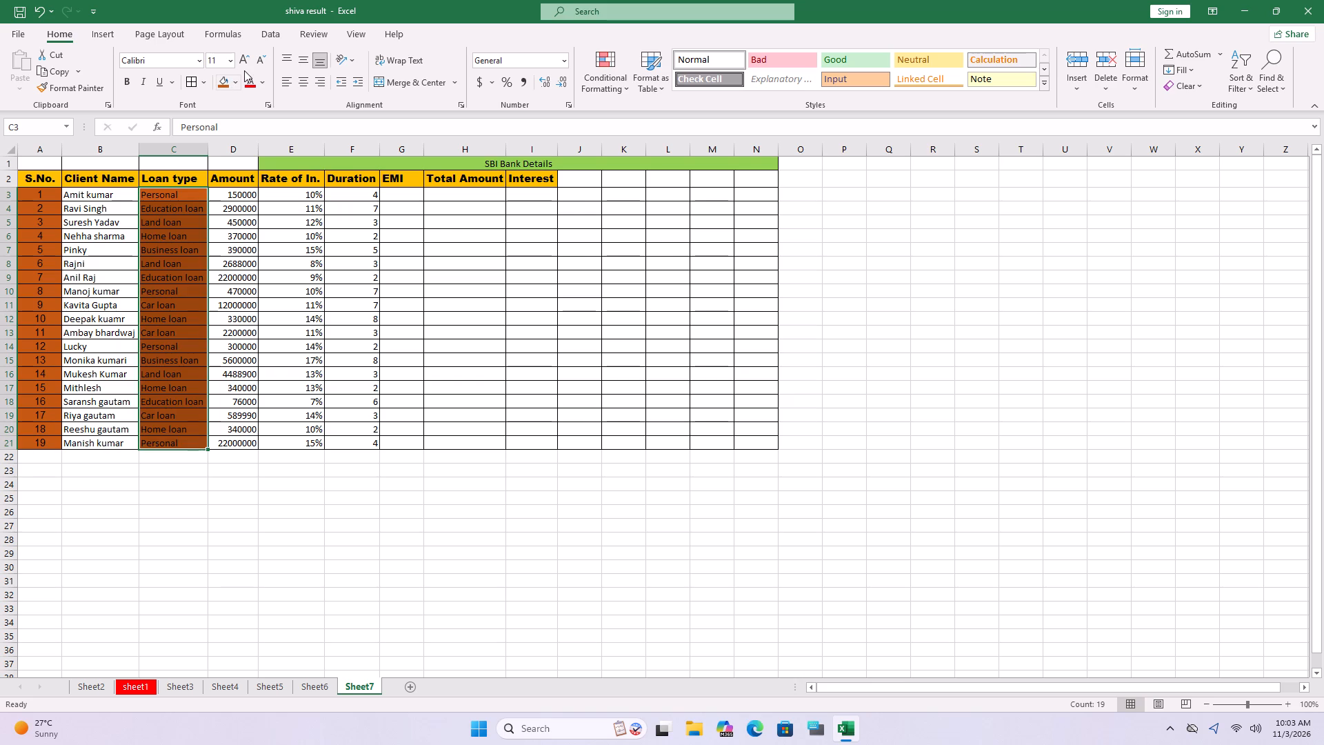
pyautogui.click(232, 81)
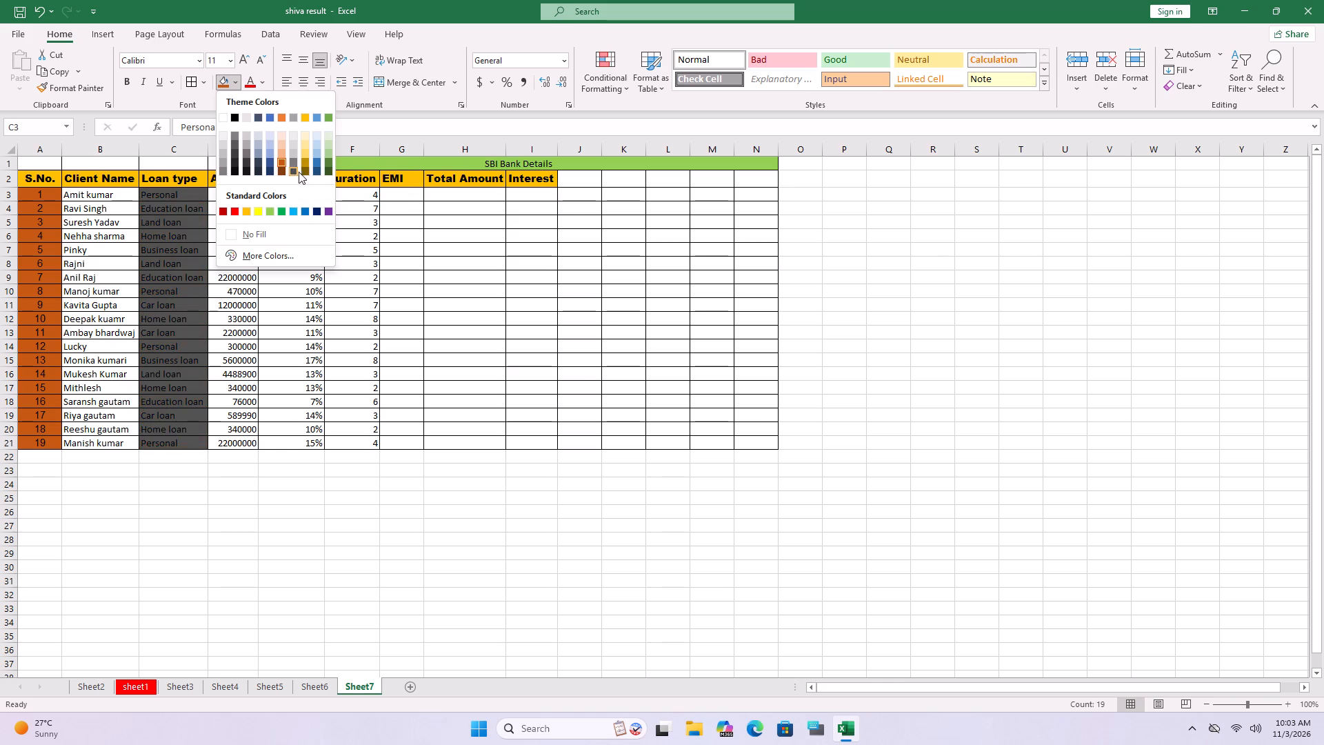
pyautogui.click(292, 214)
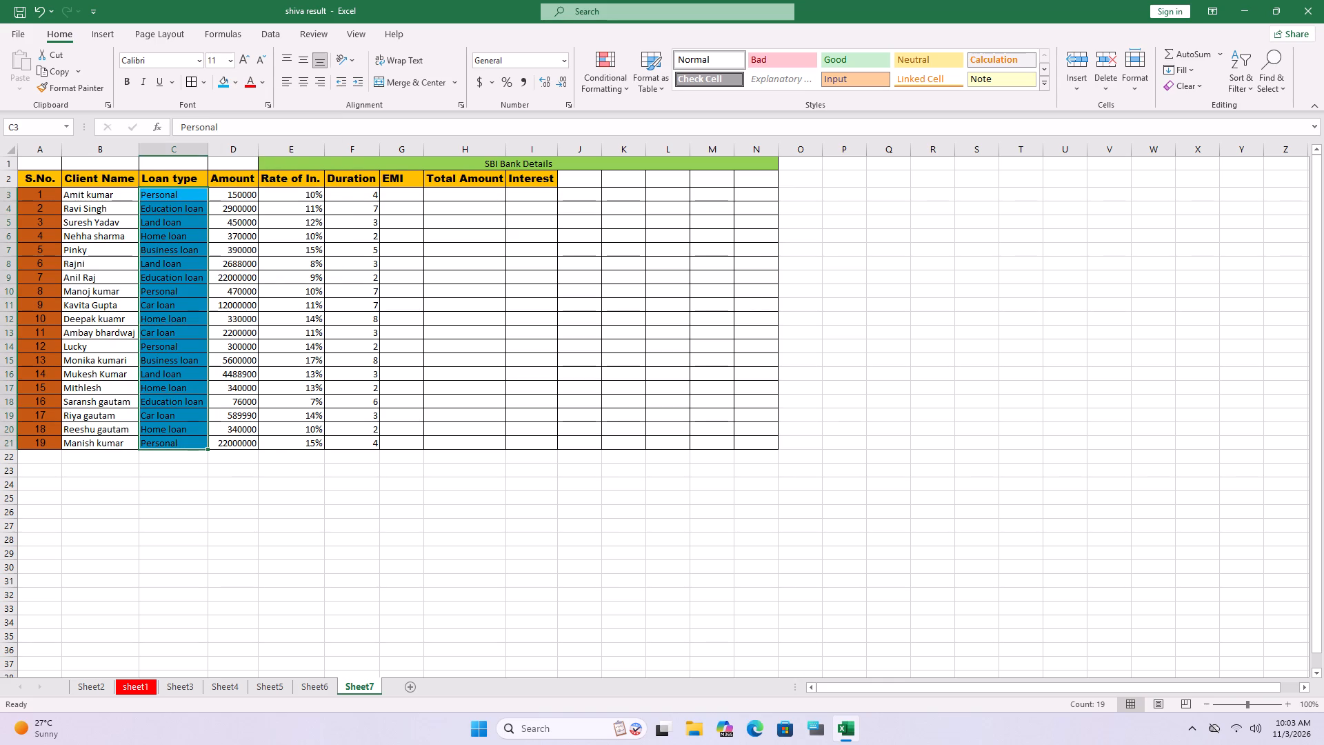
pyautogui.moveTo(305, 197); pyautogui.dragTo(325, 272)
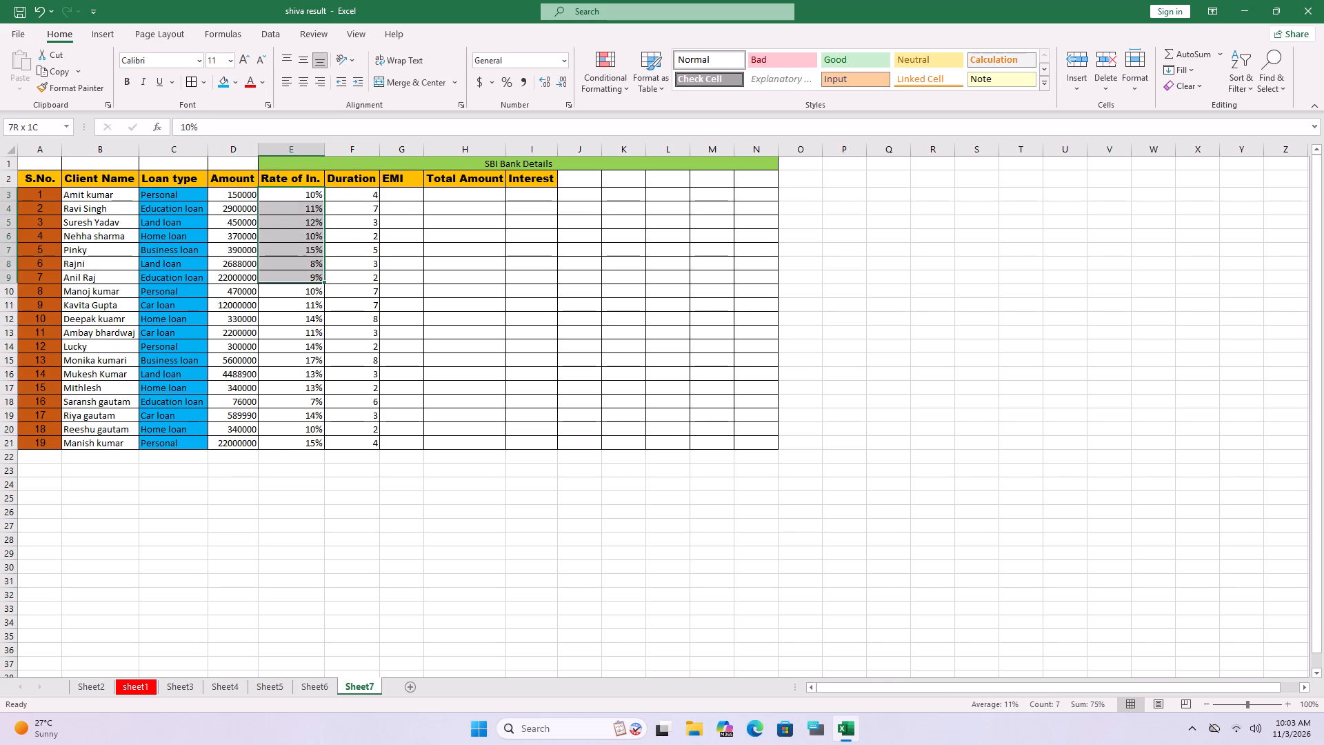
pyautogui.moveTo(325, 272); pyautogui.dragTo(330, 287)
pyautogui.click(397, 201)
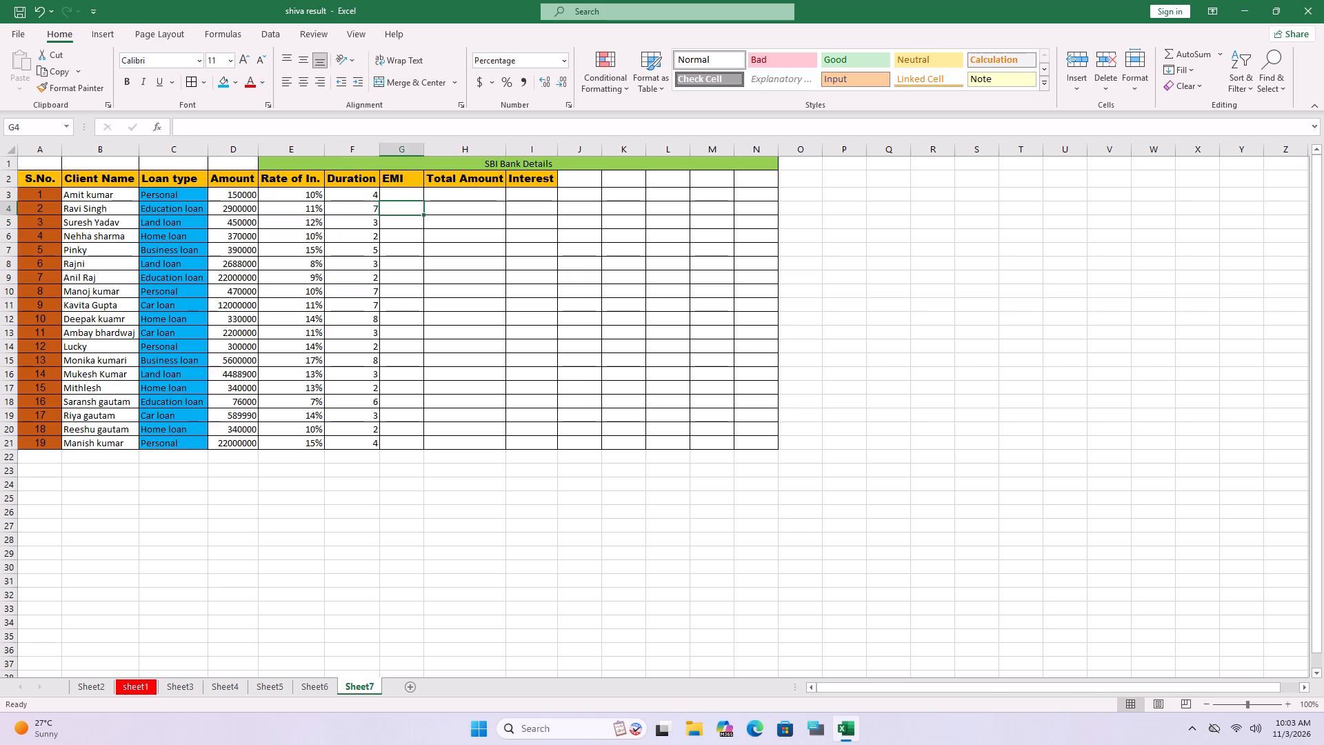
# Widen the EMI column G to about the width of the Loan type column.
pyautogui.click(394, 195)
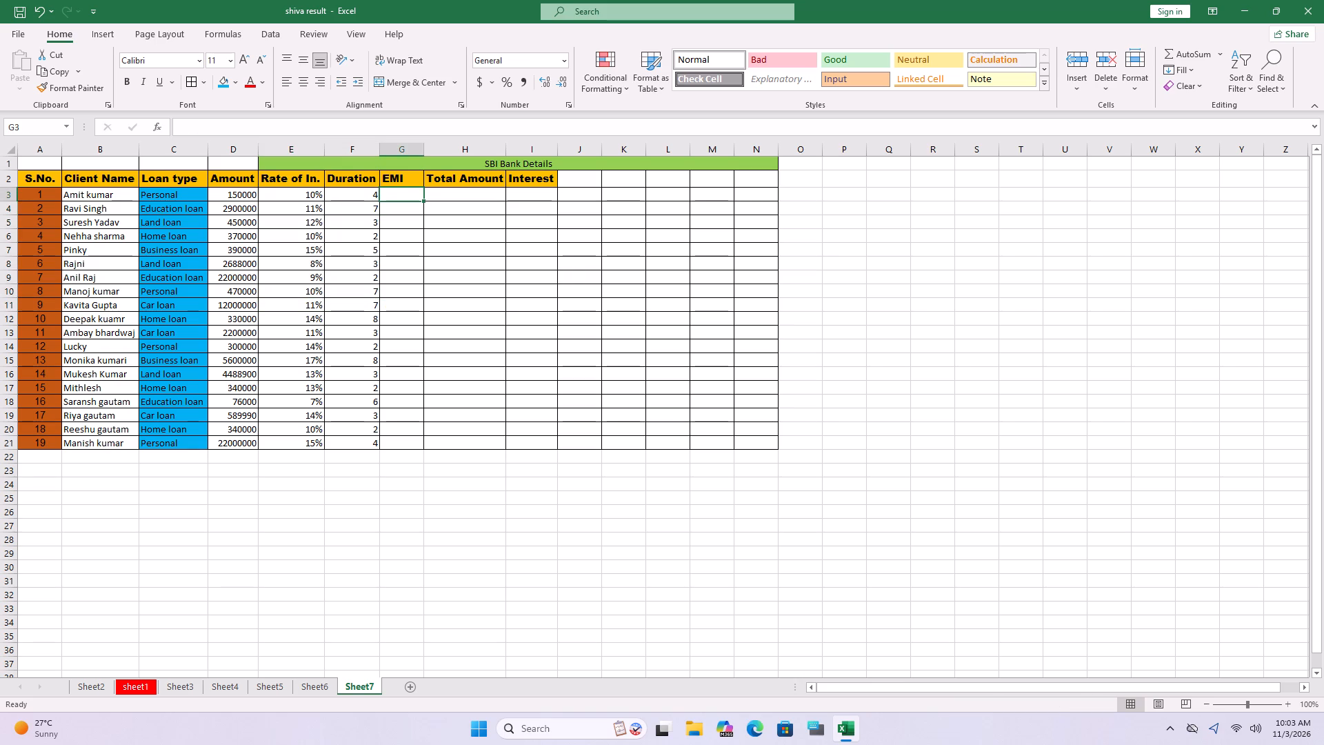
pyautogui.click(426, 138)
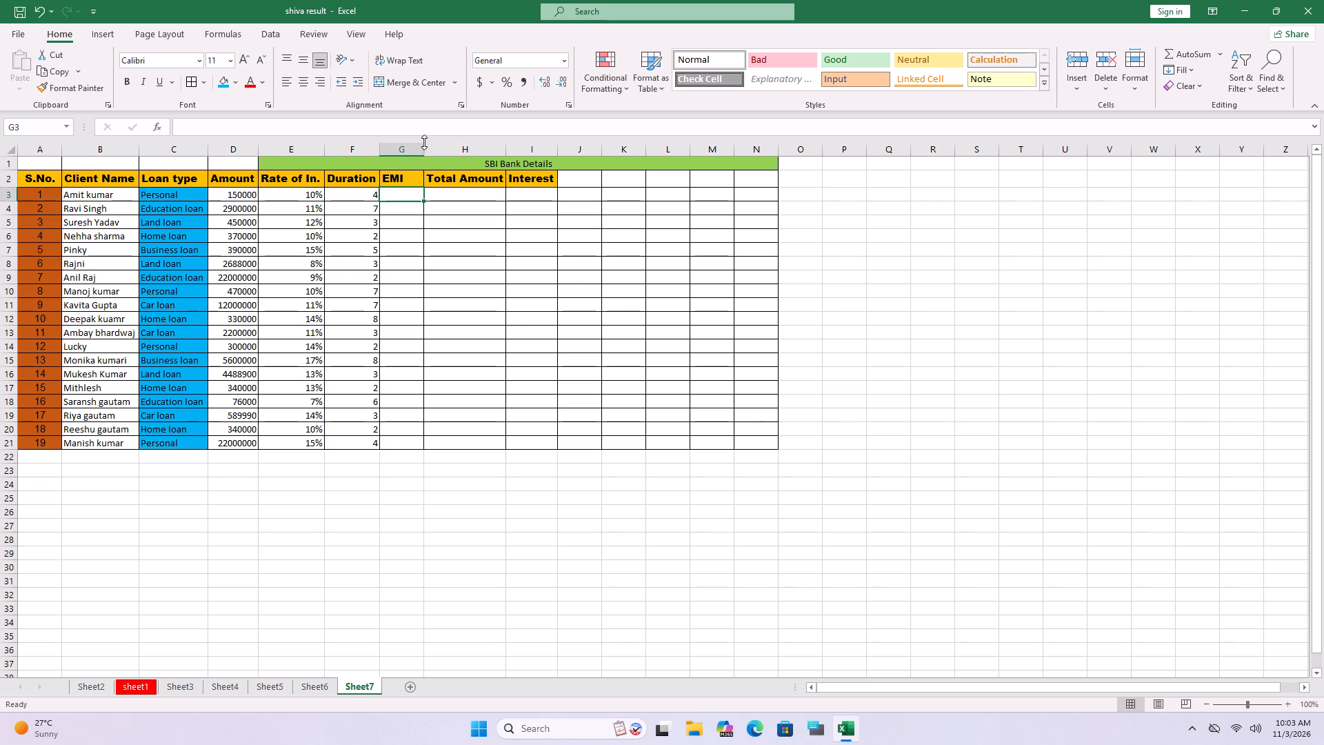
pyautogui.moveTo(425, 145); pyautogui.dragTo(449, 145)
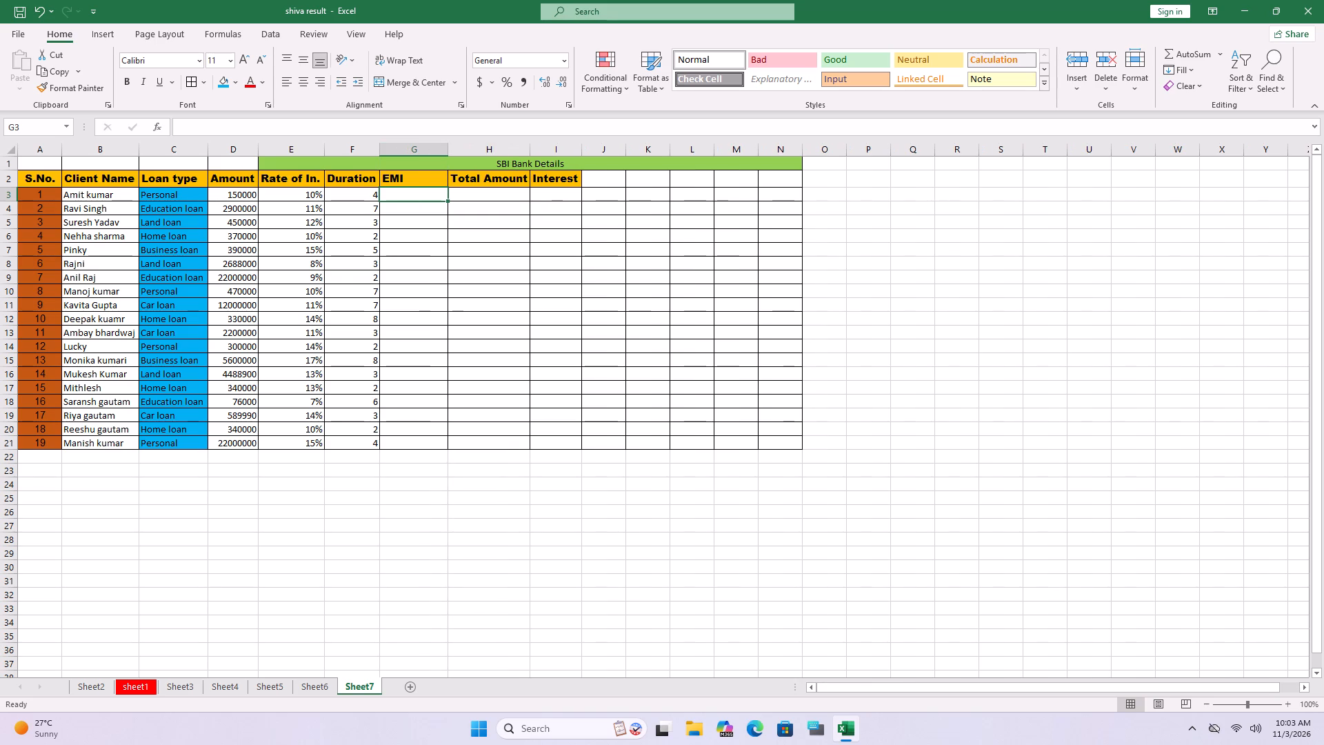
# Enter the EMI formula =PMT(E3/12,F3*12,D3) in cell G3 for the first client.
pyautogui.click(403, 197)
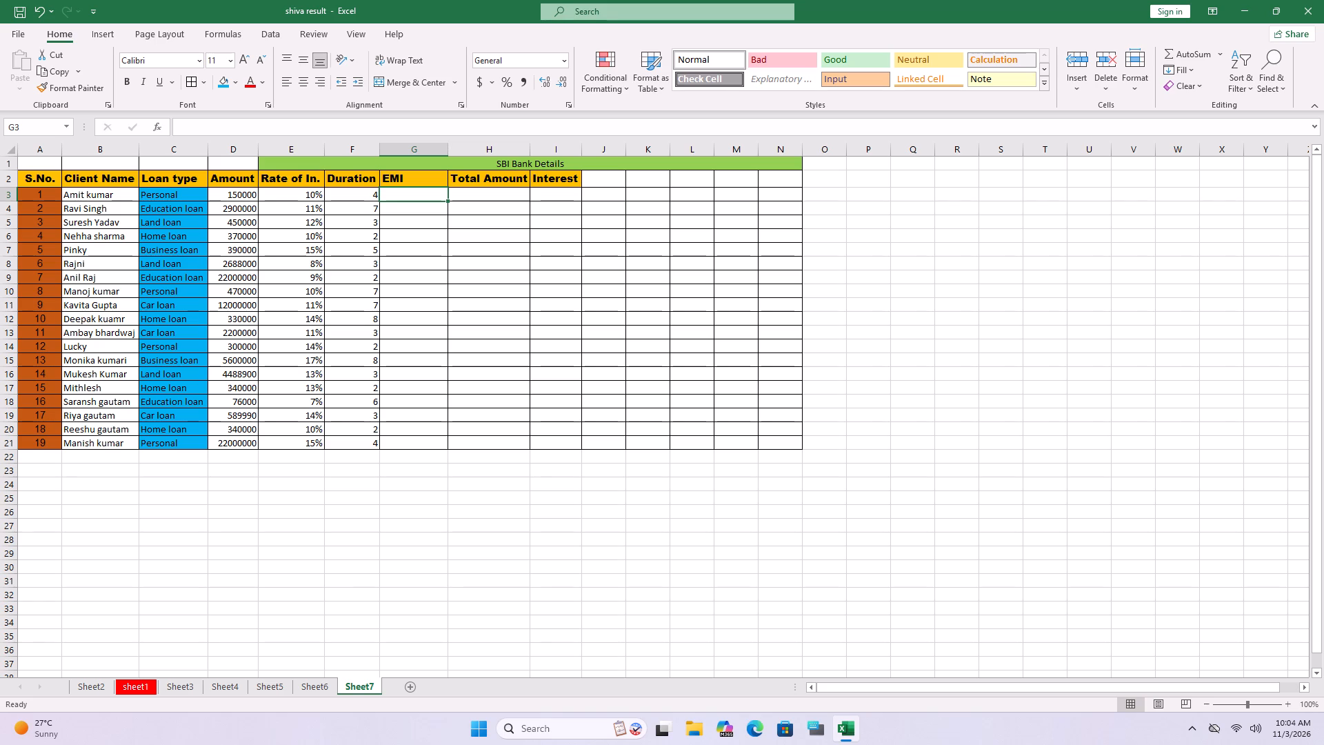
pyautogui.press('=')
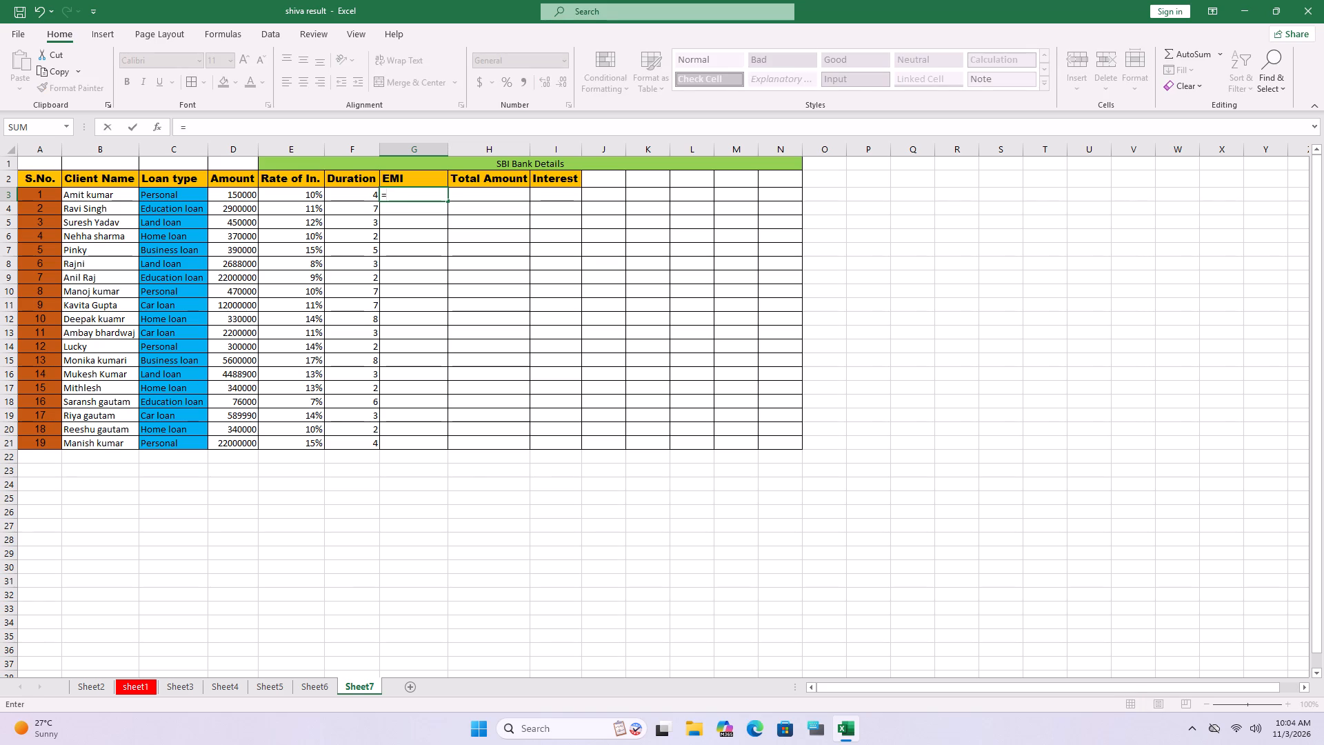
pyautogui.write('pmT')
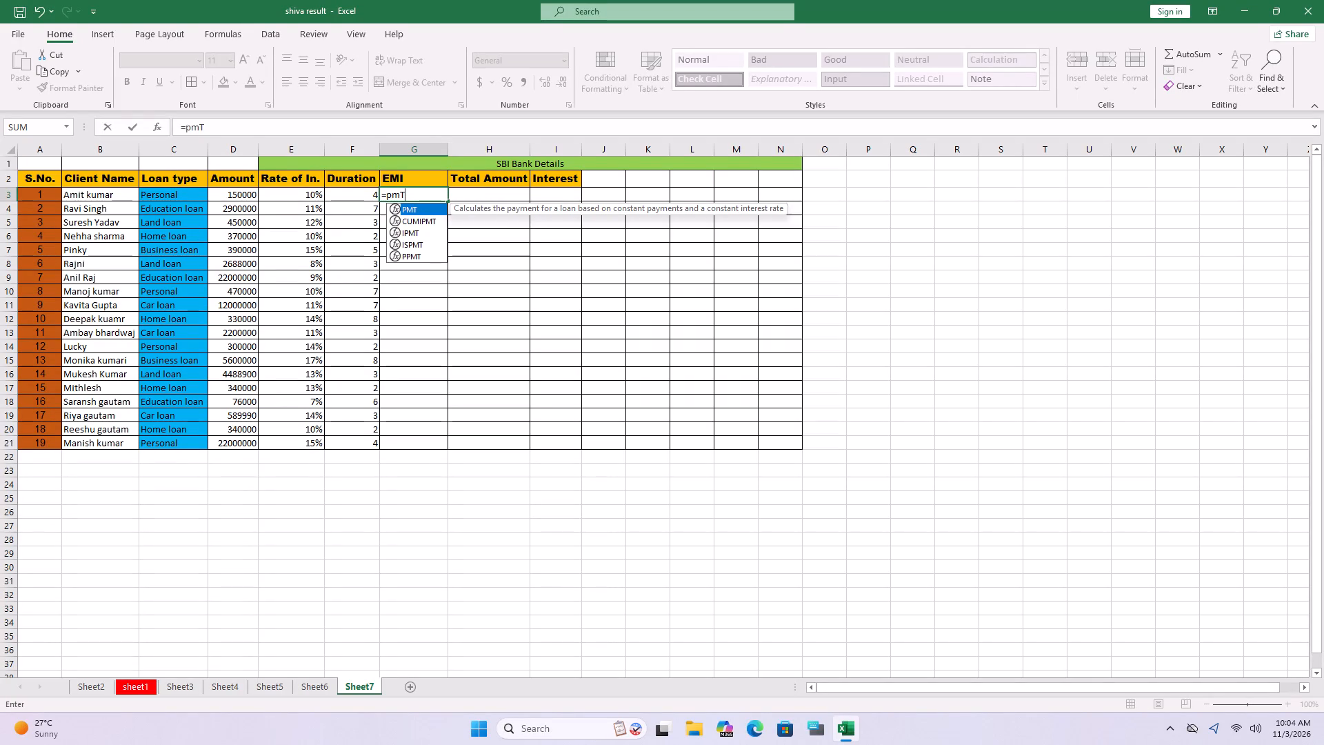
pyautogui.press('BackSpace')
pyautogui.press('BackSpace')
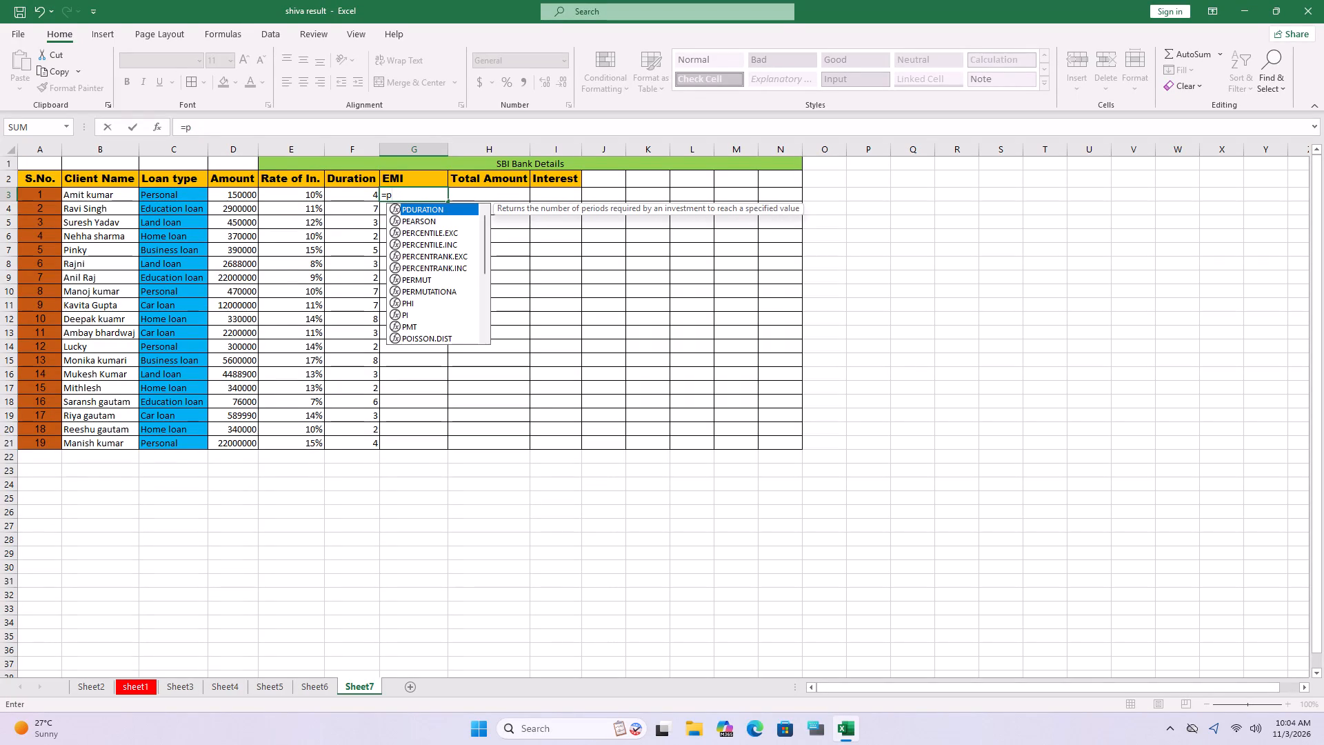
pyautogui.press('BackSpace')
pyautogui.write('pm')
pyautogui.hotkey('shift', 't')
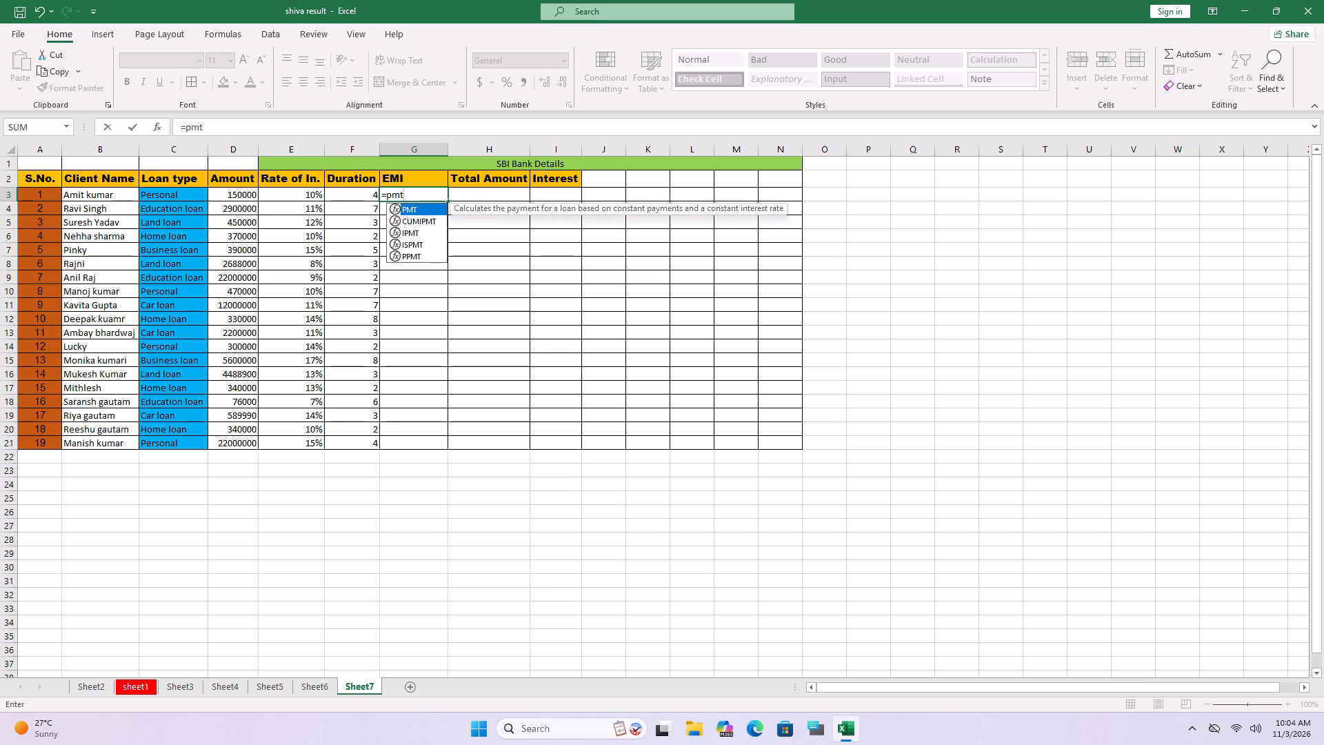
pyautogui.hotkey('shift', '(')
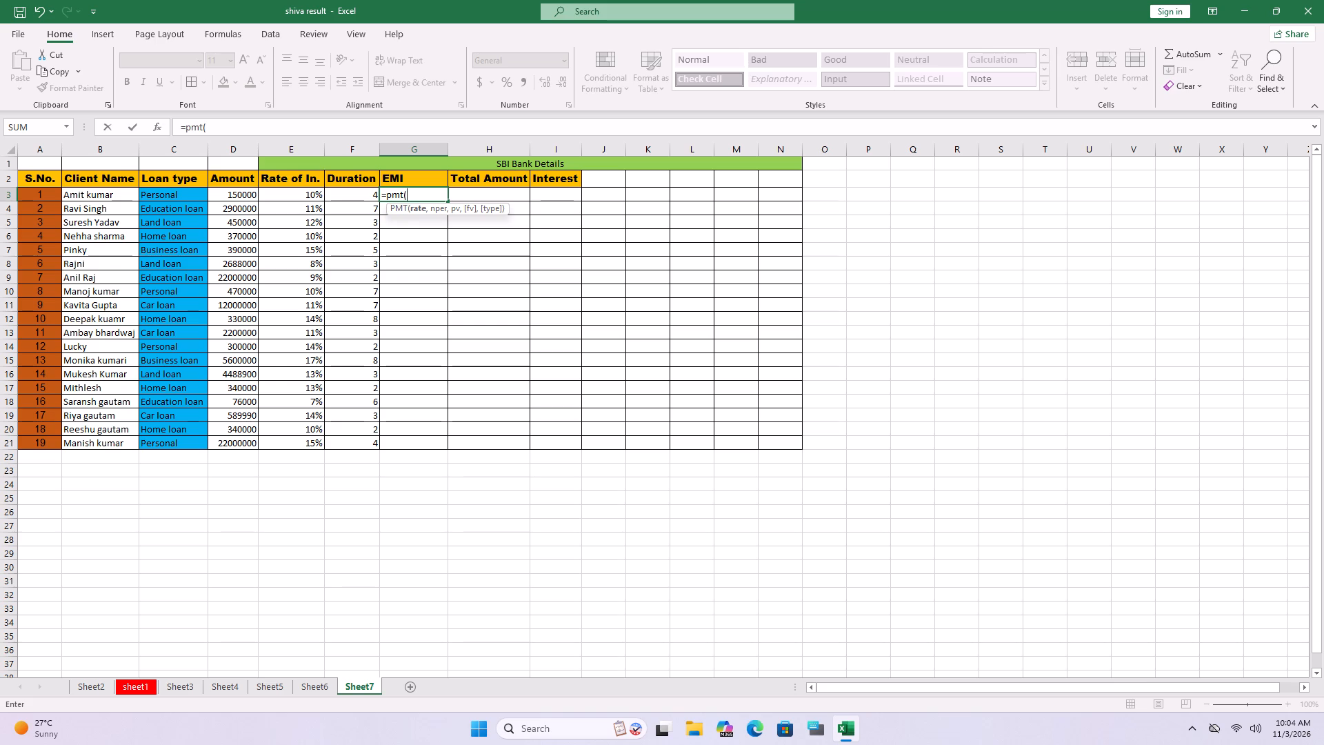
pyautogui.click(303, 192)
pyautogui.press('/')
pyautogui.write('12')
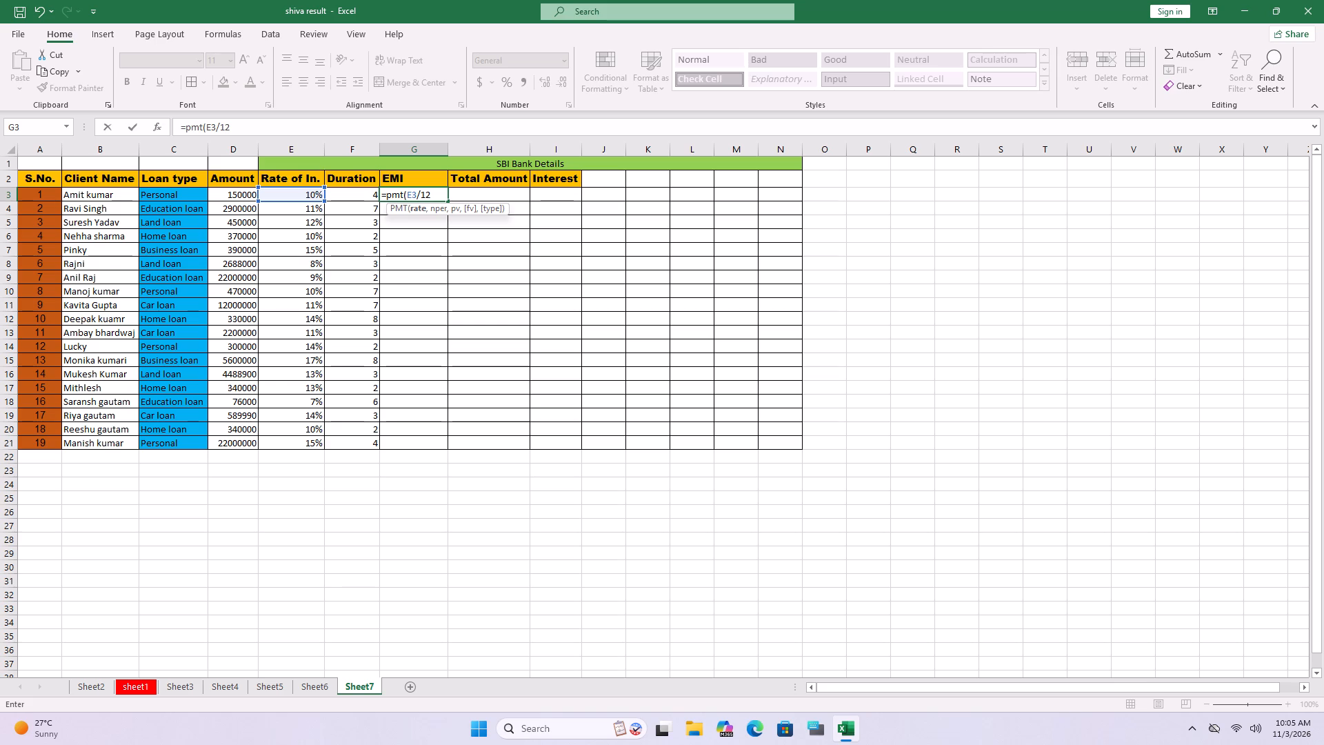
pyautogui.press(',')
pyautogui.click(367, 196)
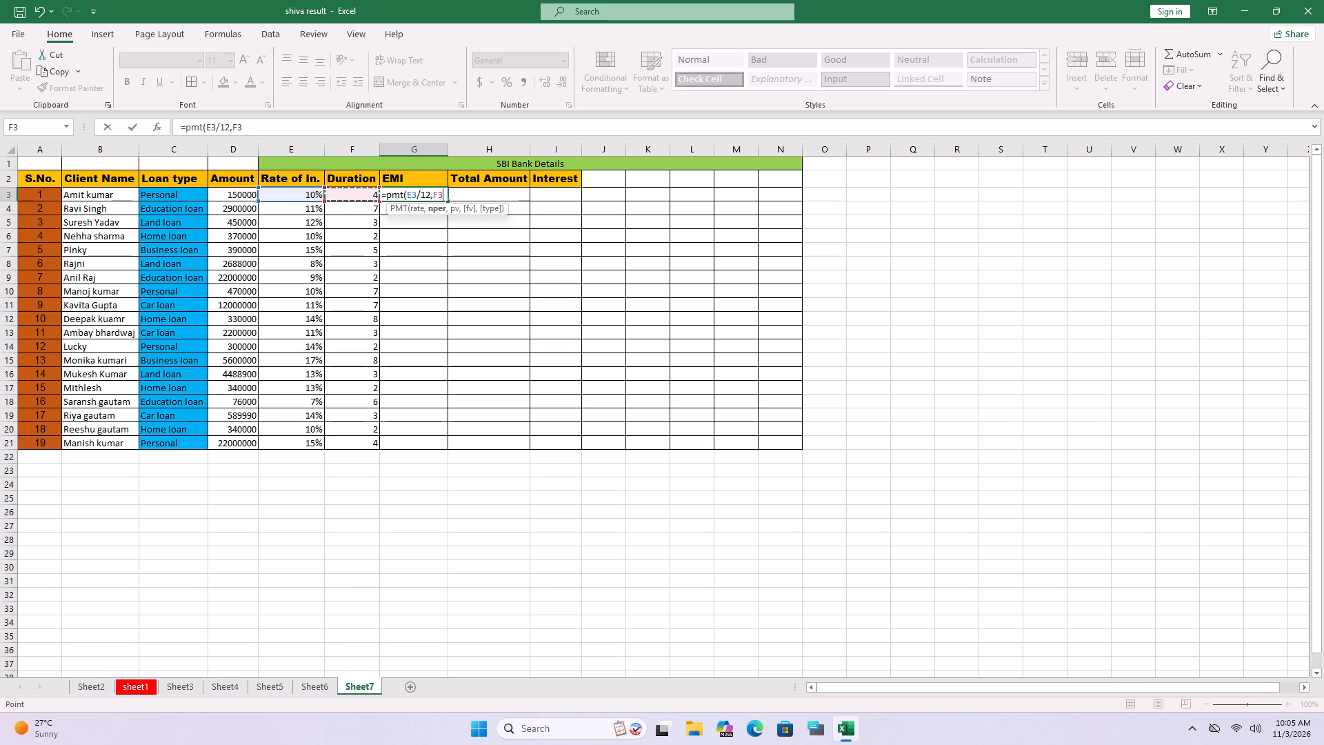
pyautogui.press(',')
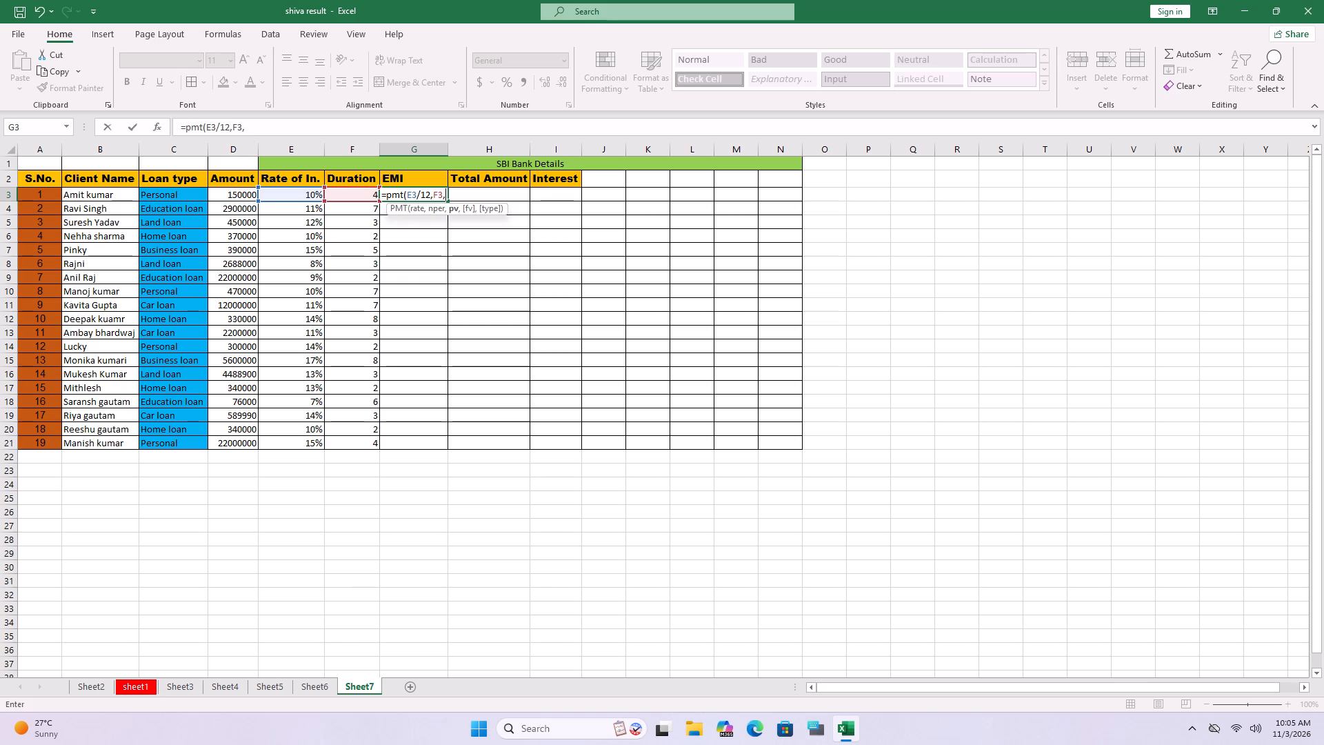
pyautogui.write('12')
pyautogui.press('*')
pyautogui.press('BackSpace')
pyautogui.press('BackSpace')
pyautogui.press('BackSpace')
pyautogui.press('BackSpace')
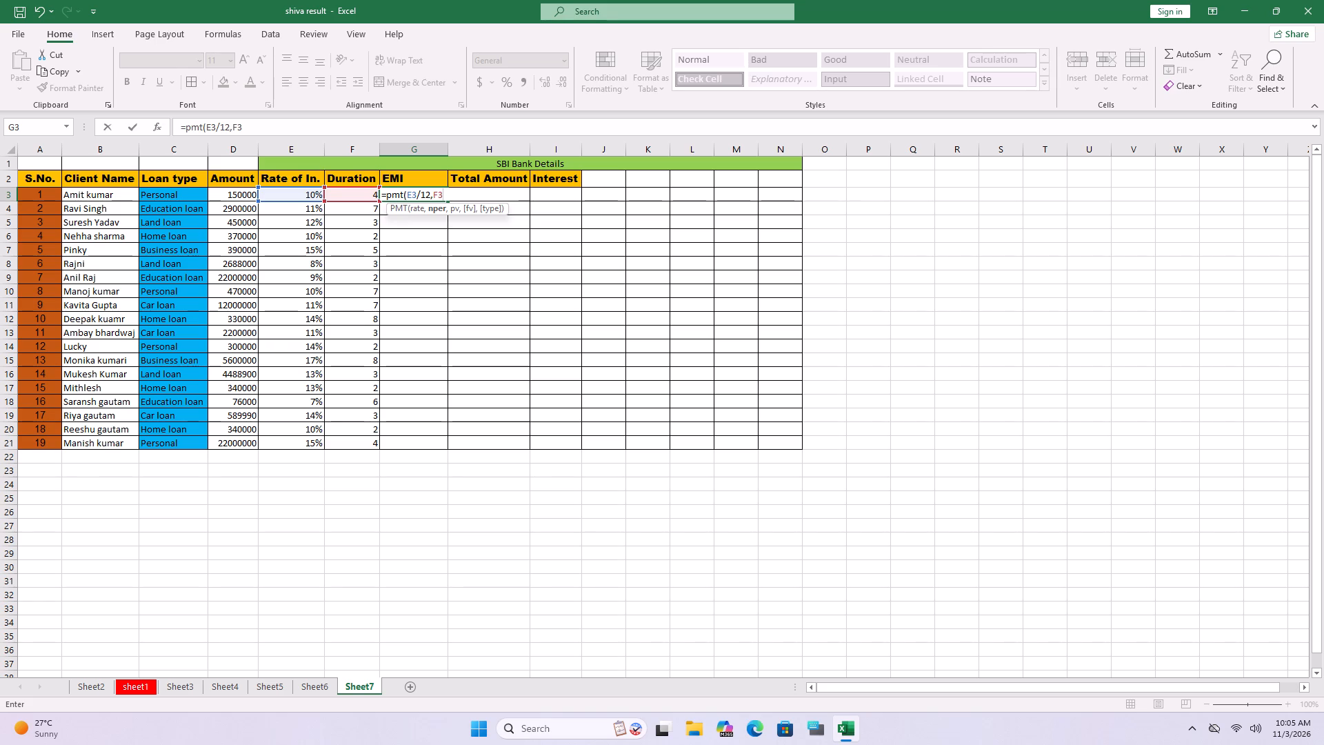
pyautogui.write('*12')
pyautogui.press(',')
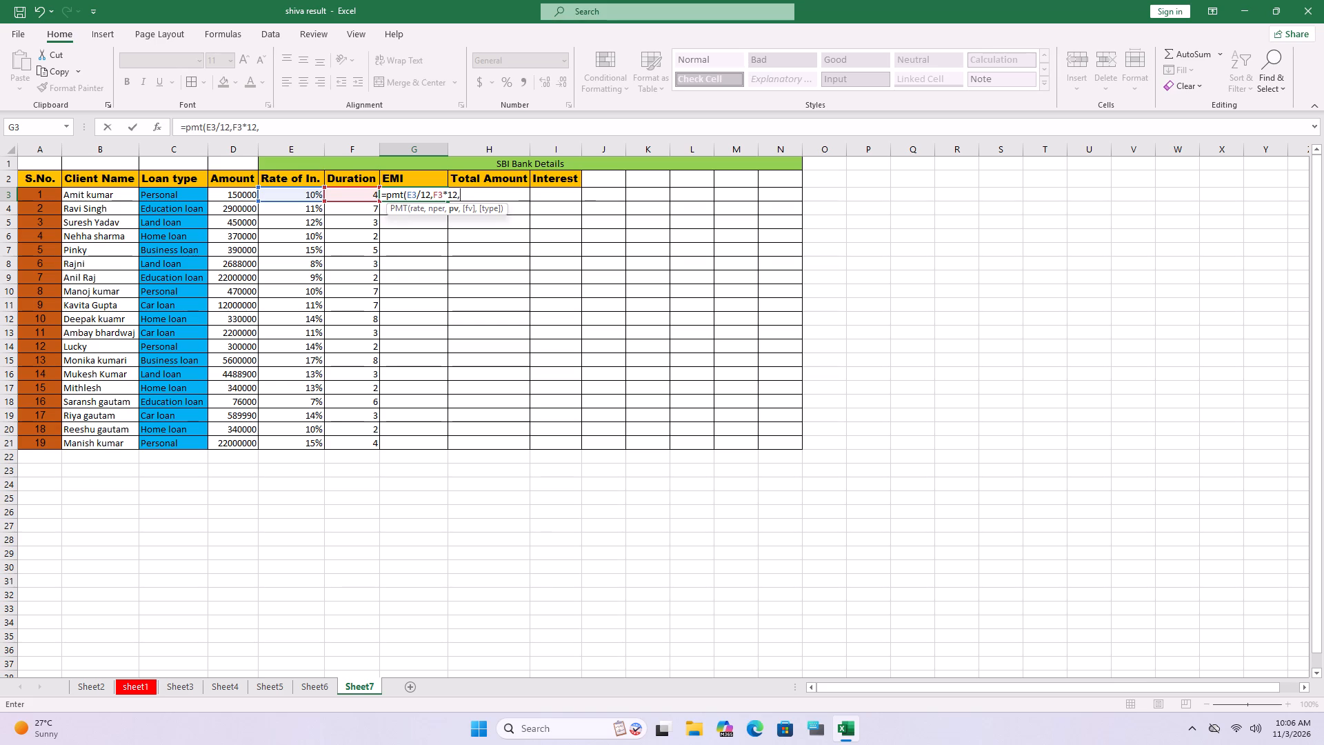
pyautogui.click(232, 197)
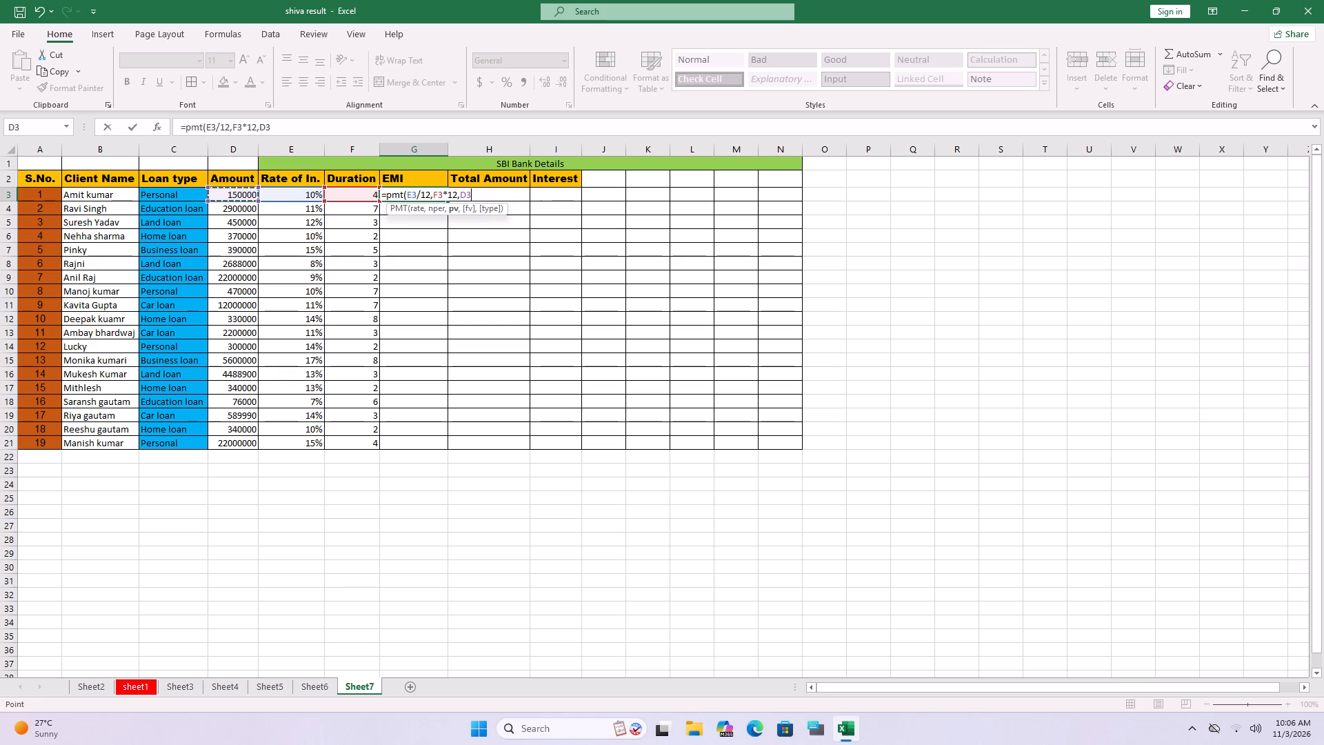
pyautogui.hotkey('shift', ')')
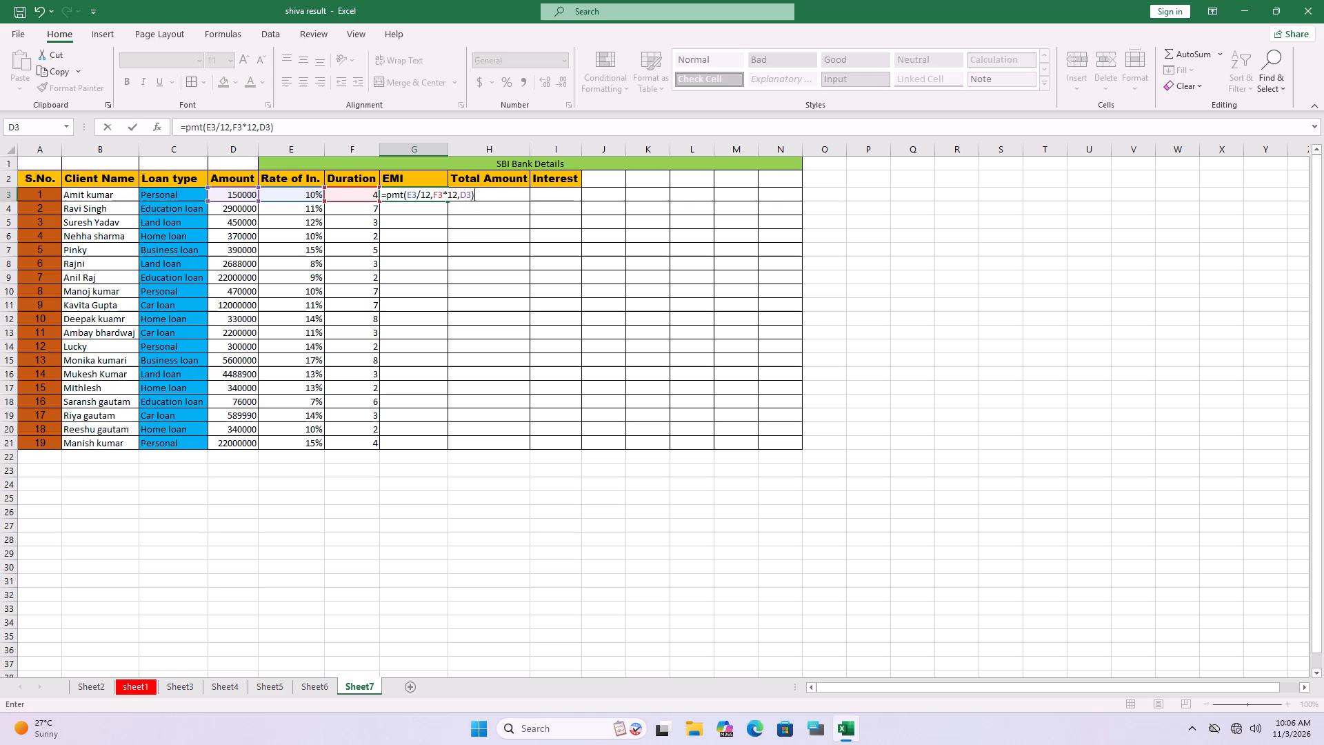
pyautogui.press('Return')
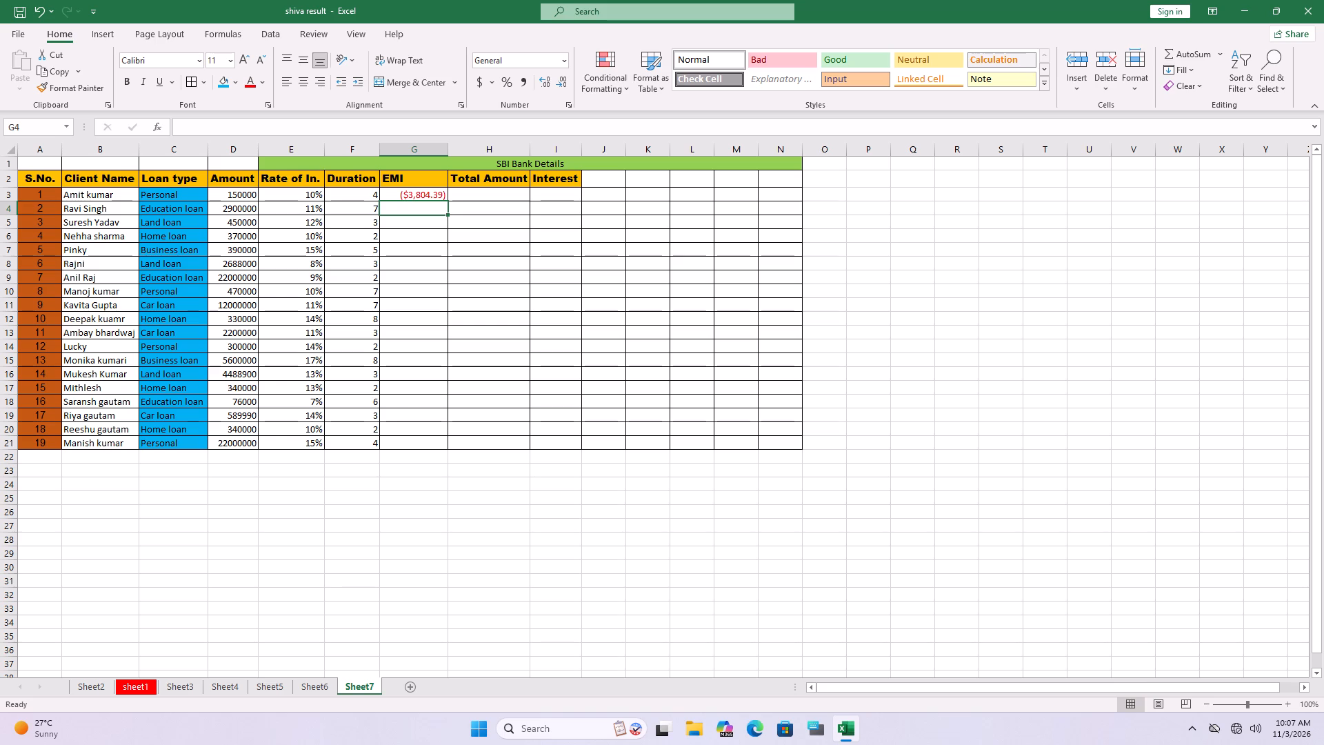
# Open the Currency number format of EMI cell G3 and look through the available currency symbols for a suitable replacement for $.
pyautogui.click(428, 195)
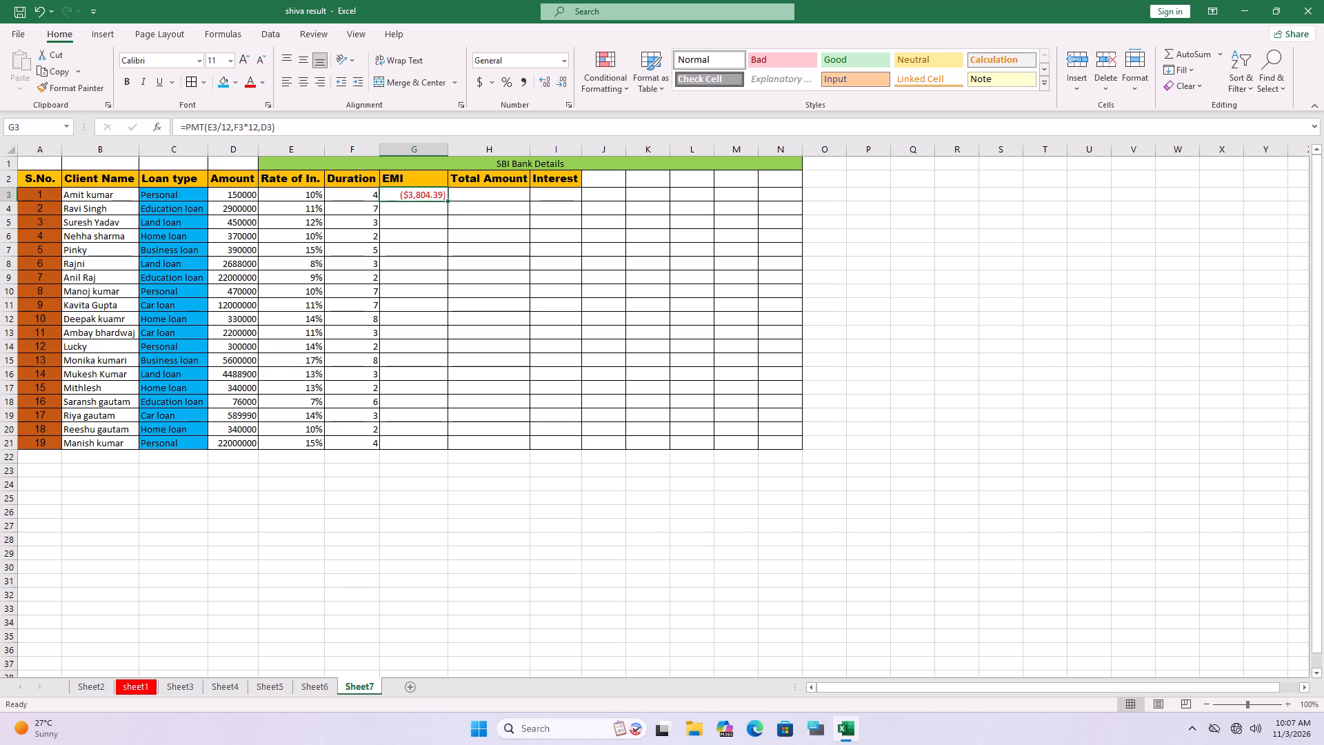
pyautogui.hotkey('ctrl', '1')
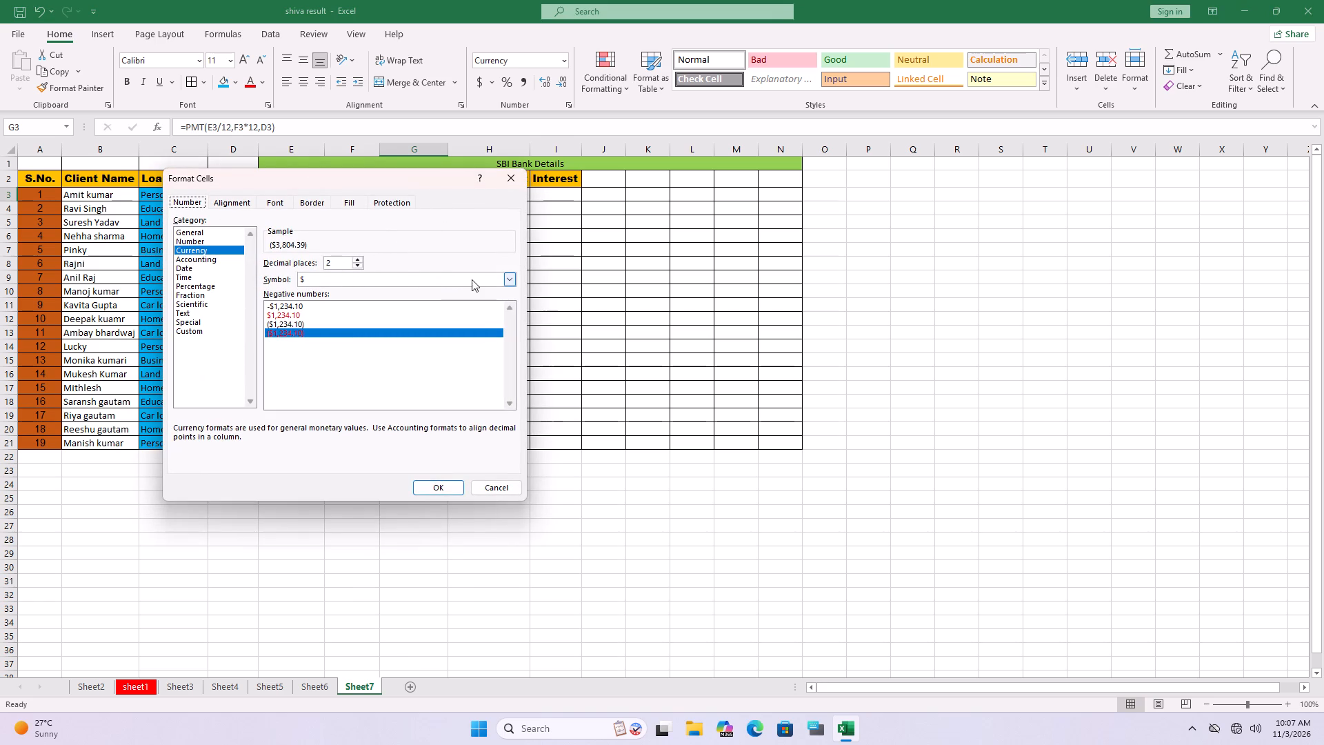
pyautogui.click(507, 282)
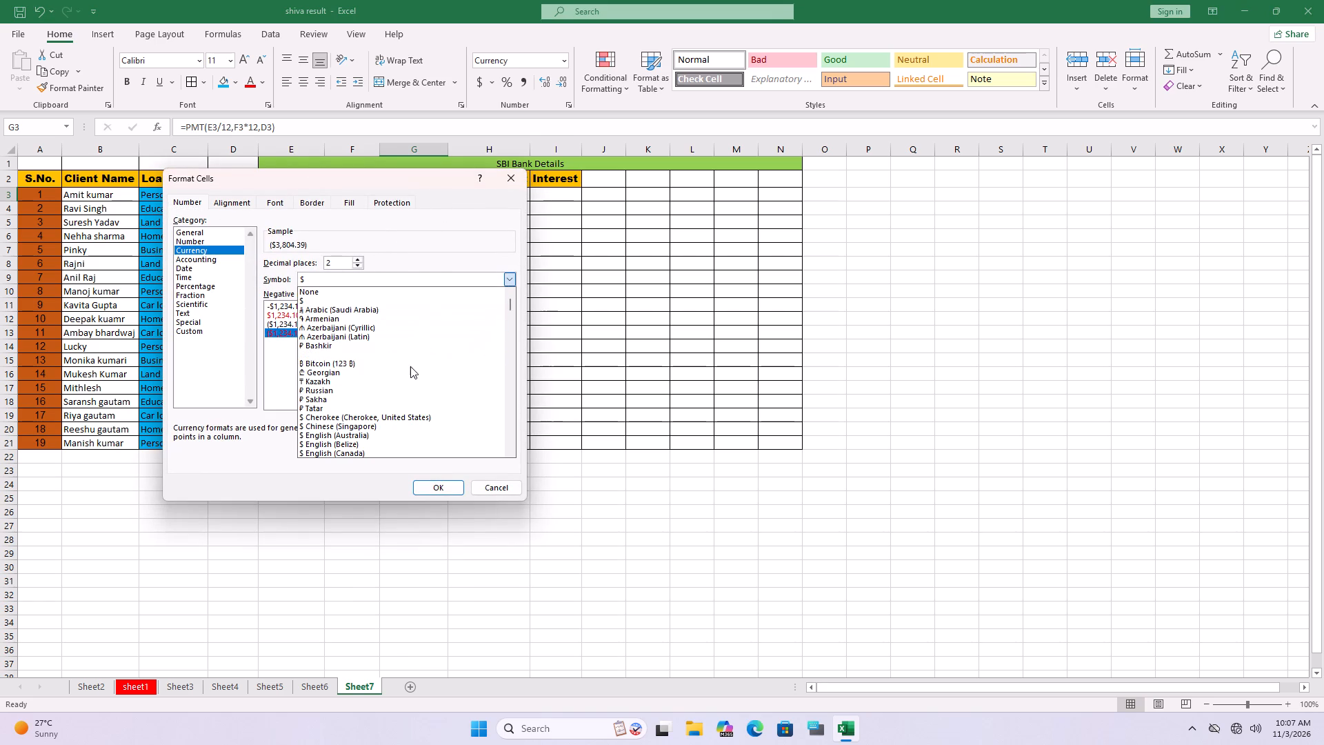
pyautogui.click(326, 277)
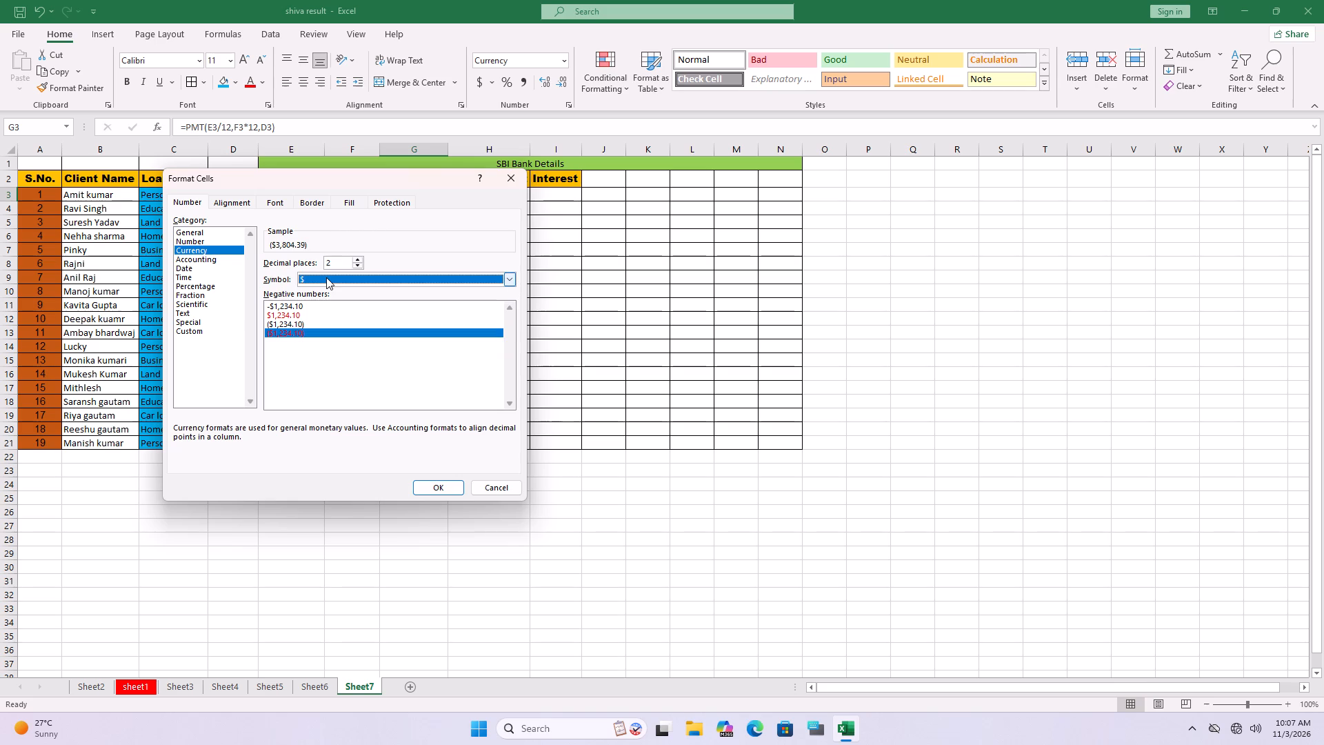
pyautogui.press('BackSpace')
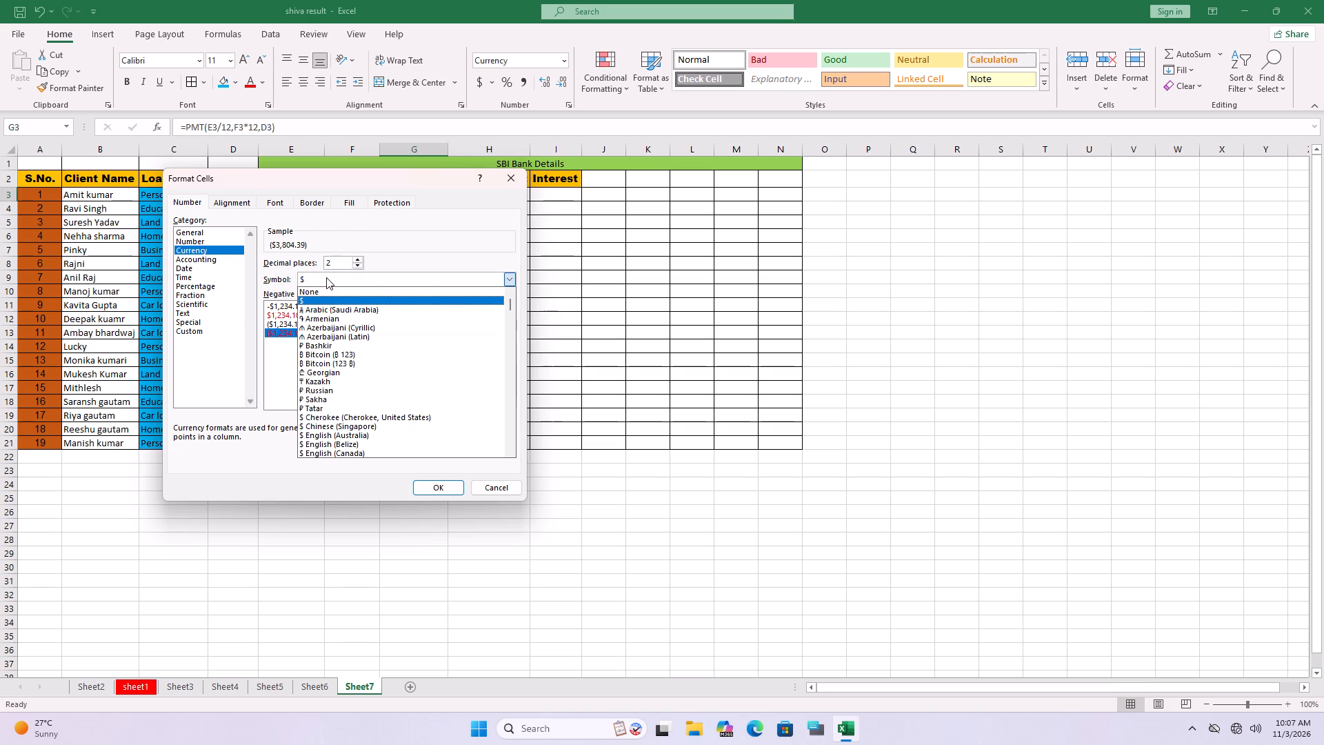
pyautogui.scroll(-2, 307, 293)
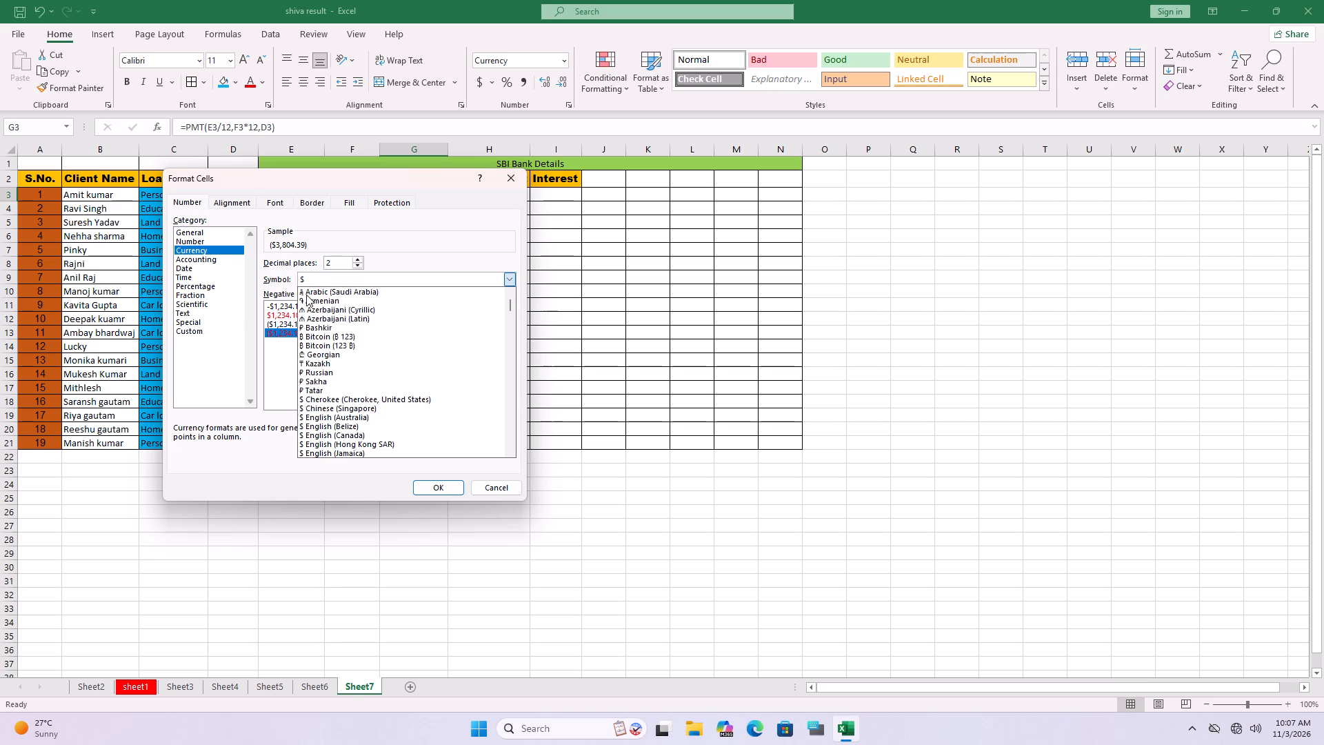
pyautogui.scroll(-16, 306, 295)
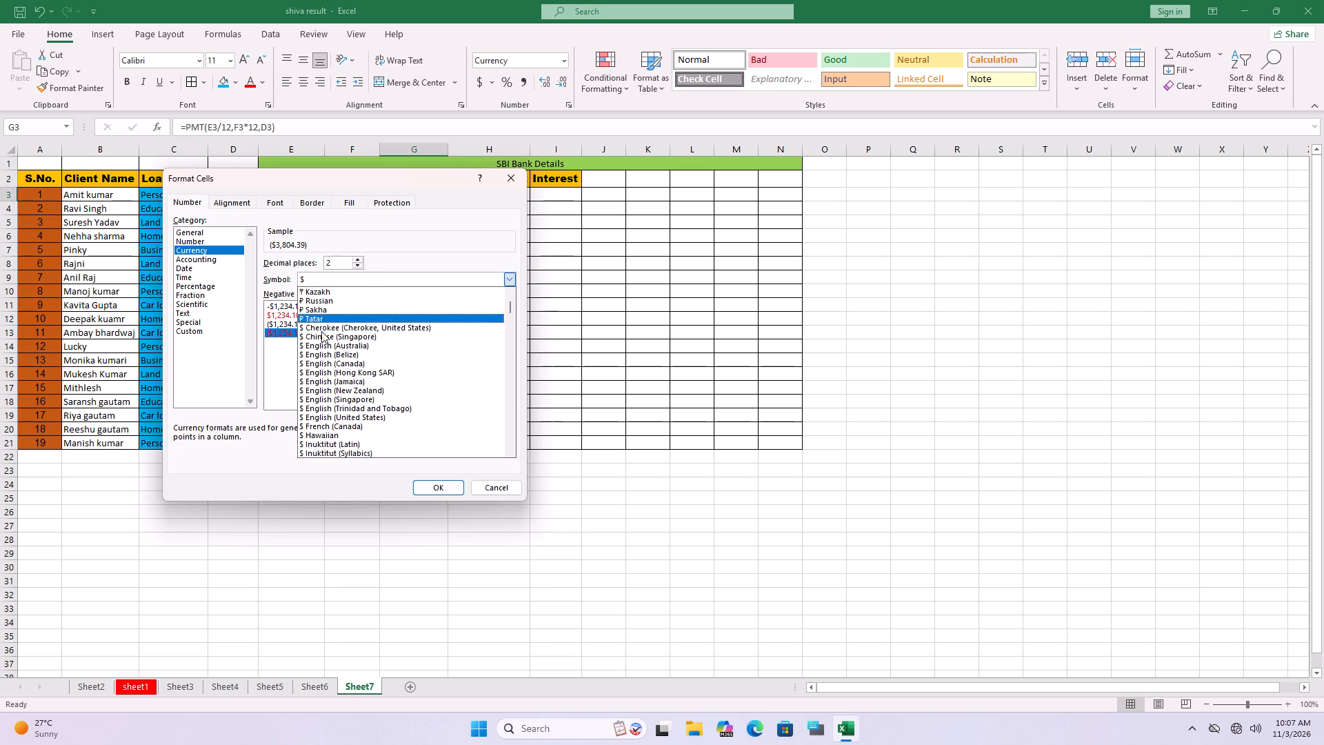
pyautogui.scroll(-20, 323, 330)
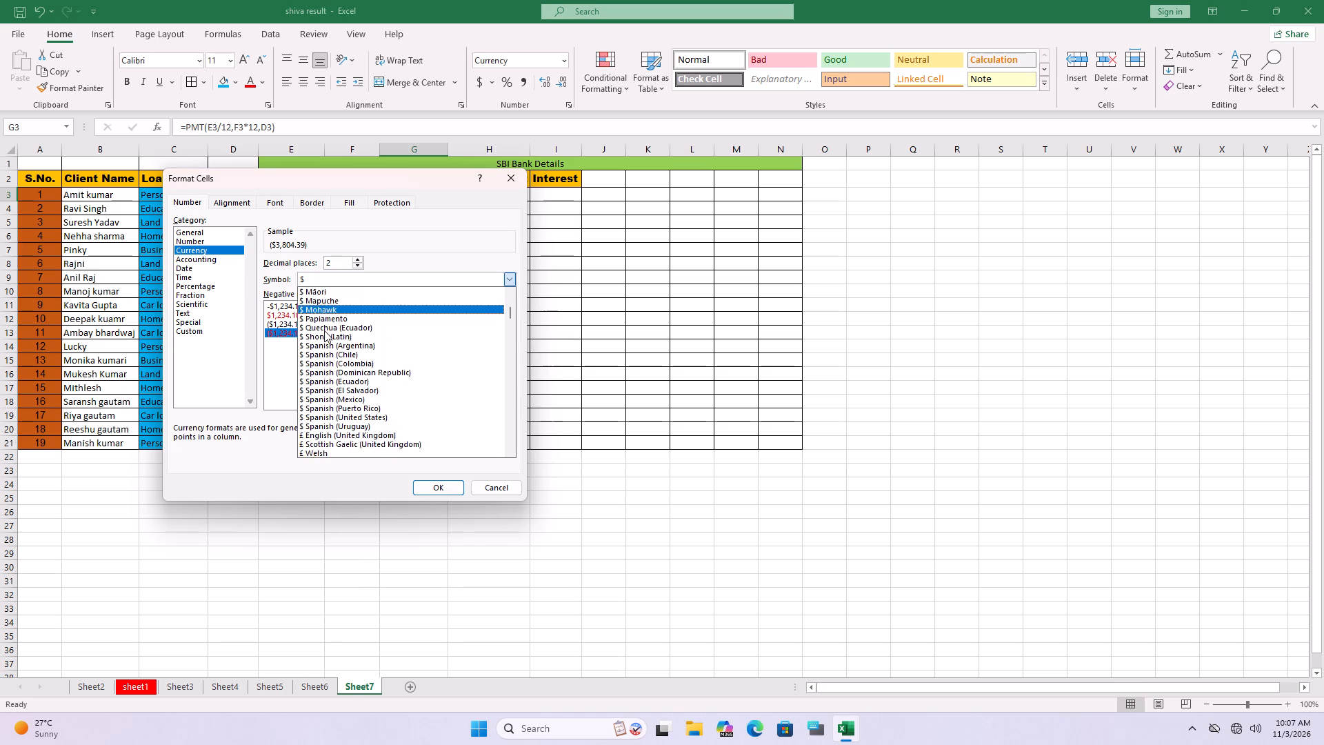
pyautogui.scroll(-14, 324, 330)
pyautogui.scroll(-7, 312, 346)
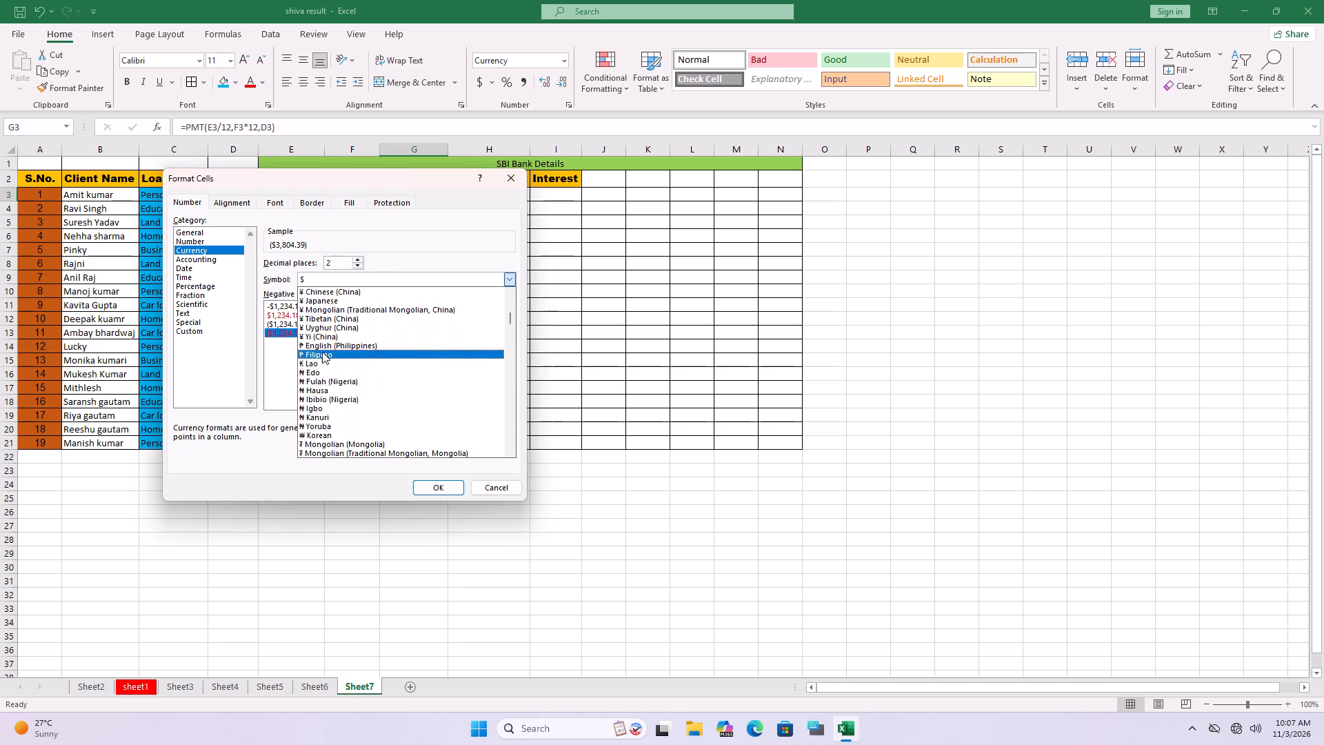
pyautogui.scroll(-15, 322, 355)
pyautogui.scroll(-8, 315, 366)
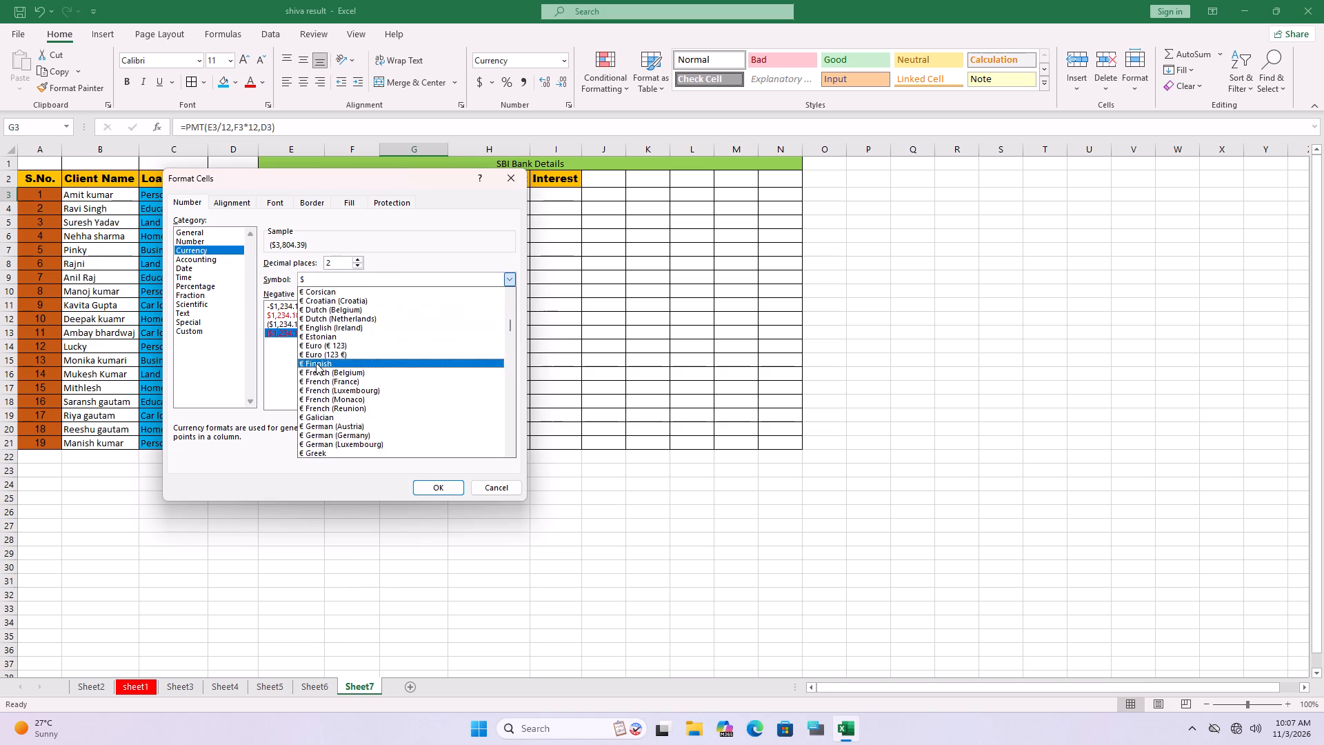
pyautogui.scroll(-20, 316, 363)
pyautogui.scroll(-12, 321, 356)
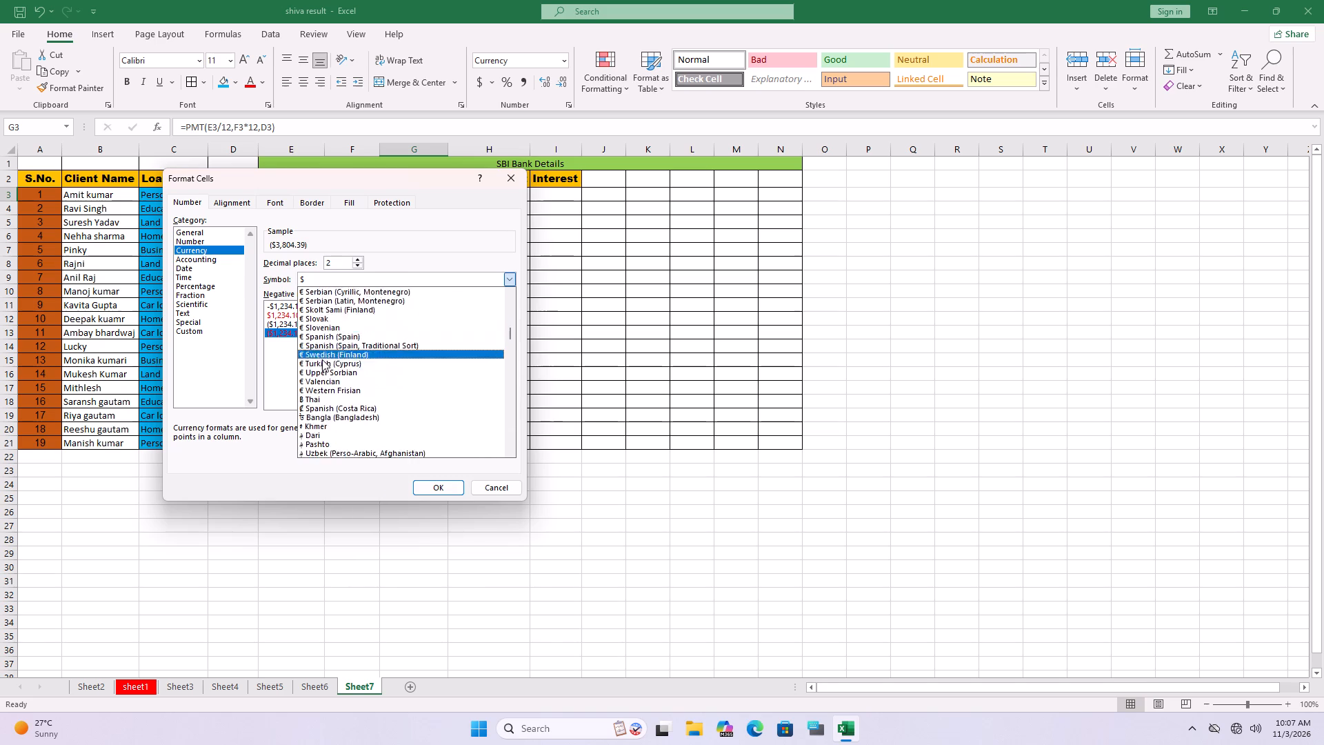
pyautogui.scroll(-17, 322, 359)
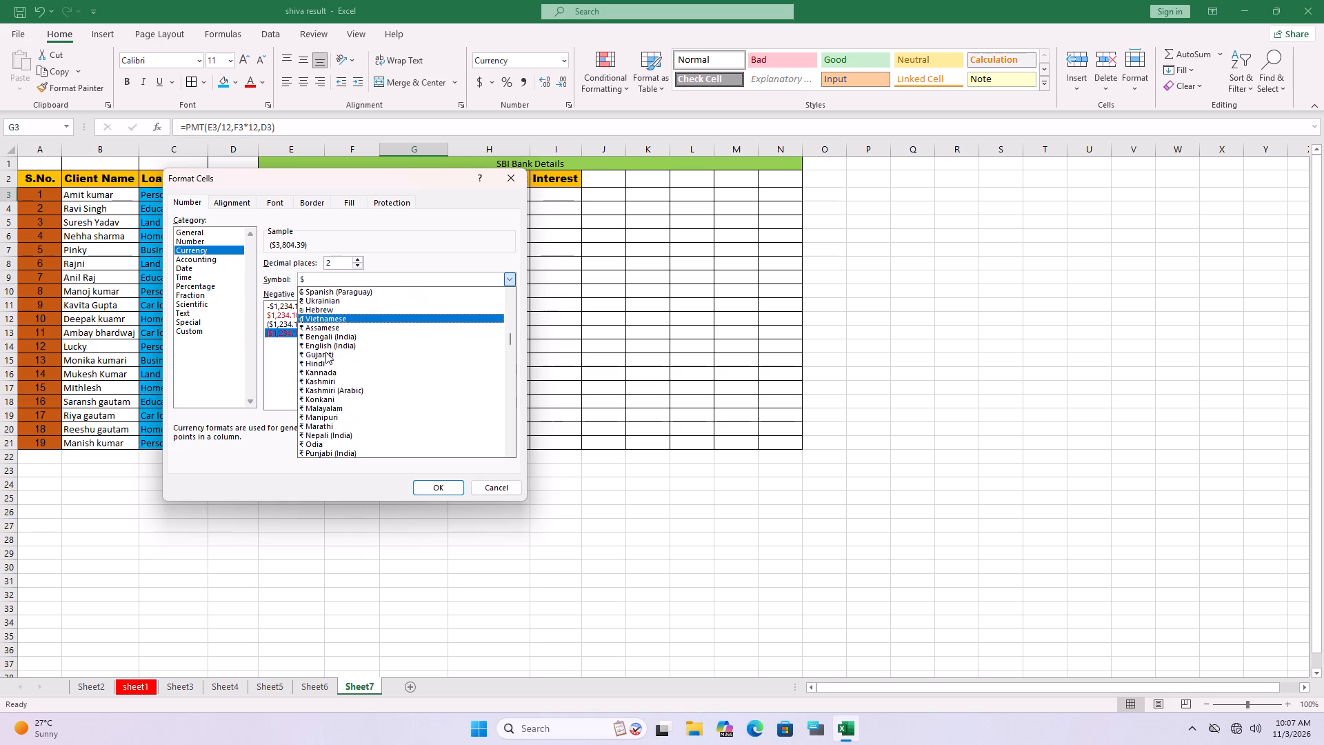
pyautogui.scroll(-6, 325, 352)
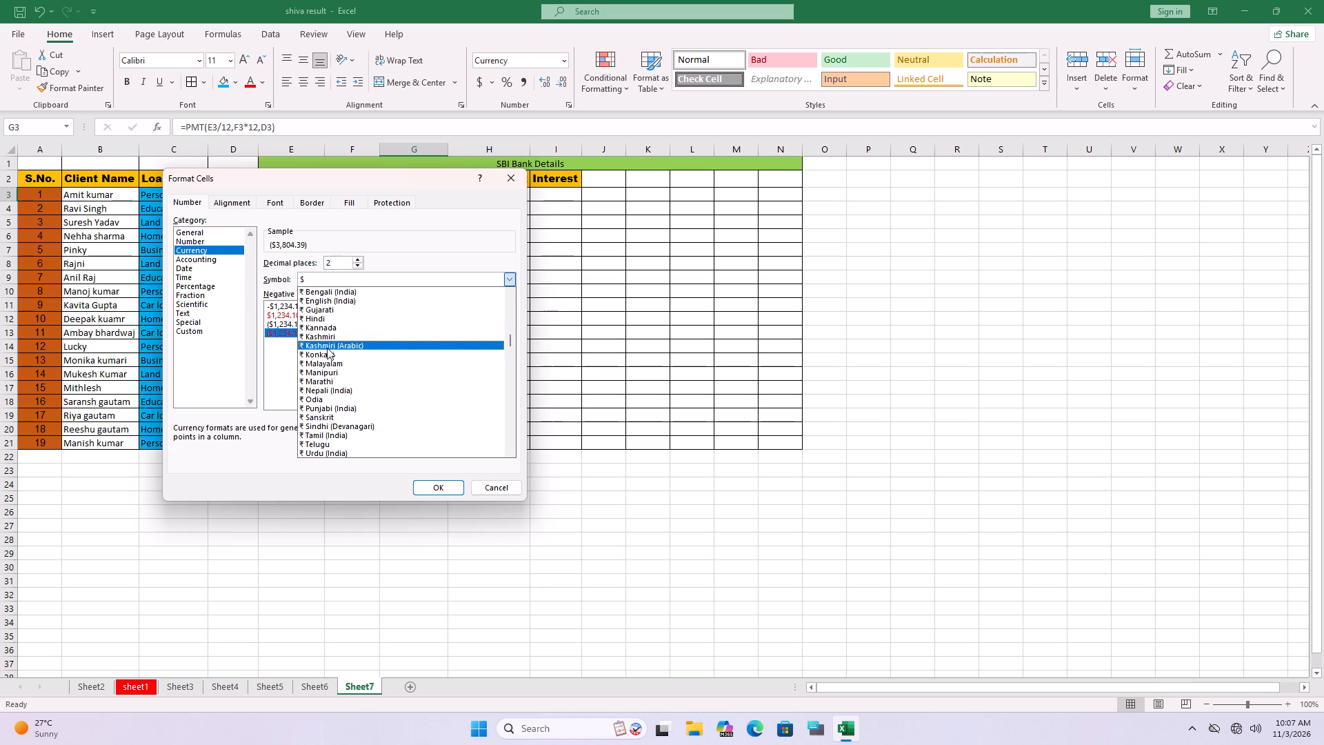
pyautogui.scroll(-7, 327, 346)
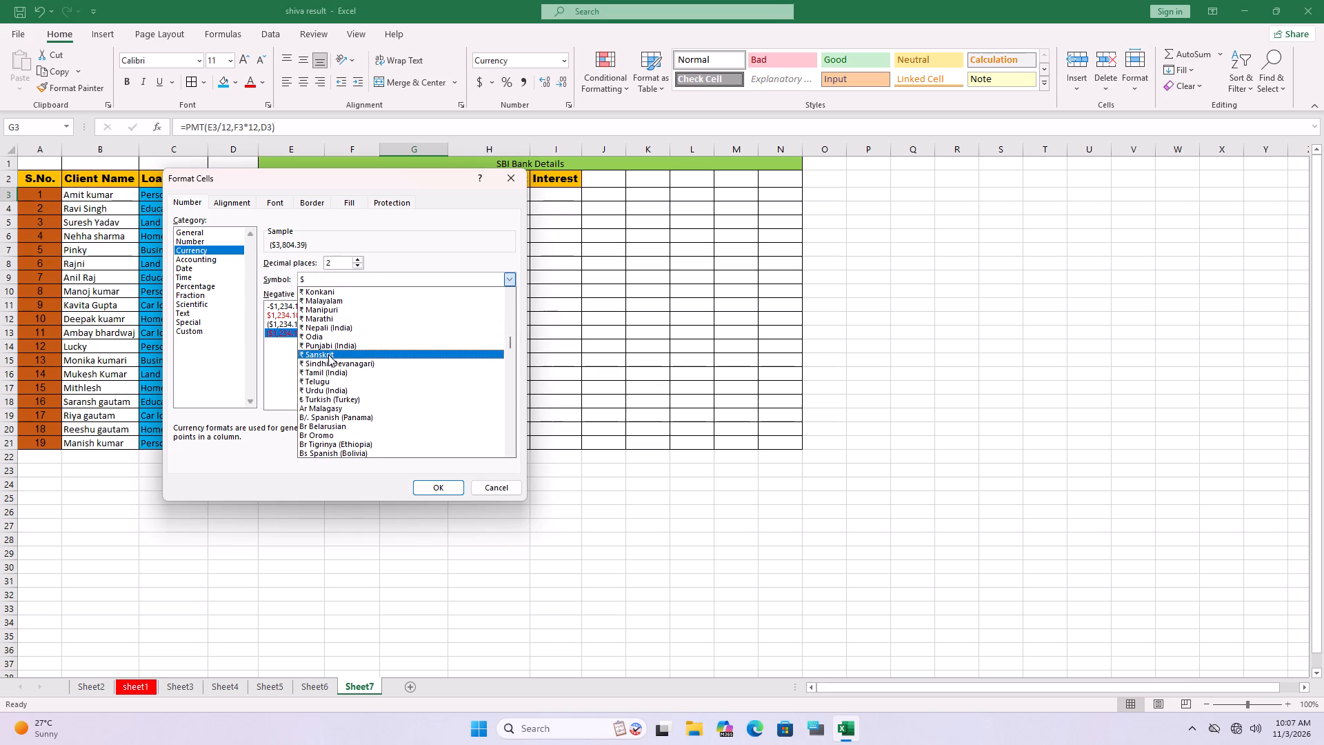
pyautogui.scroll(-1, 328, 355)
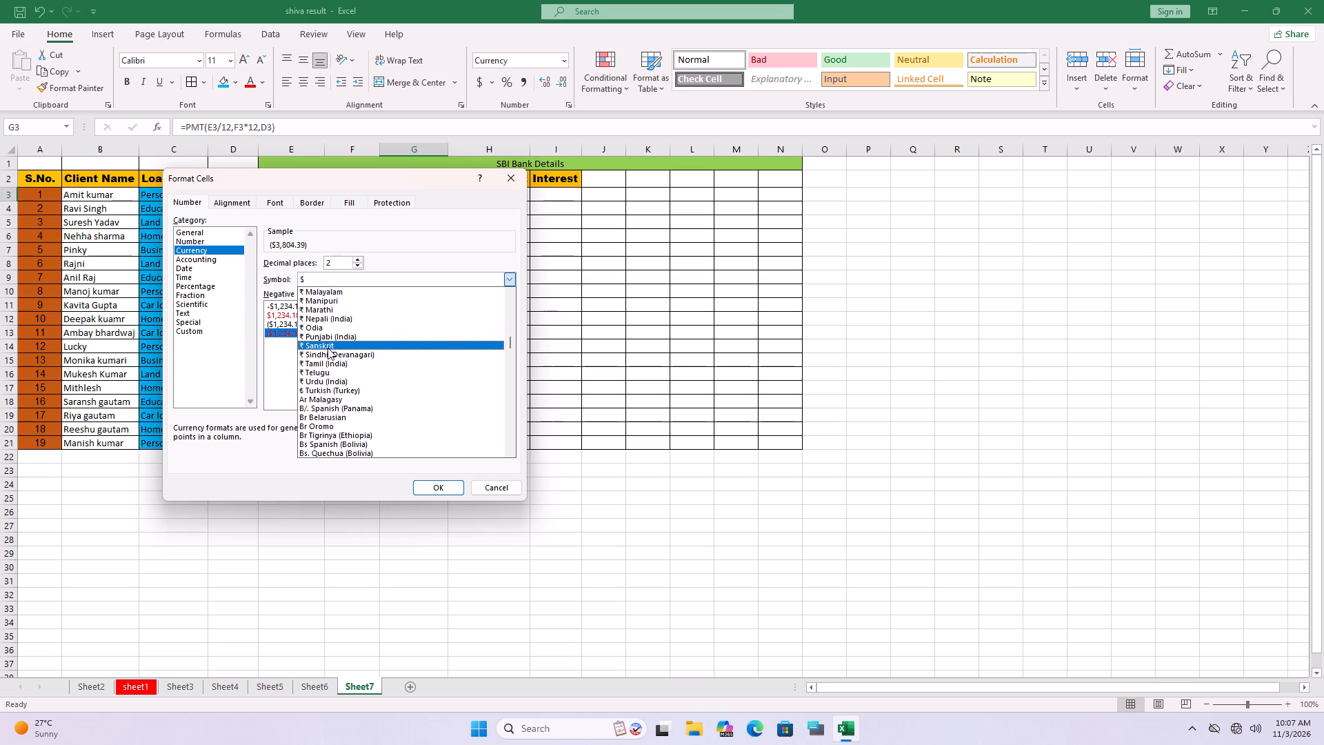
pyautogui.scroll(-4, 328, 348)
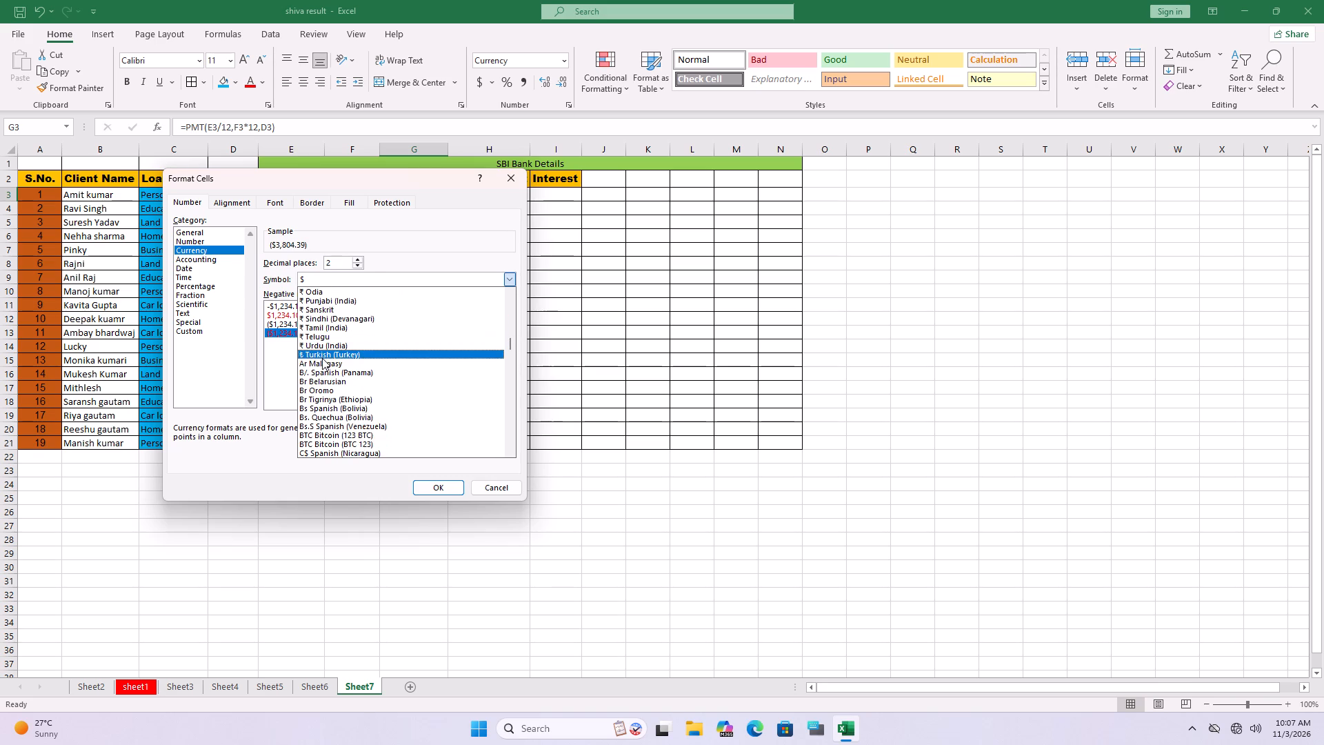
pyautogui.scroll(-4, 322, 358)
pyautogui.scroll(3, 321, 357)
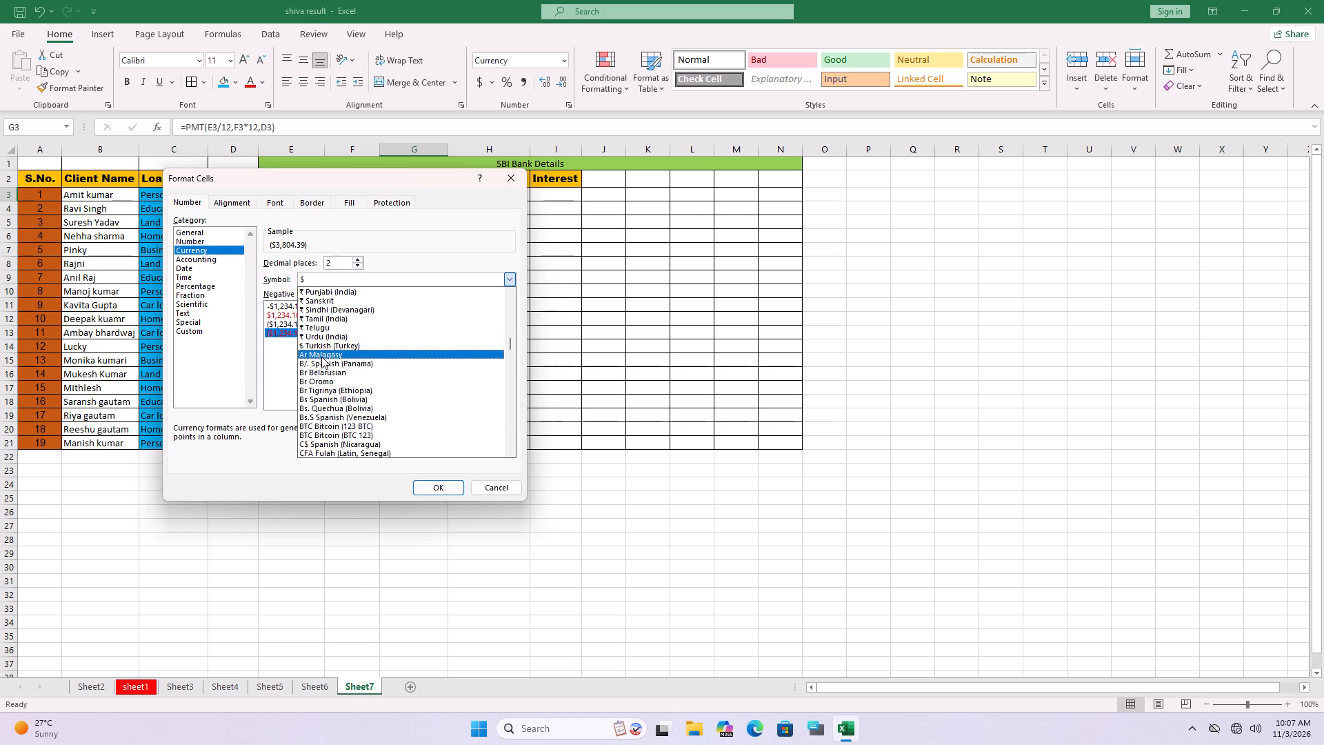
pyautogui.scroll(3, 321, 357)
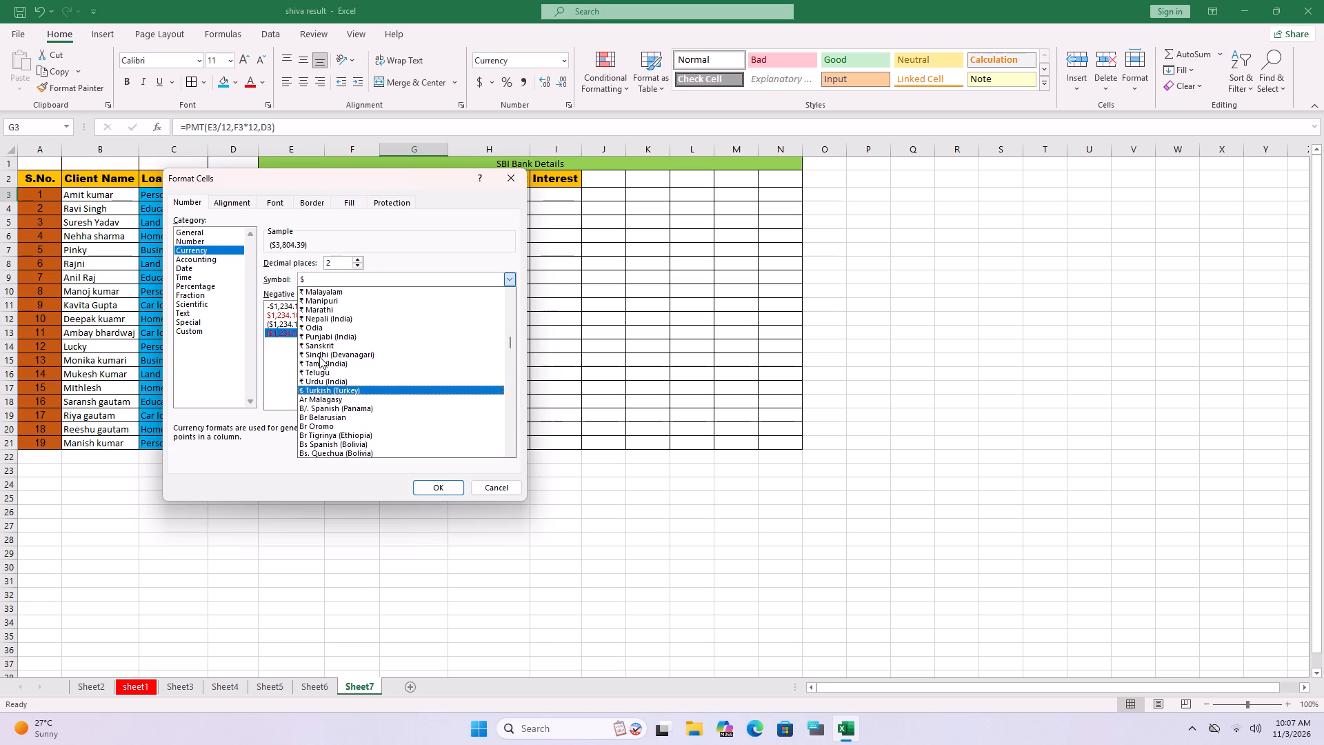
pyautogui.scroll(11, 319, 357)
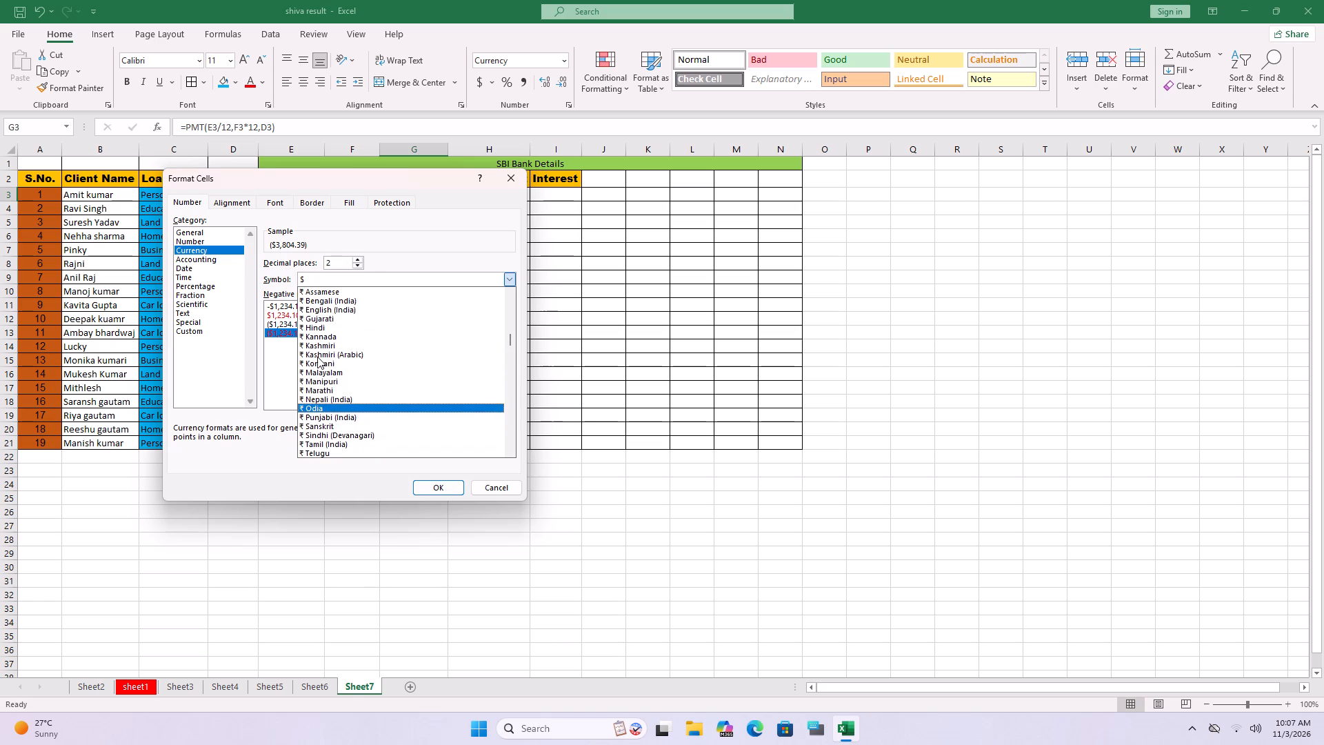
pyautogui.scroll(6, 317, 357)
pyautogui.scroll(-12, 313, 383)
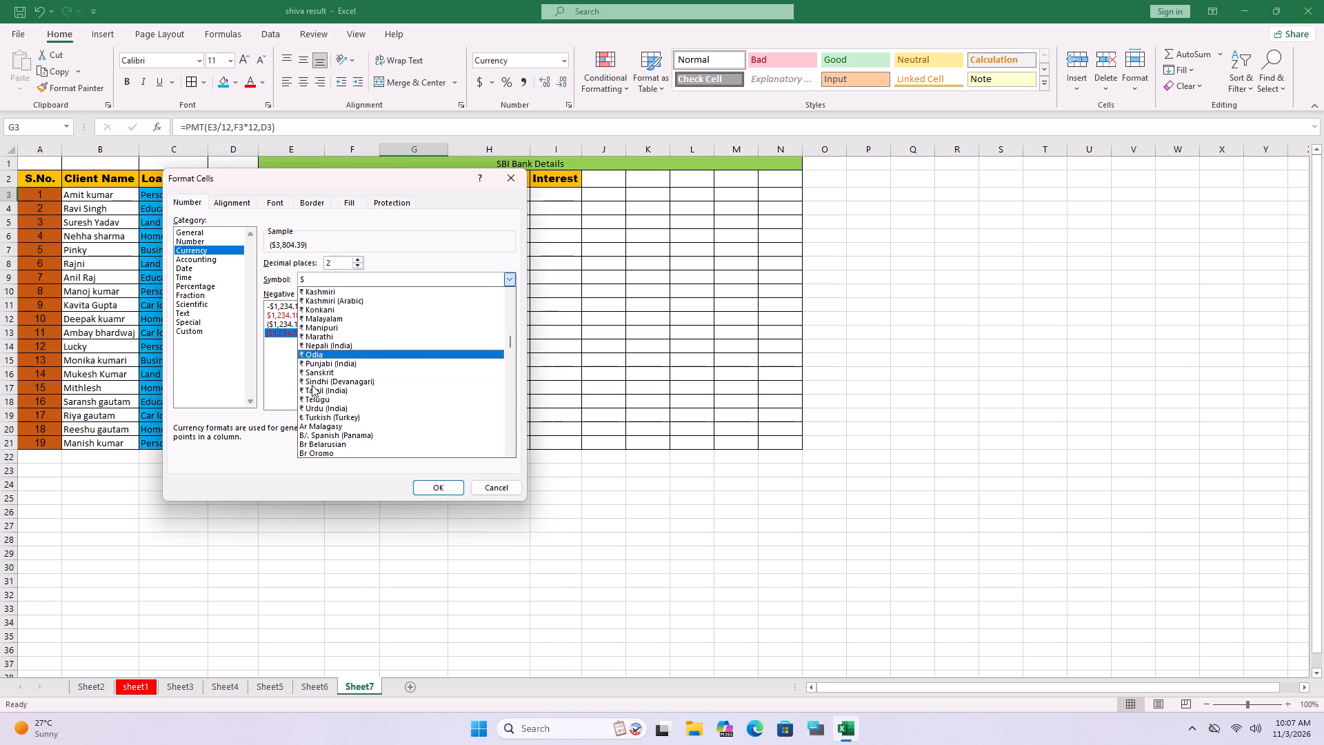
pyautogui.scroll(-16, 312, 385)
pyautogui.scroll(-15, 309, 386)
pyautogui.scroll(-7, 307, 385)
pyautogui.scroll(-19, 314, 379)
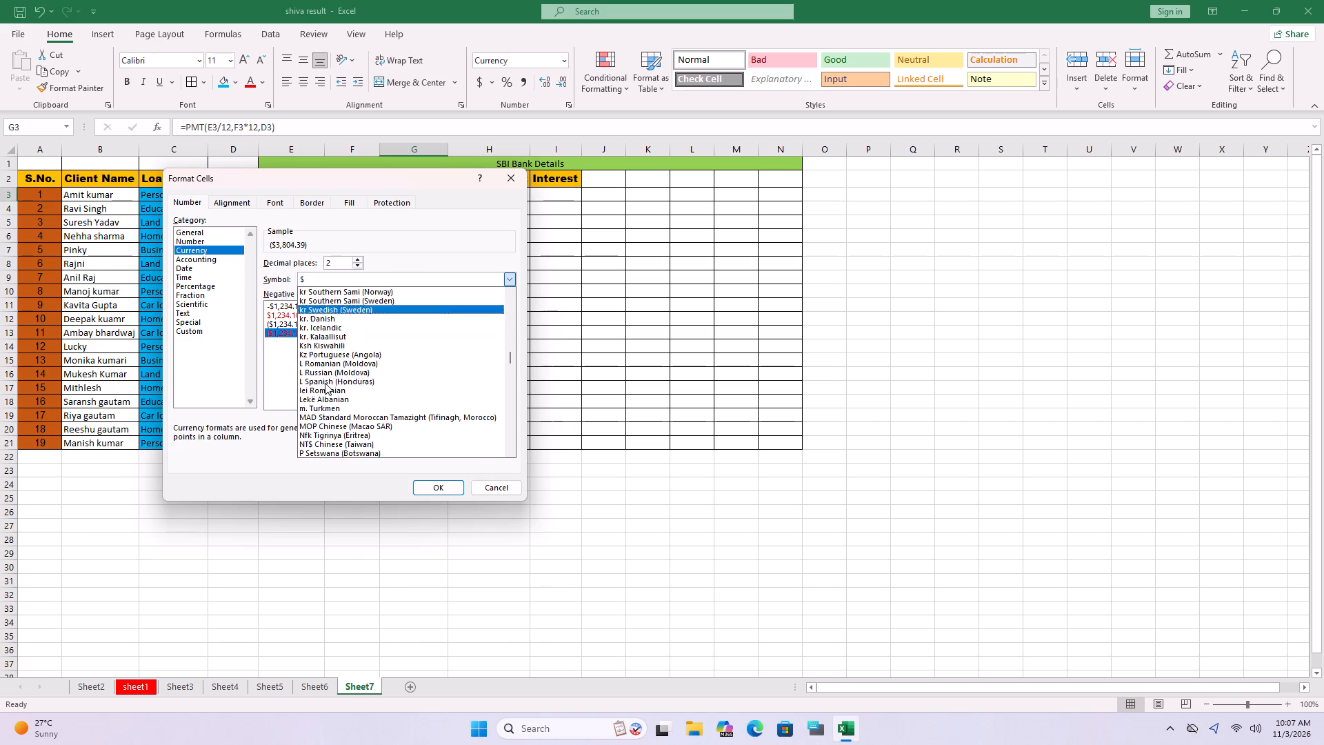
pyautogui.scroll(-17, 325, 383)
pyautogui.scroll(-17, 314, 386)
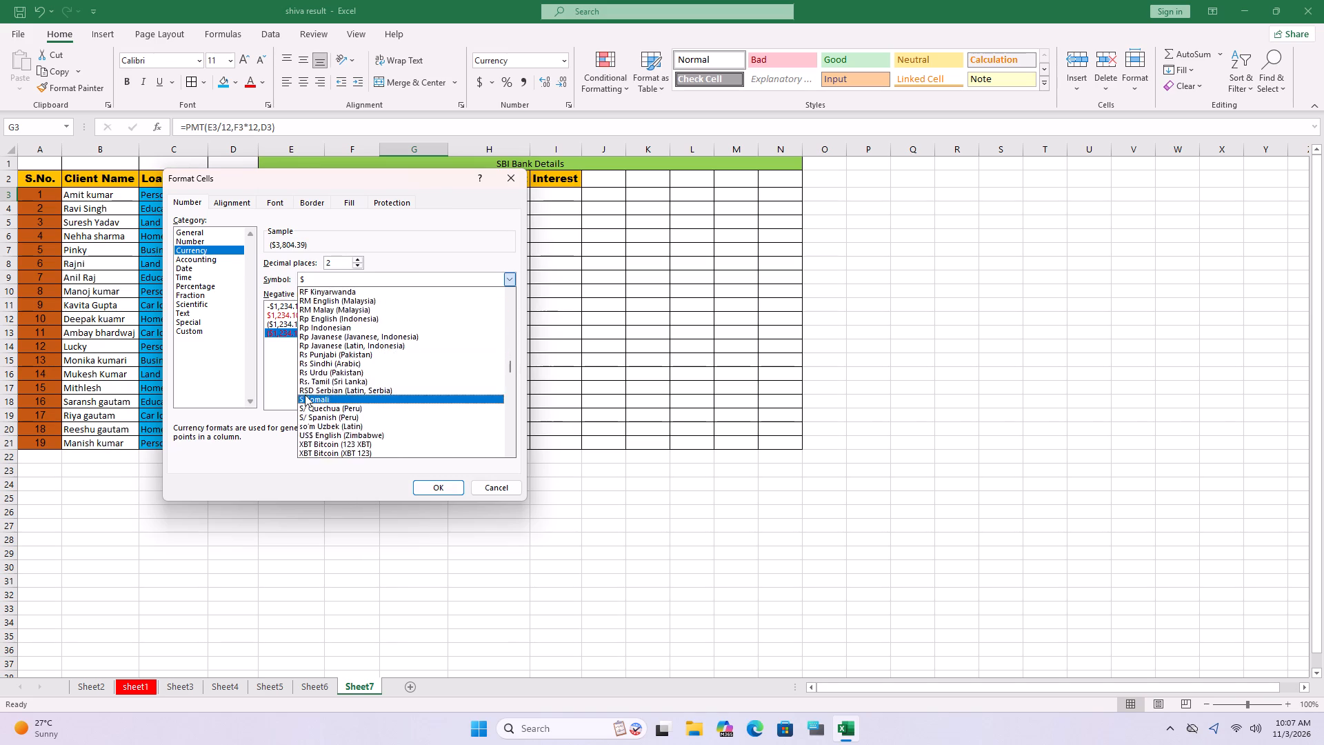
pyautogui.scroll(-18, 305, 395)
pyautogui.scroll(-11, 312, 394)
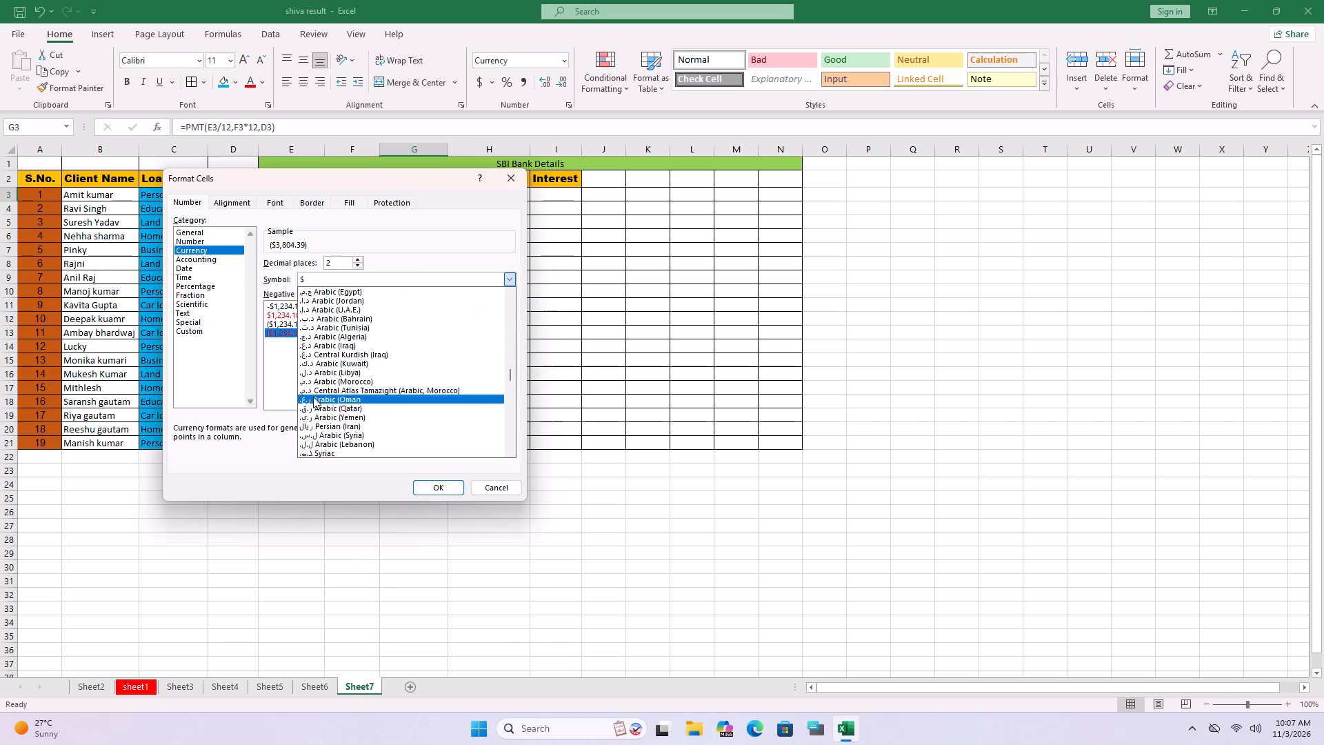
pyautogui.scroll(-15, 313, 397)
pyautogui.scroll(-14, 313, 408)
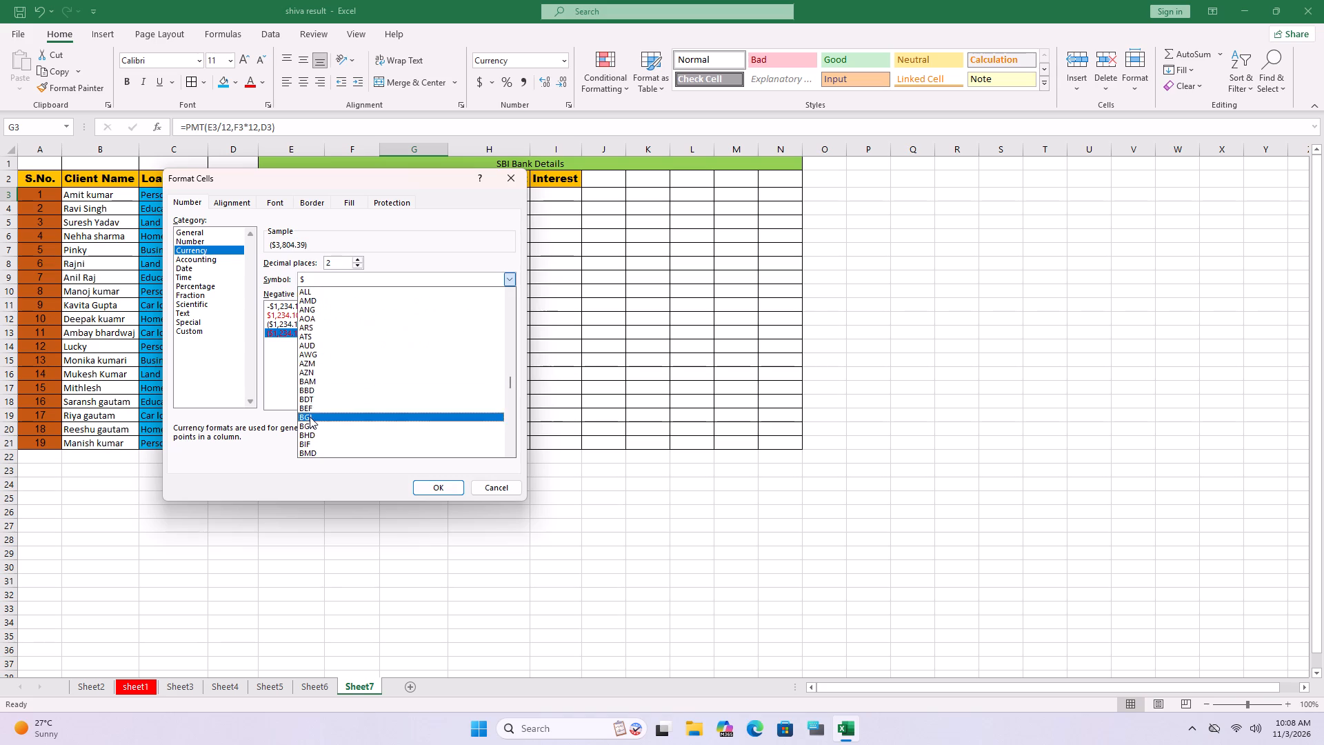
pyautogui.scroll(-14, 309, 419)
pyautogui.scroll(-16, 309, 426)
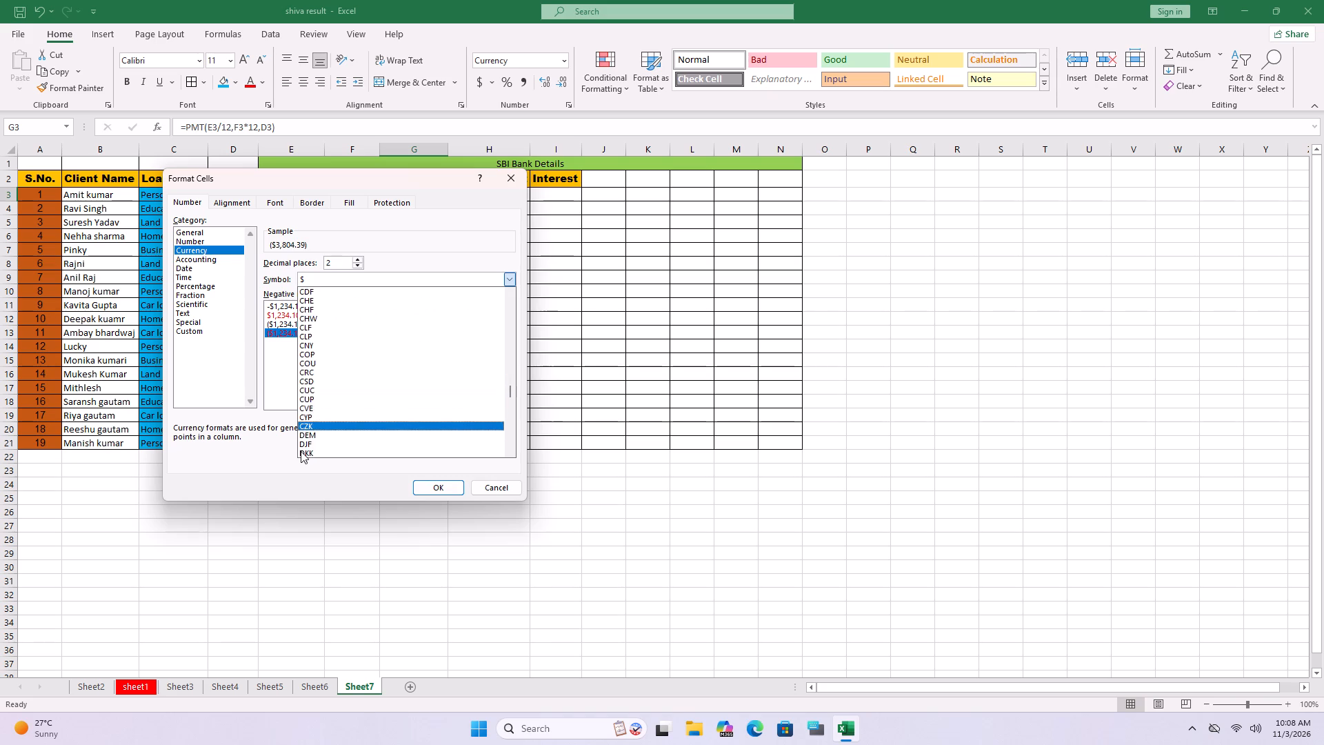
pyautogui.scroll(-15, 301, 451)
pyautogui.scroll(-17, 311, 435)
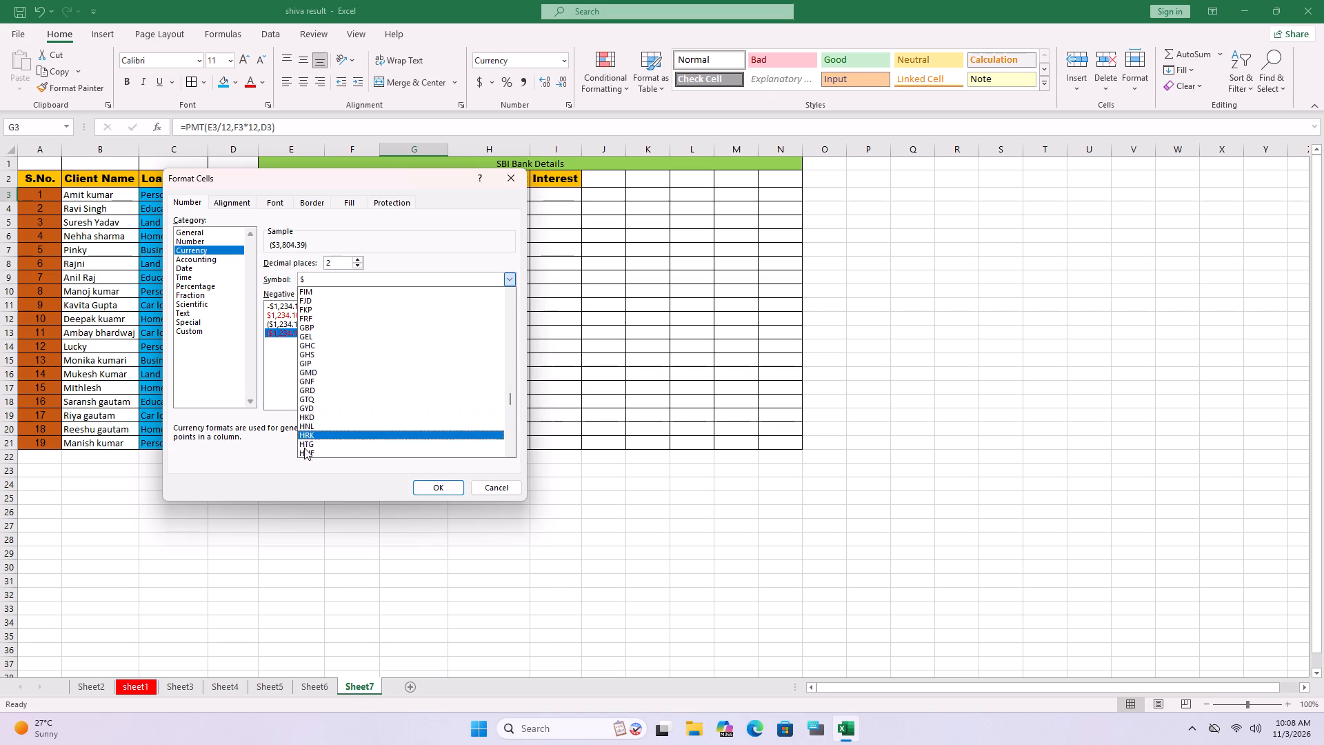
pyautogui.scroll(-16, 304, 448)
pyautogui.scroll(-12, 305, 455)
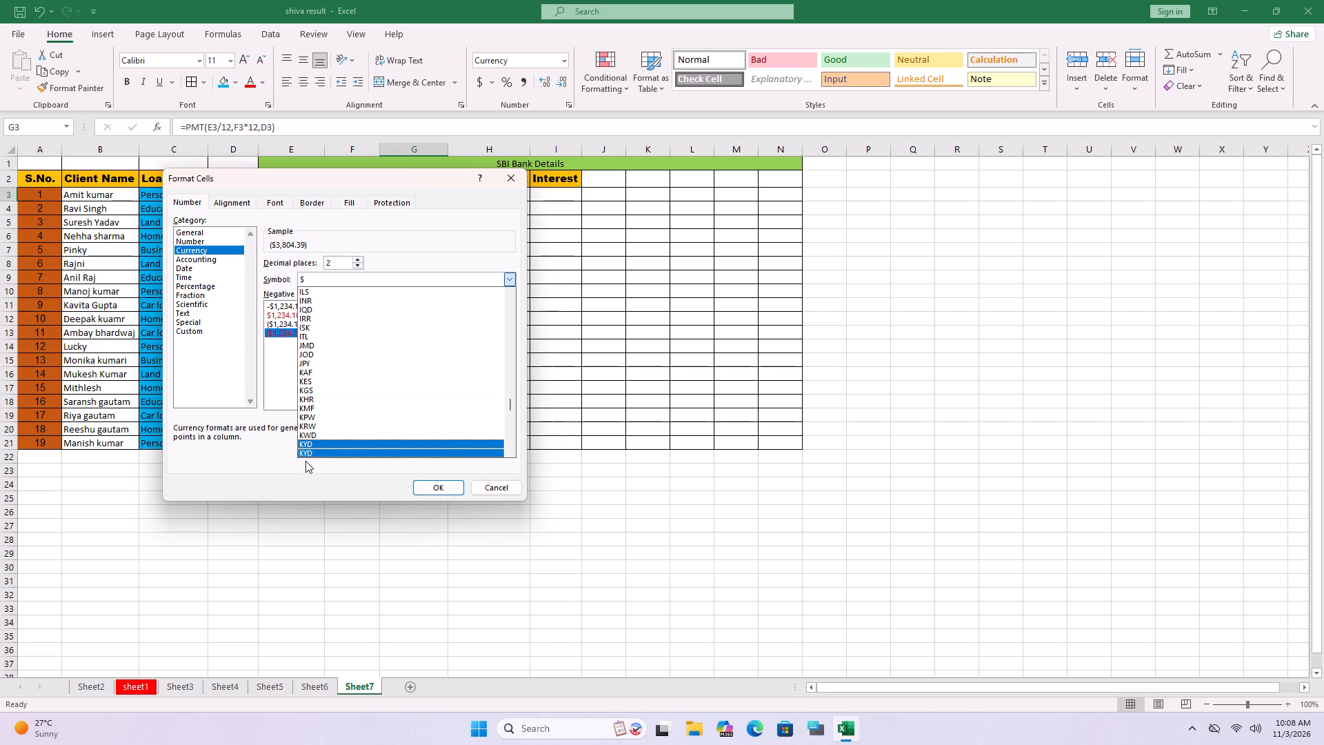
pyautogui.scroll(-5, 308, 458)
pyautogui.scroll(19, 317, 446)
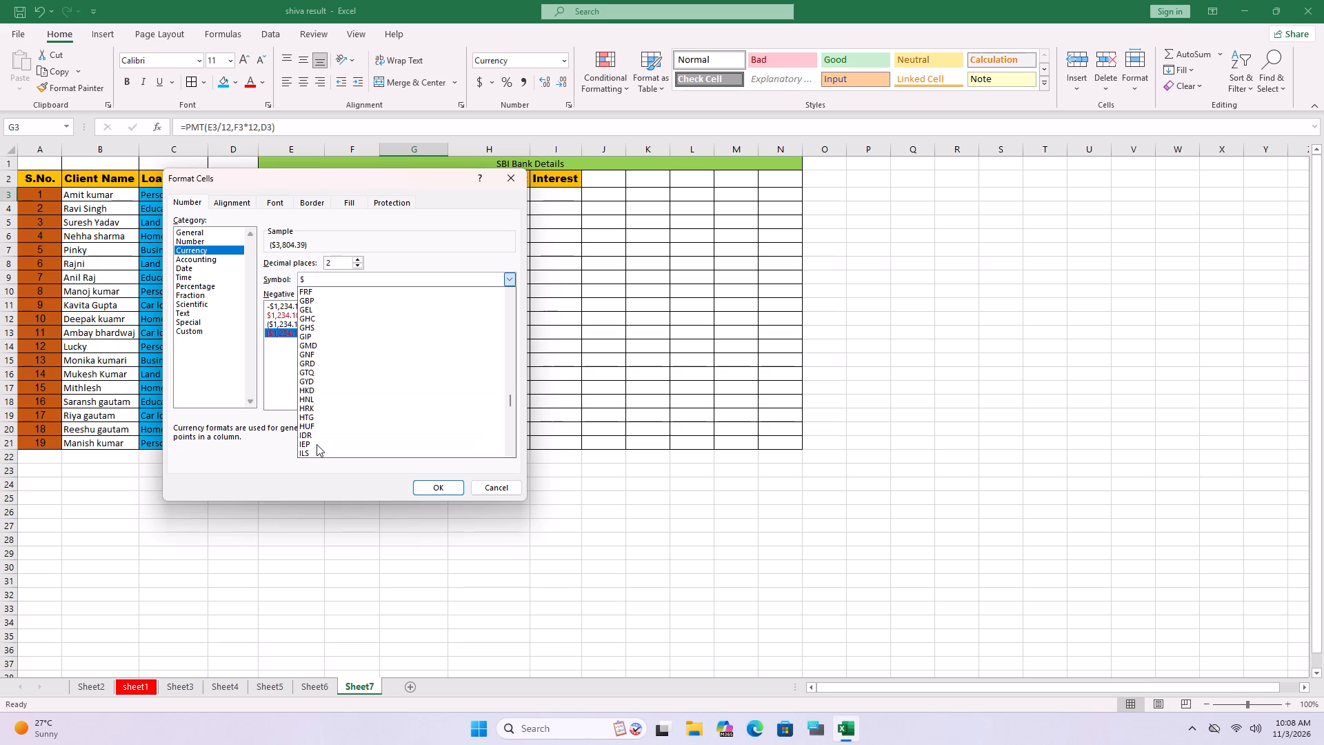
pyautogui.scroll(20, 317, 444)
pyautogui.scroll(9, 317, 444)
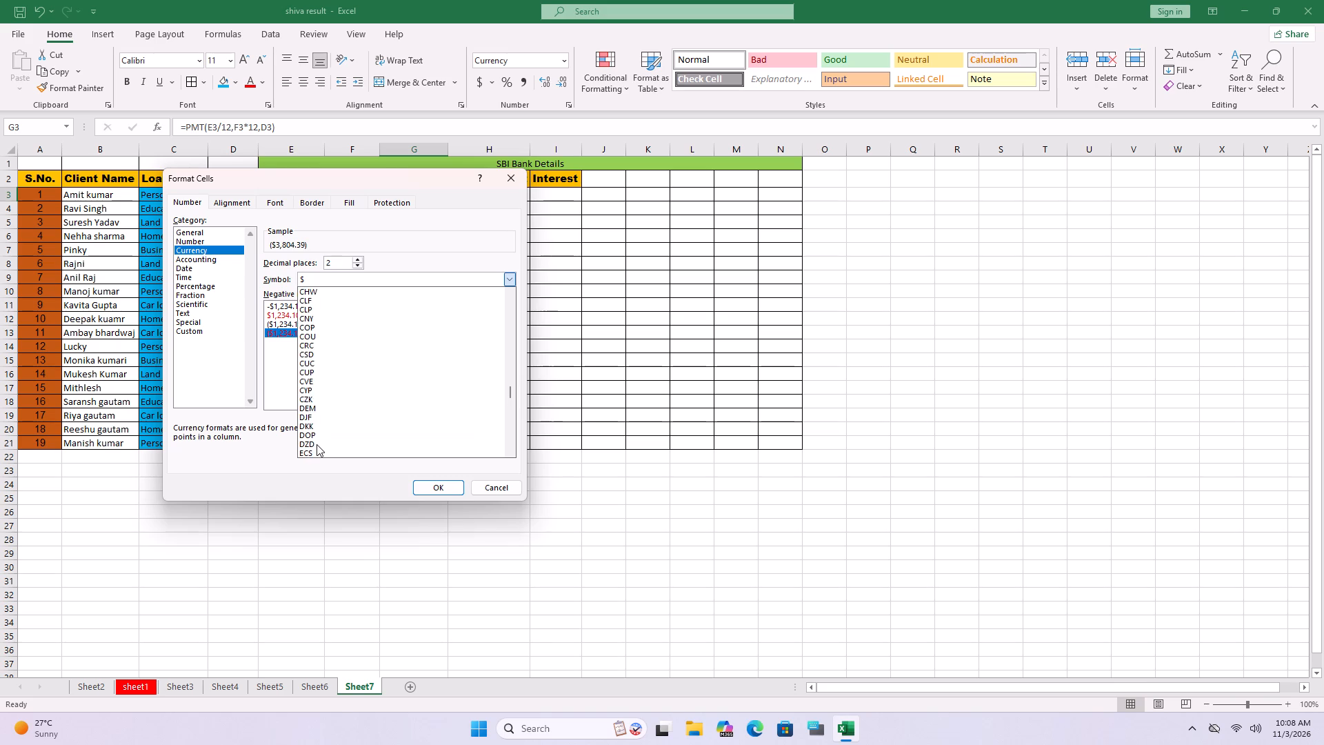
pyautogui.scroll(10, 317, 444)
pyautogui.scroll(18, 317, 444)
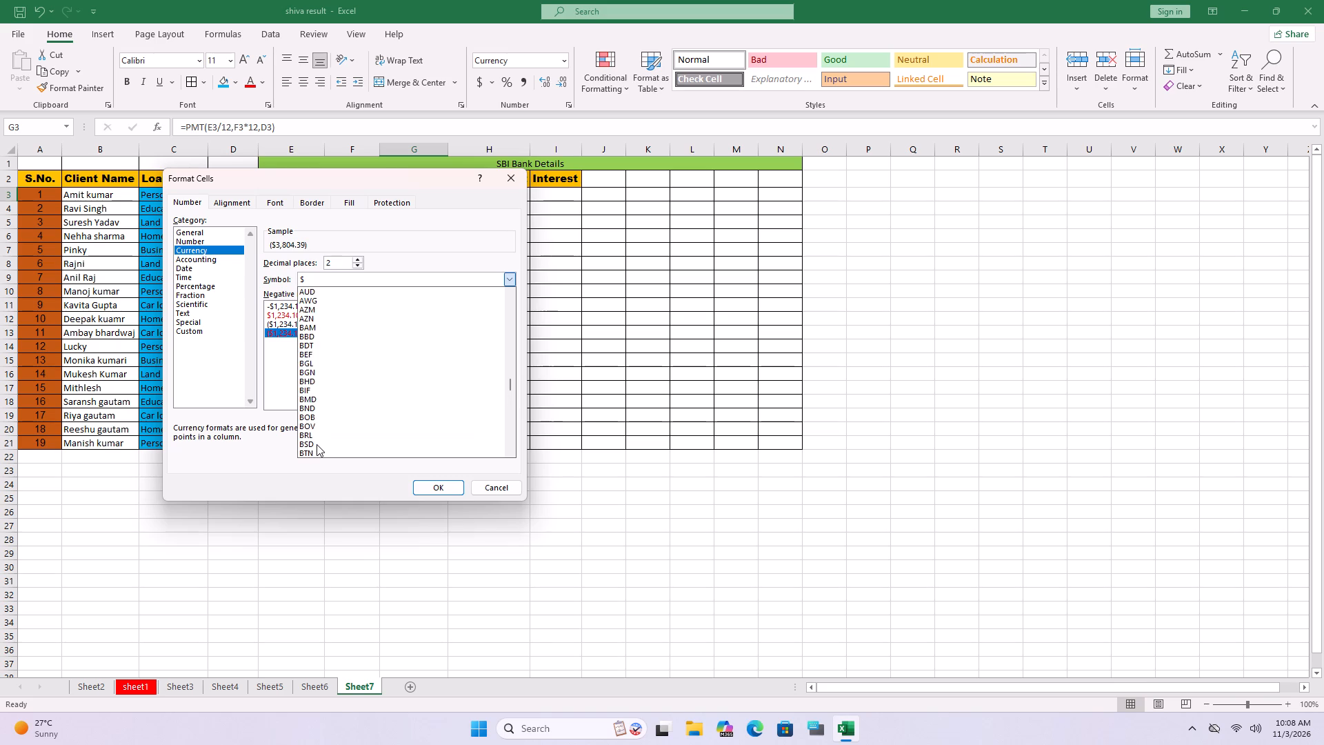
pyautogui.scroll(18, 317, 444)
pyautogui.scroll(7, 314, 445)
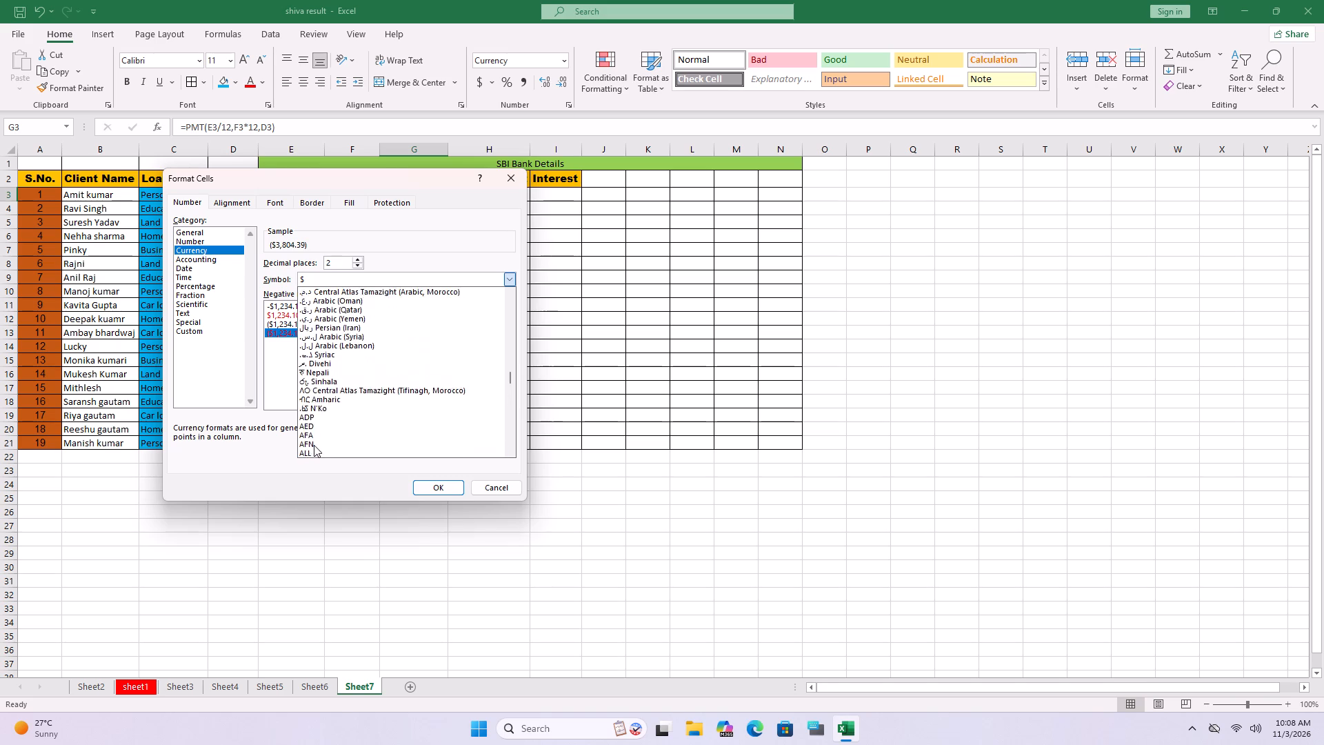
pyautogui.scroll(15, 314, 445)
pyautogui.scroll(13, 314, 445)
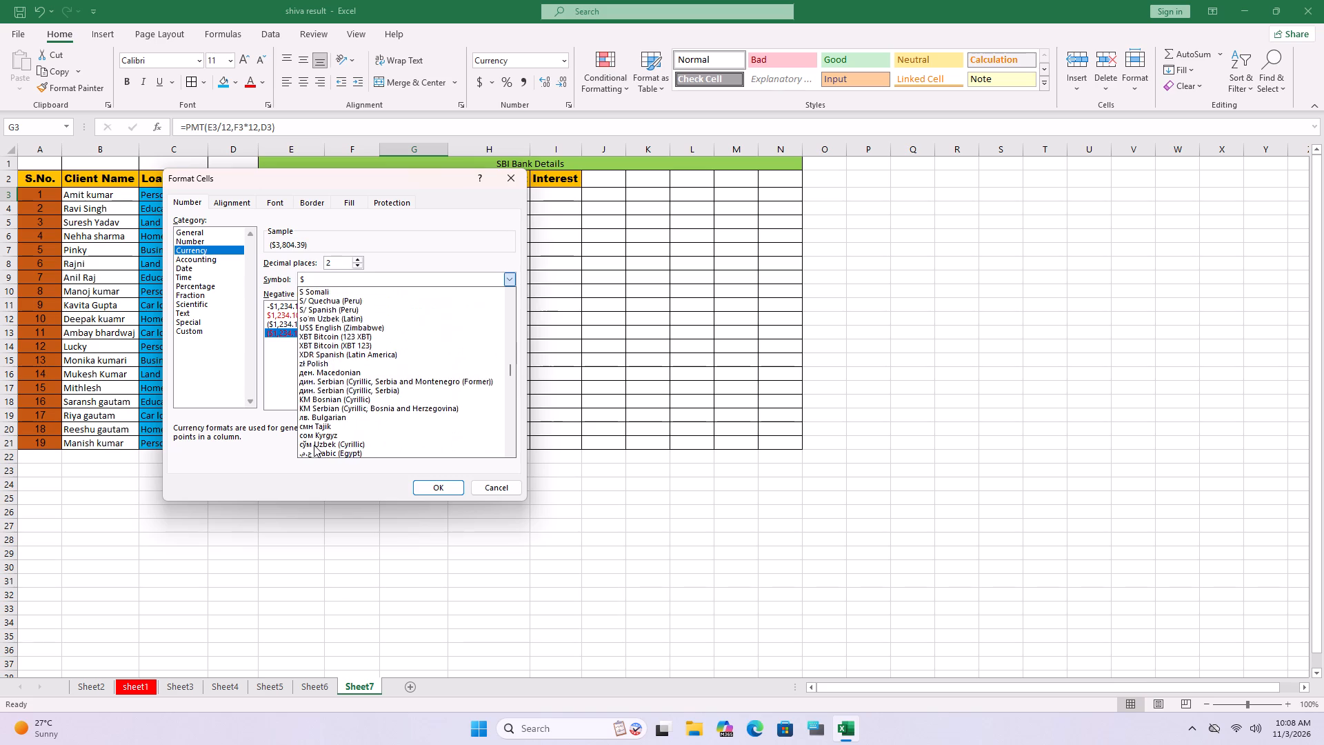
pyautogui.scroll(20, 314, 445)
pyautogui.scroll(13, 314, 445)
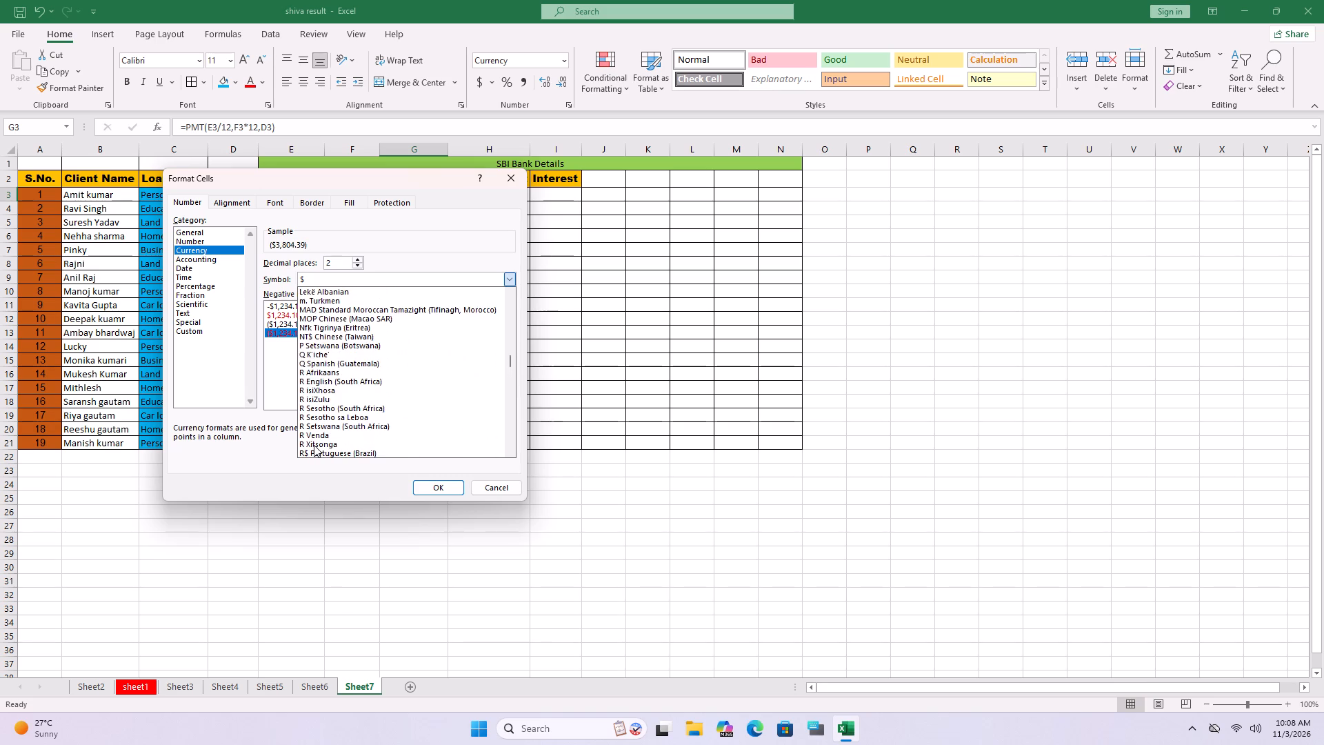
pyautogui.scroll(17, 314, 445)
pyautogui.scroll(11, 314, 445)
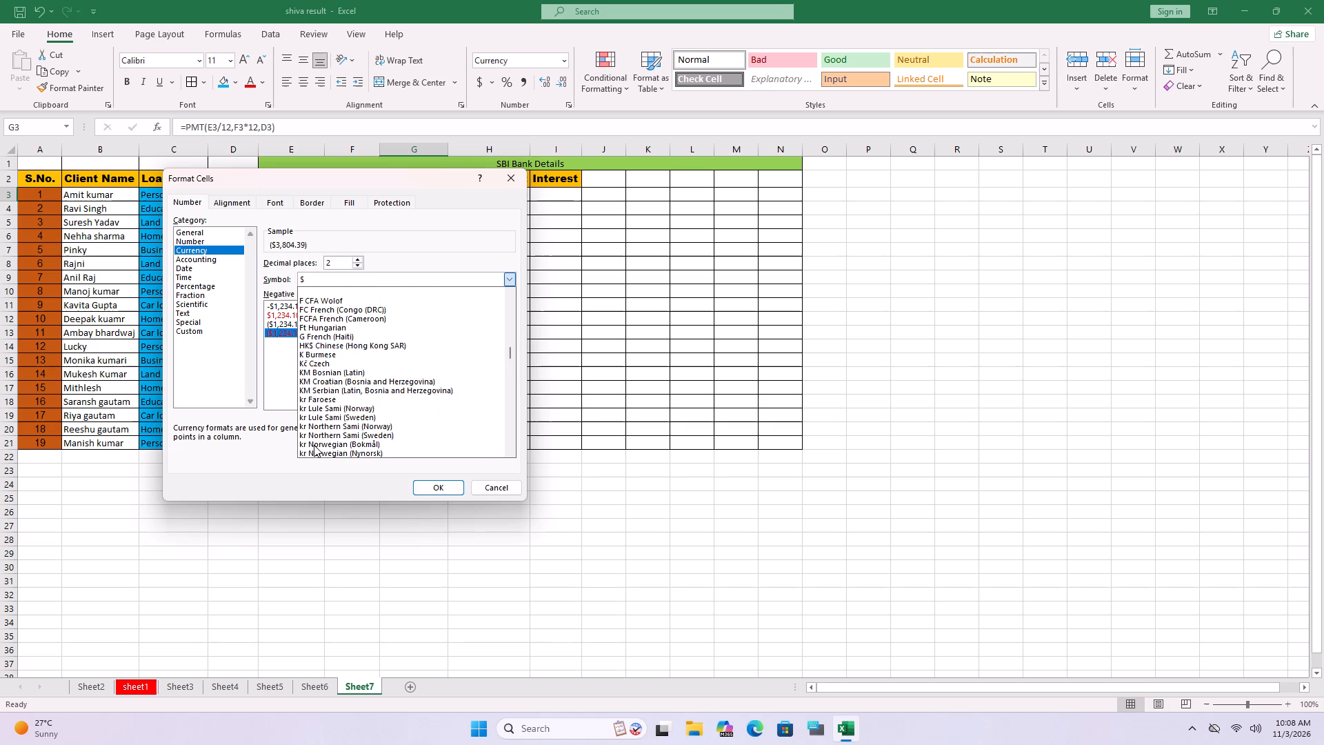
pyautogui.scroll(20, 314, 445)
pyautogui.scroll(17, 314, 445)
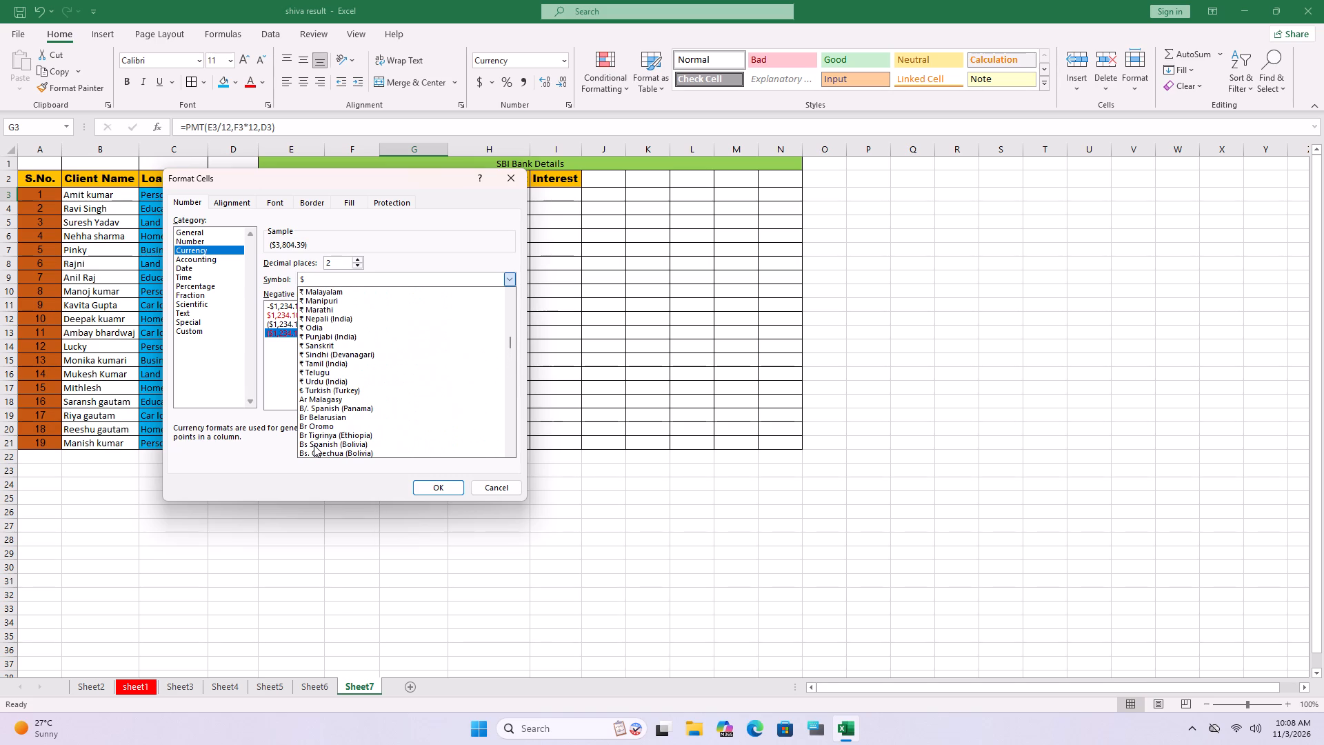
# Set the currency symbol of EMI cell G3 to ₹ Hindi and apply the format.
pyautogui.scroll(3, 340, 395)
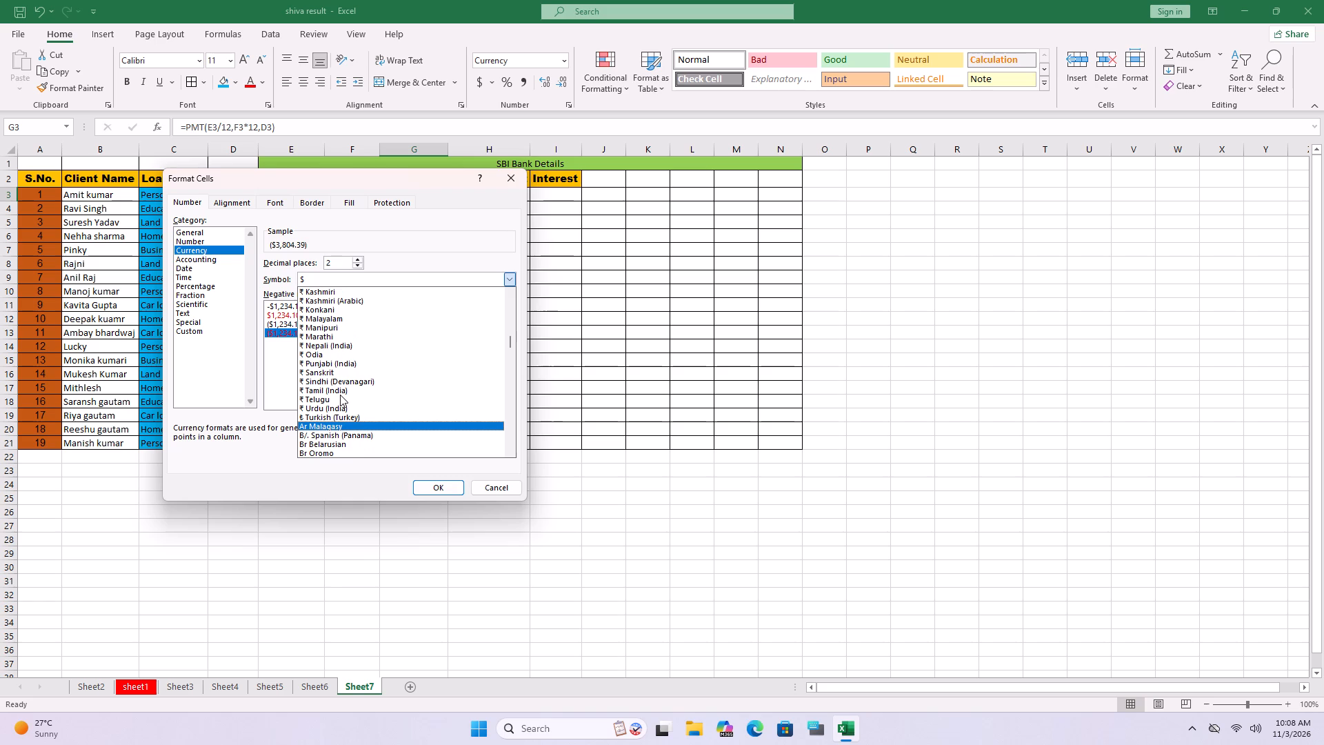
pyautogui.scroll(2, 318, 388)
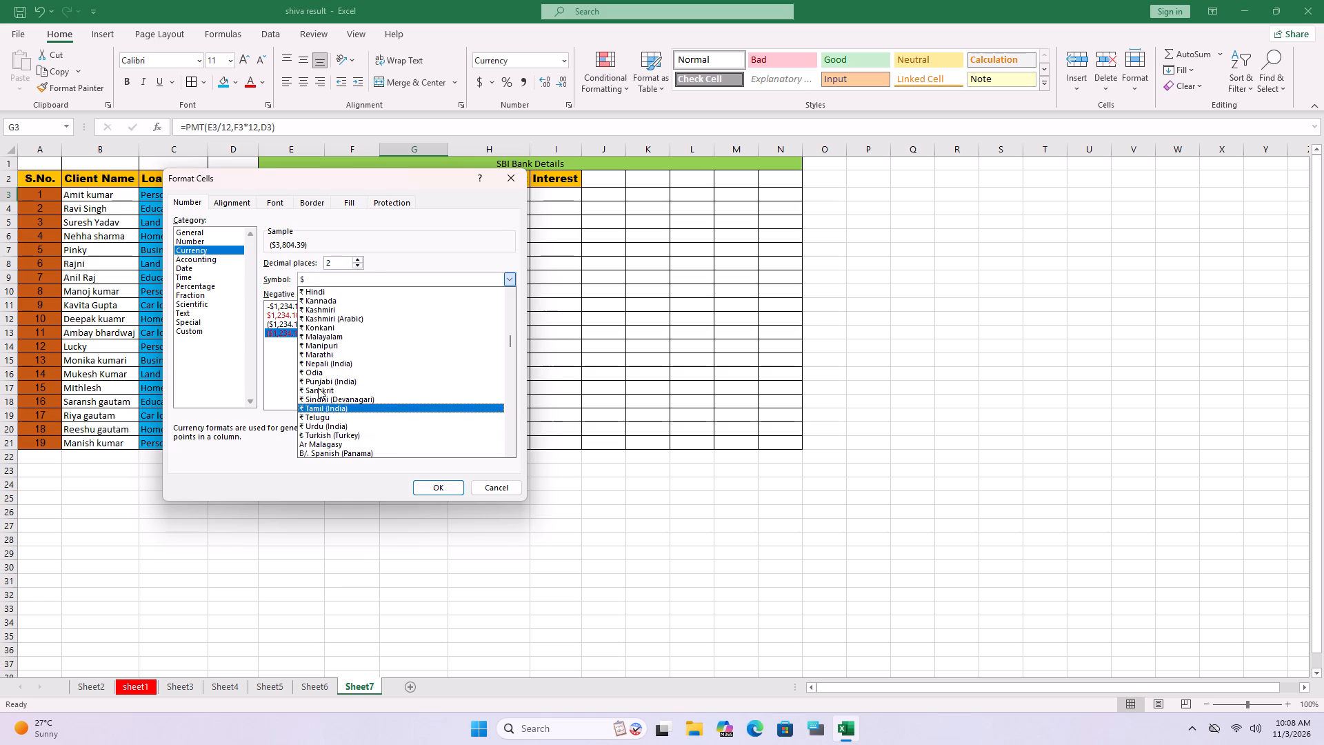
pyautogui.scroll(2, 318, 388)
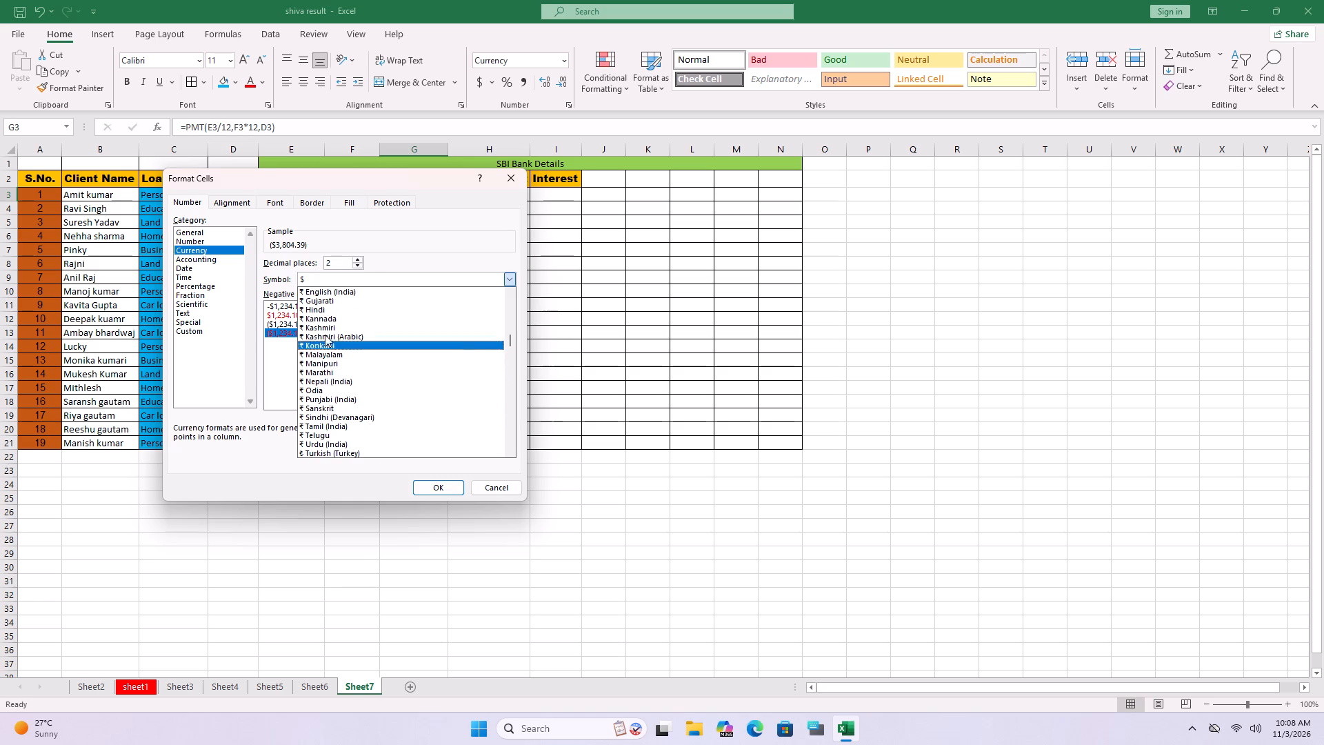
pyautogui.click(331, 310)
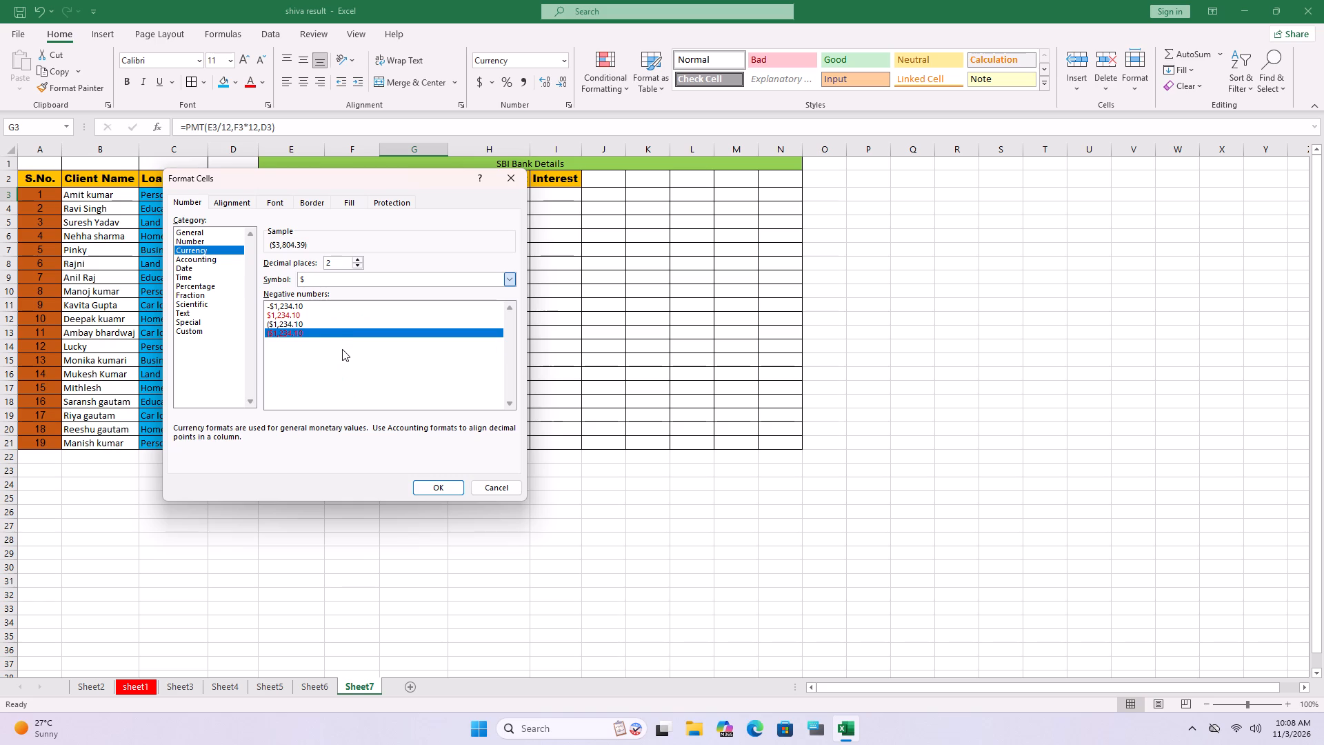
pyautogui.click(437, 485)
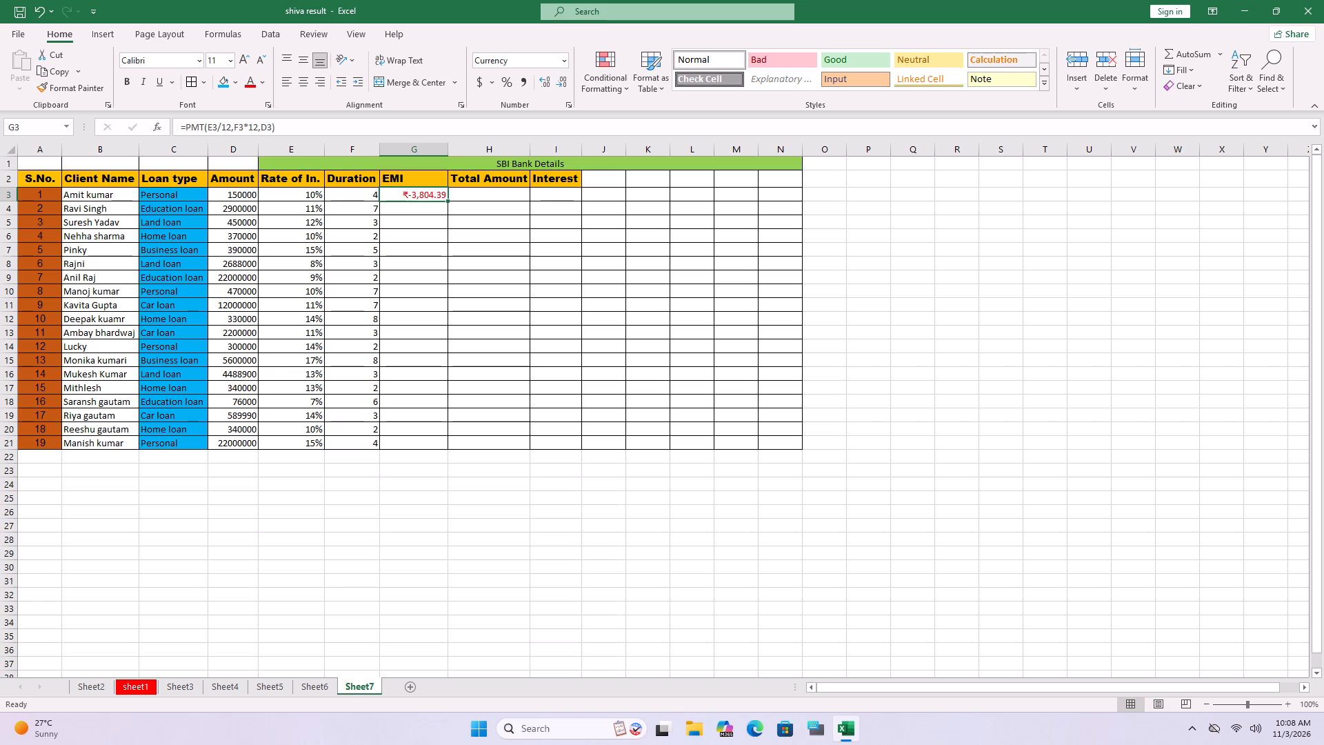
# Add a minus sign before PMT in EMI cell G3 so the formula reads =-PMT(E3/12,F3*12,D3).
pyautogui.click(412, 194)
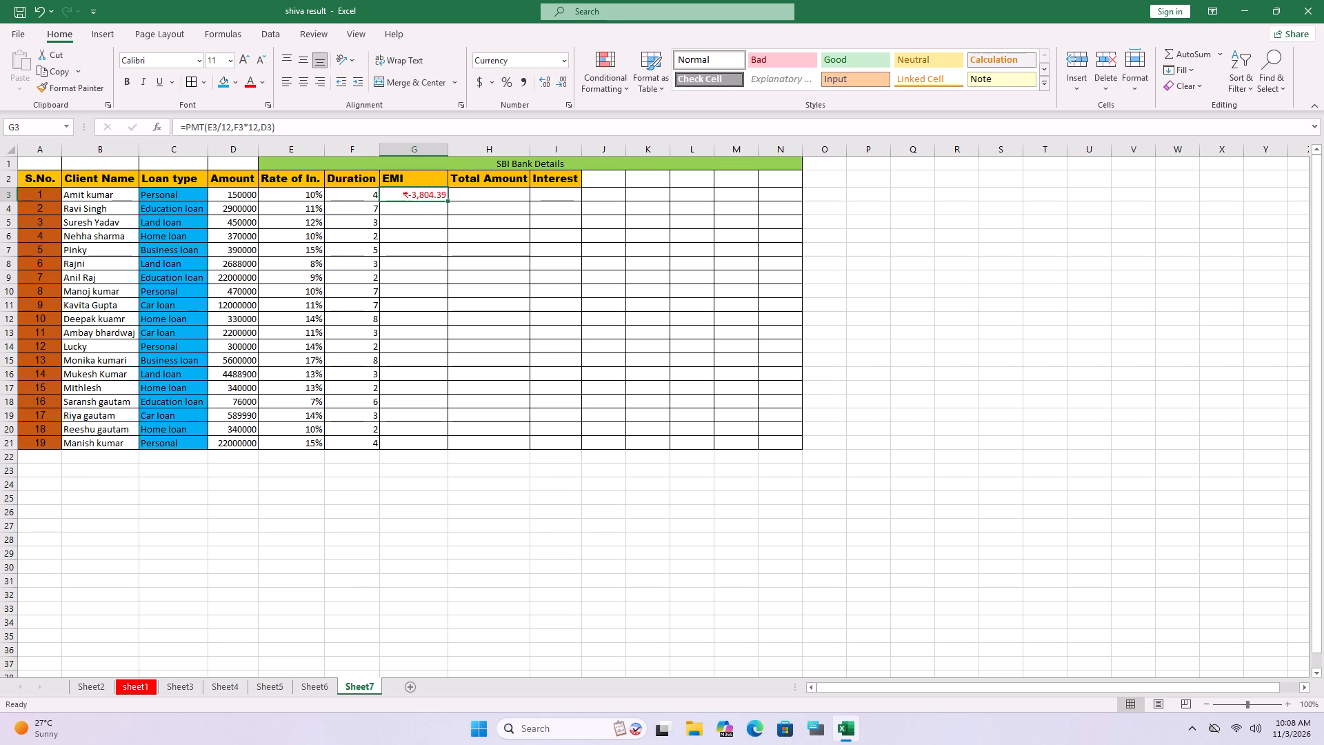
pyautogui.click(412, 194)
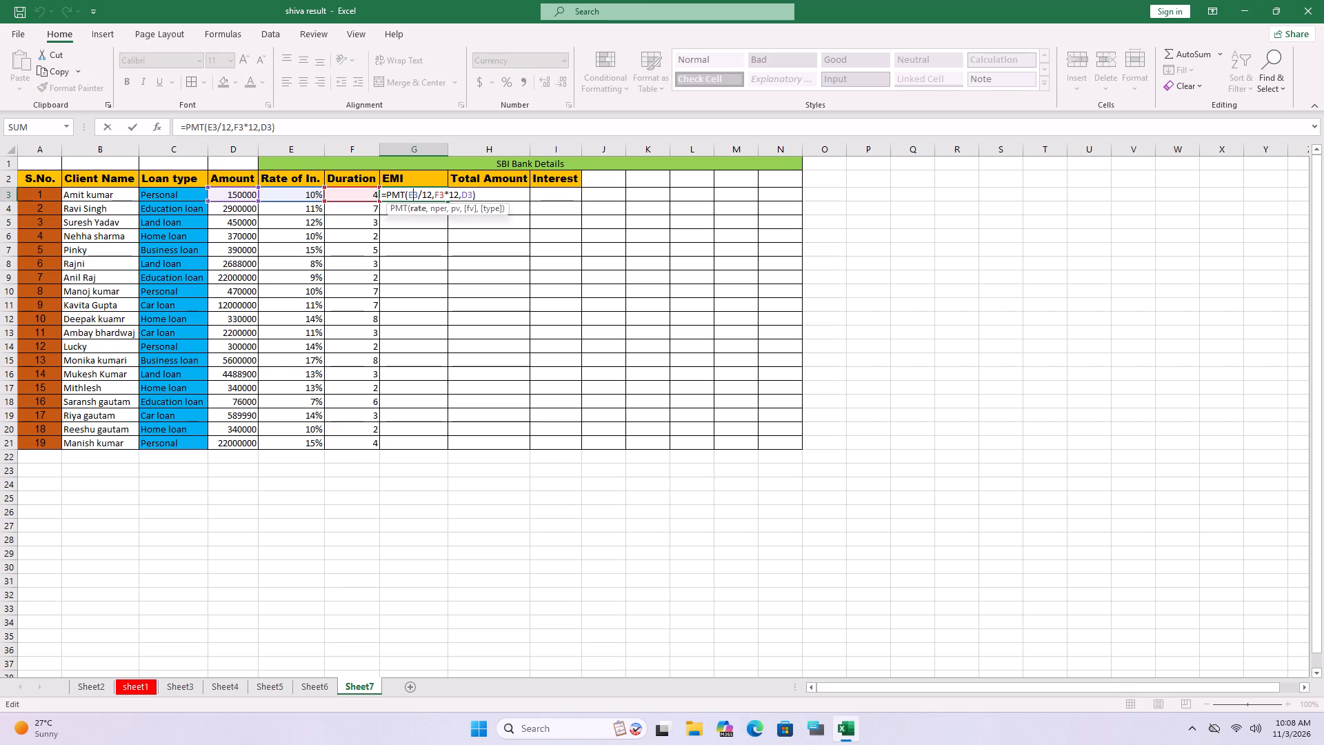
pyautogui.click(385, 193)
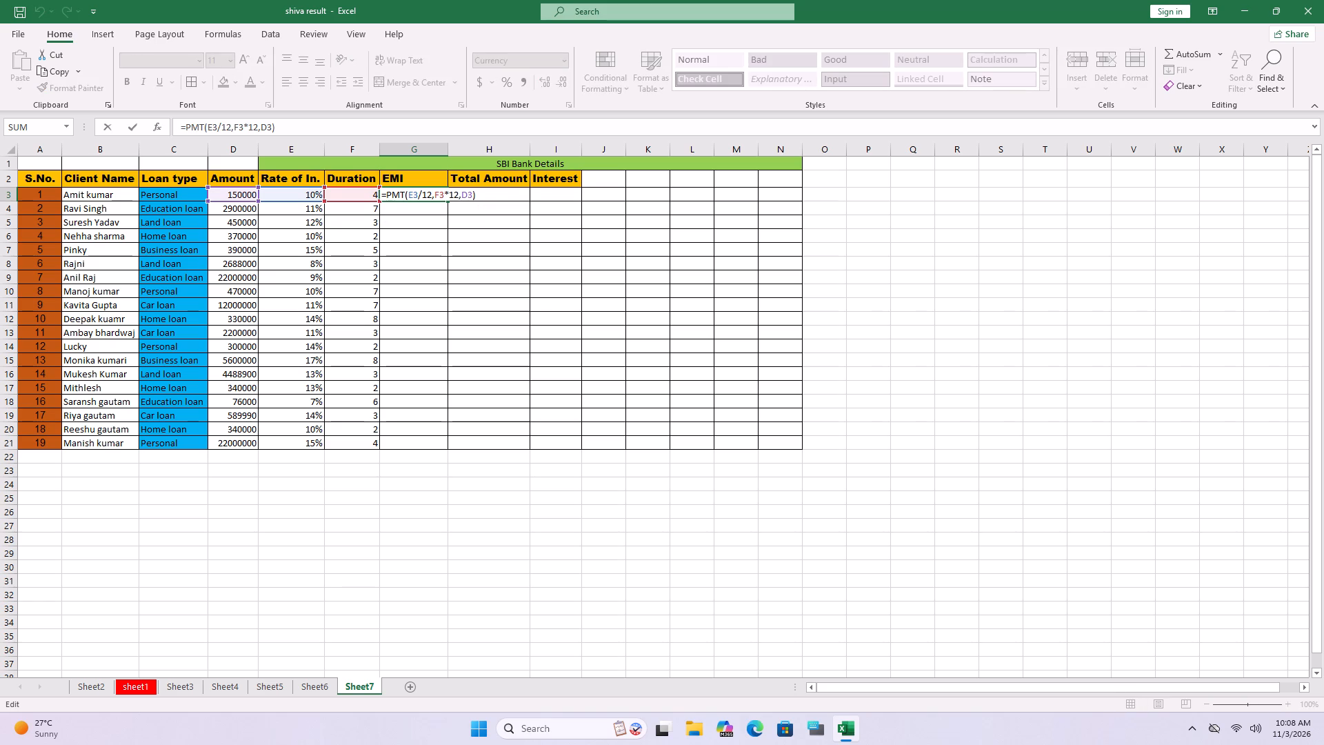
pyautogui.press('-')
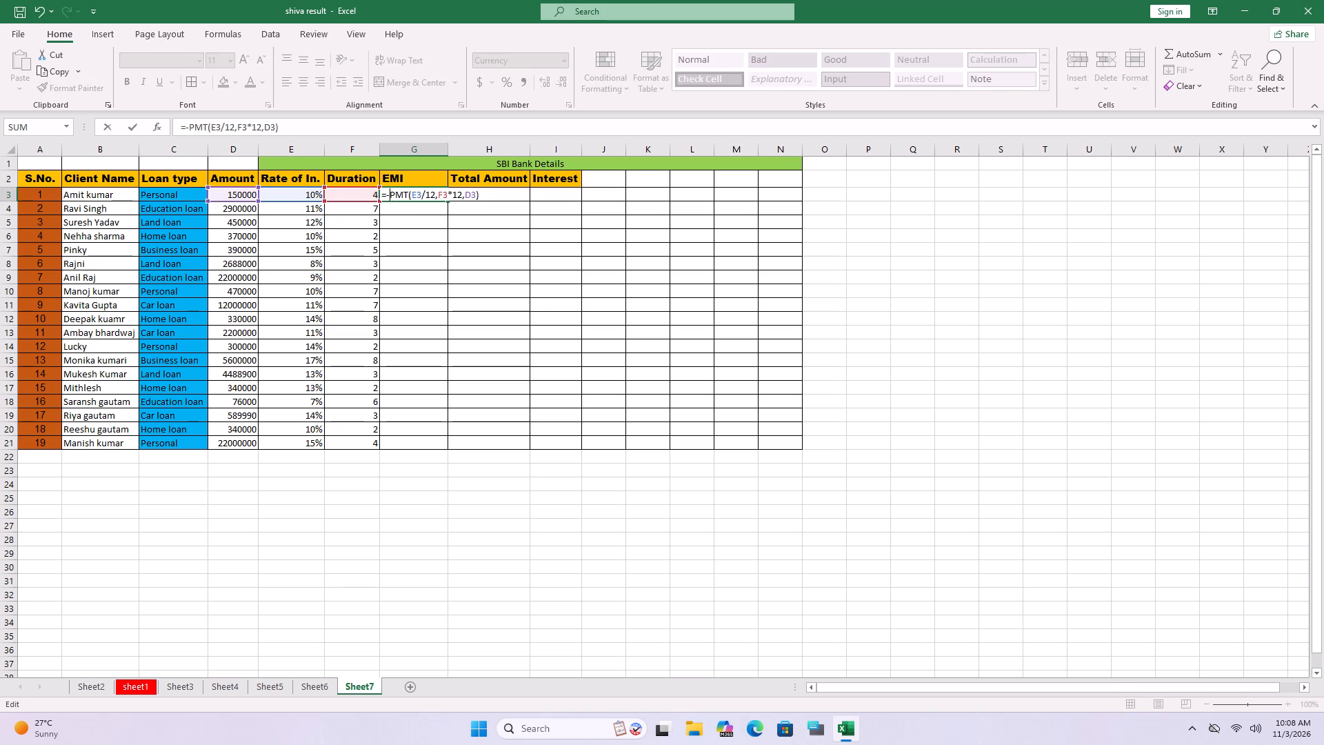
pyautogui.press('Return')
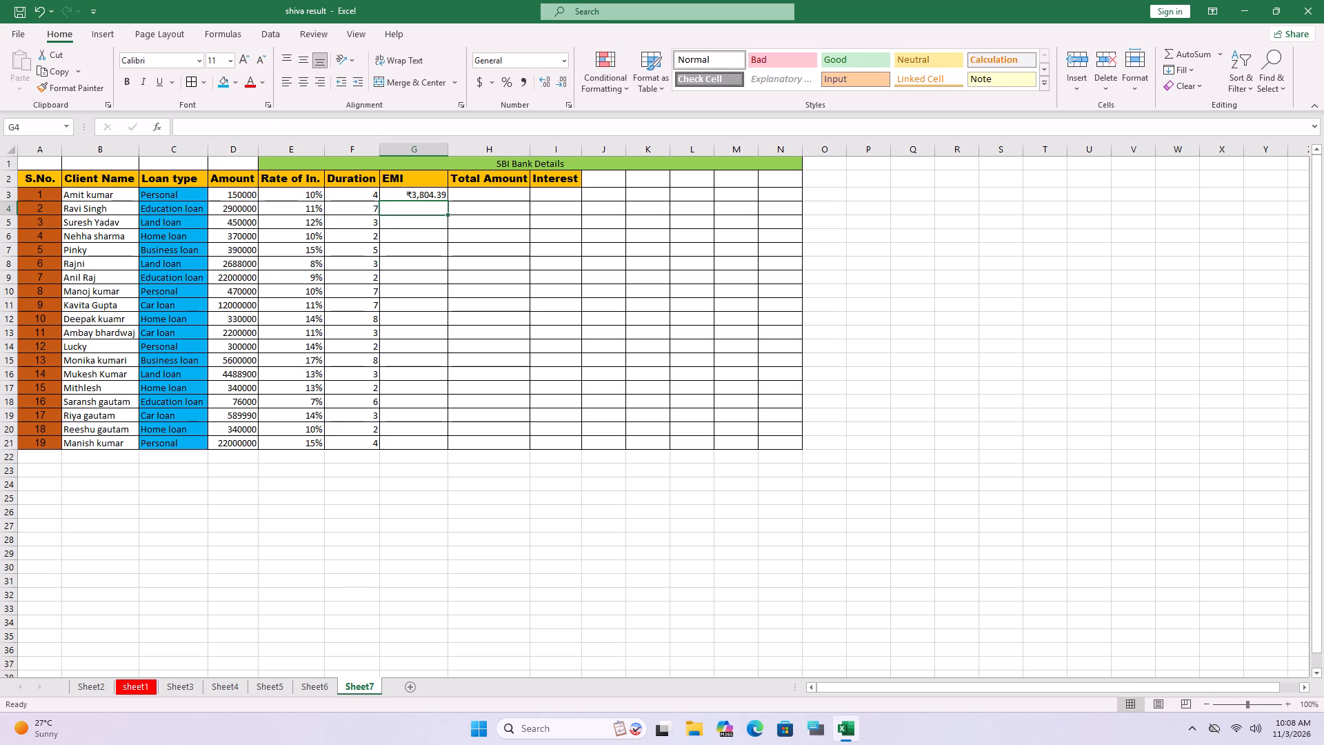
# Fill the EMI formula from G3 down through G21 for all the remaining clients.
pyautogui.click(431, 195)
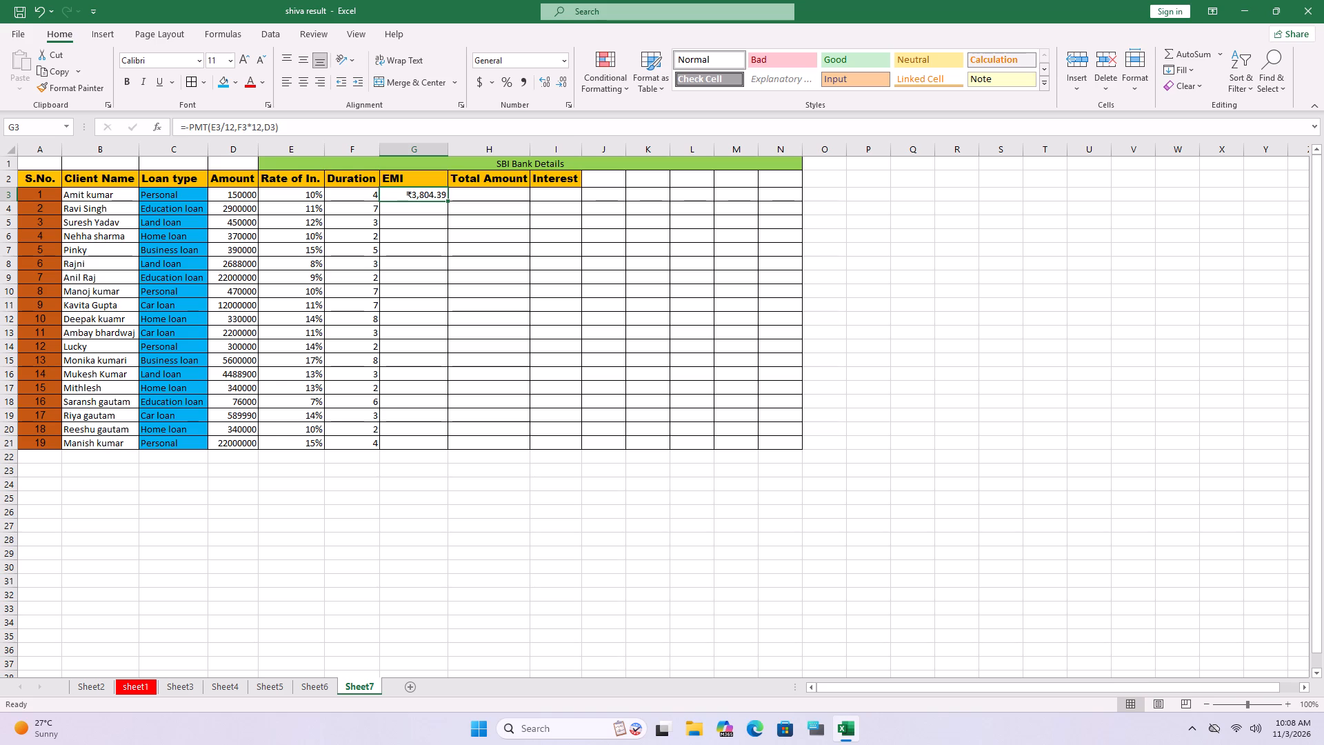
pyautogui.moveTo(446, 199); pyautogui.dragTo(440, 404)
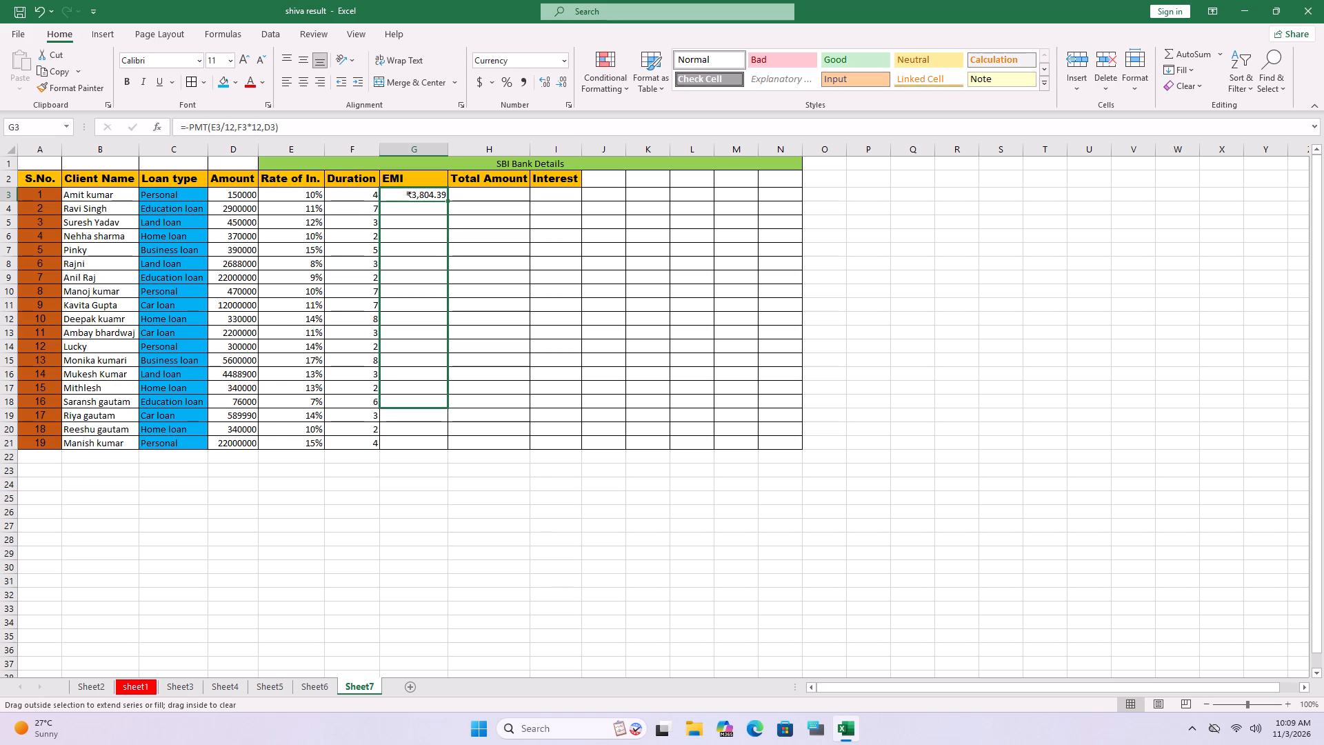
pyautogui.moveTo(440, 404); pyautogui.dragTo(441, 448)
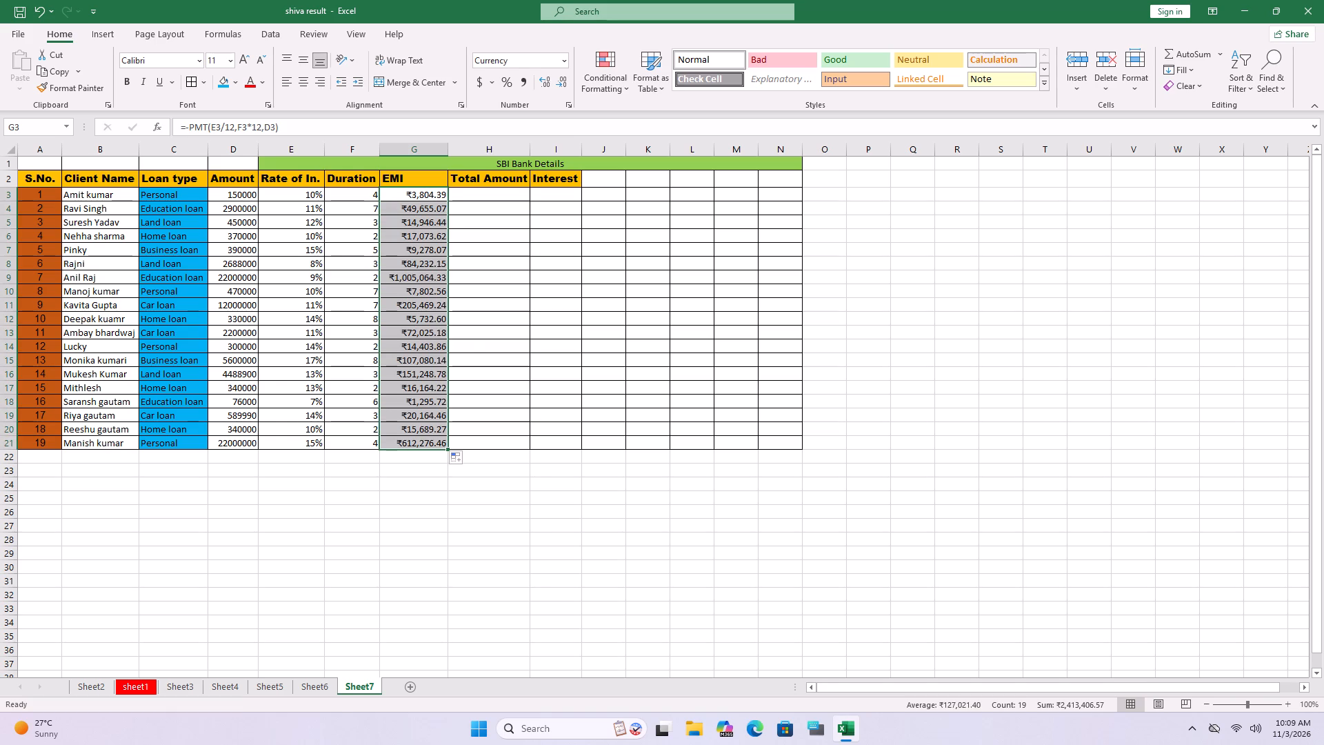
pyautogui.click(476, 191)
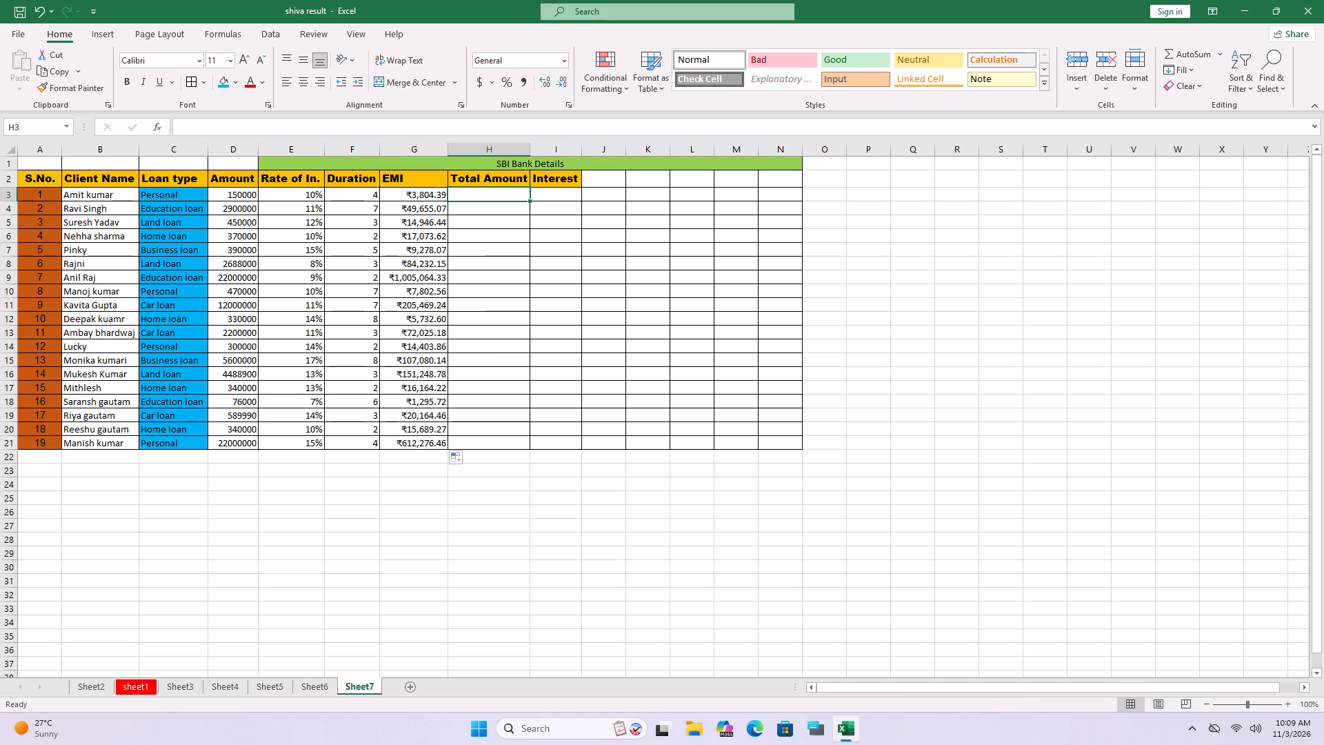
# Centre the EMI heading horizontally in cell G2.
pyautogui.click(402, 179)
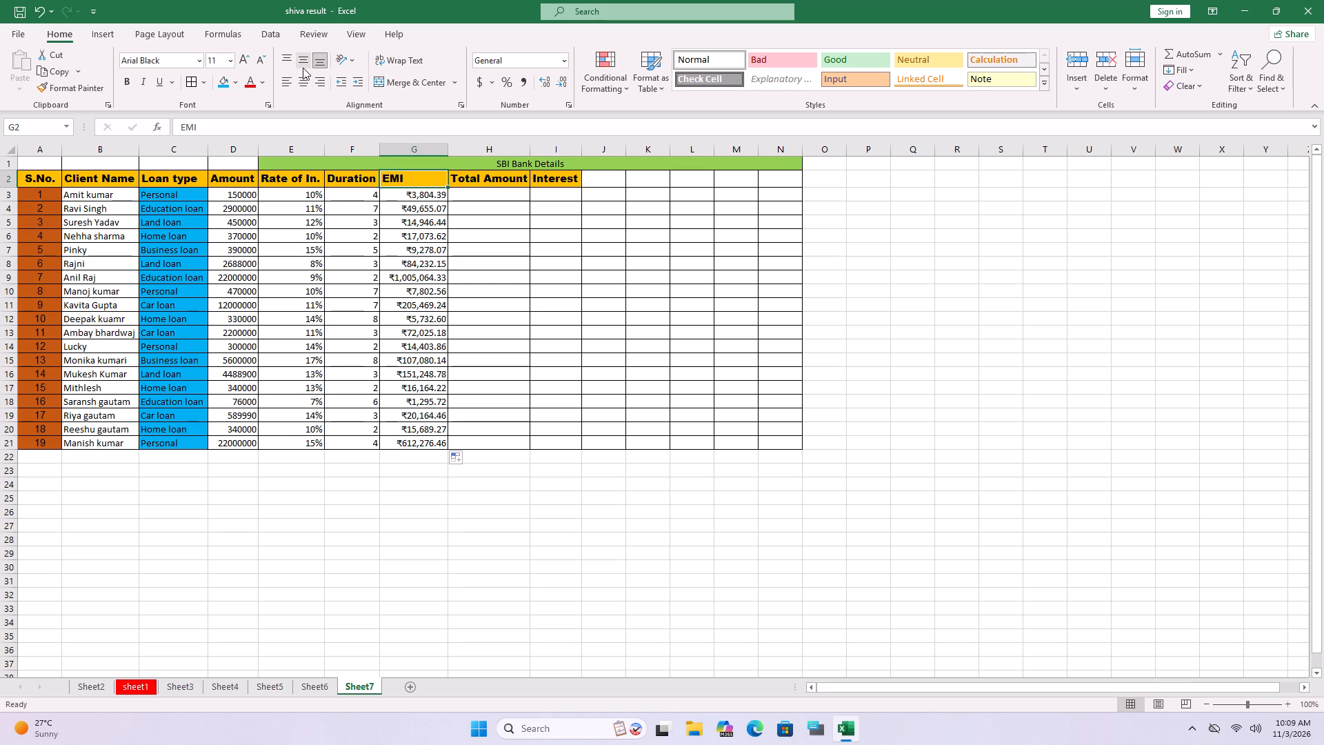
pyautogui.click(301, 79)
pyautogui.click(485, 197)
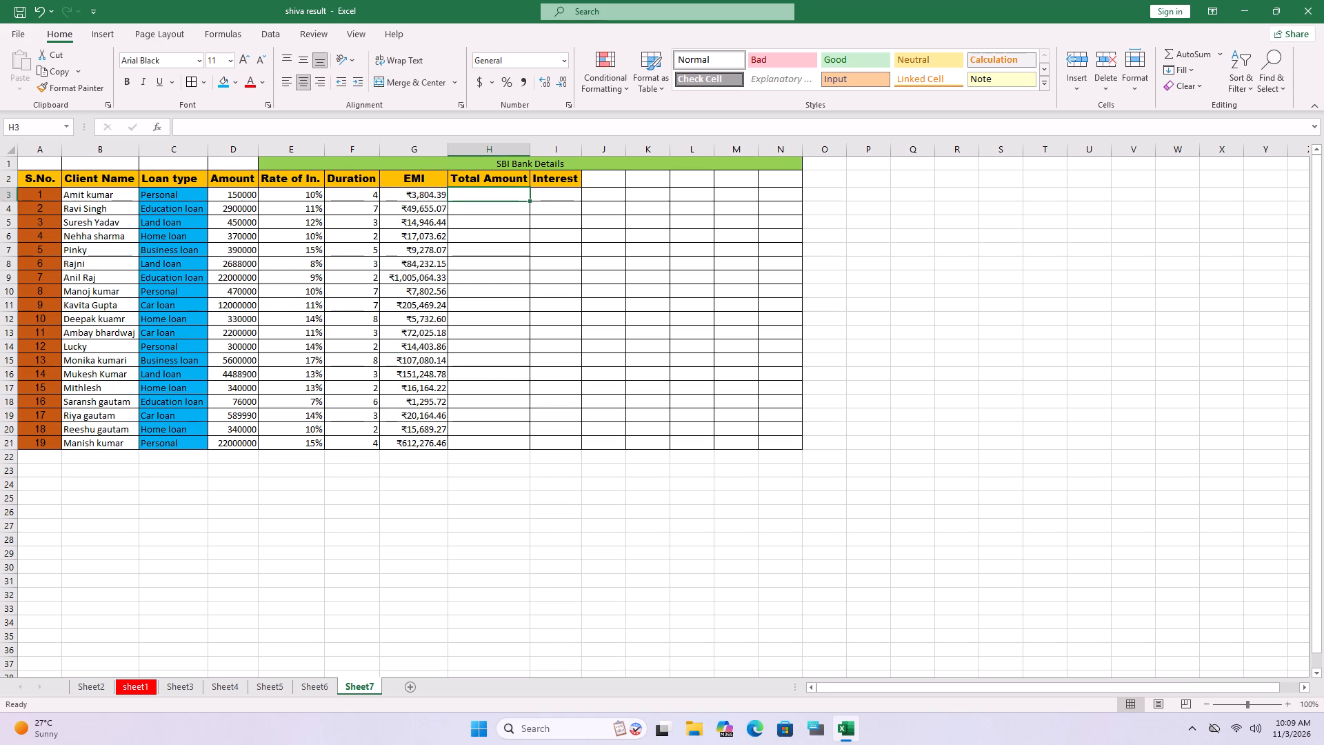
# Centre the interest rate values in E3:E21 and the duration values in F3:F18 horizontally.
pyautogui.moveTo(310, 194); pyautogui.dragTo(312, 410)
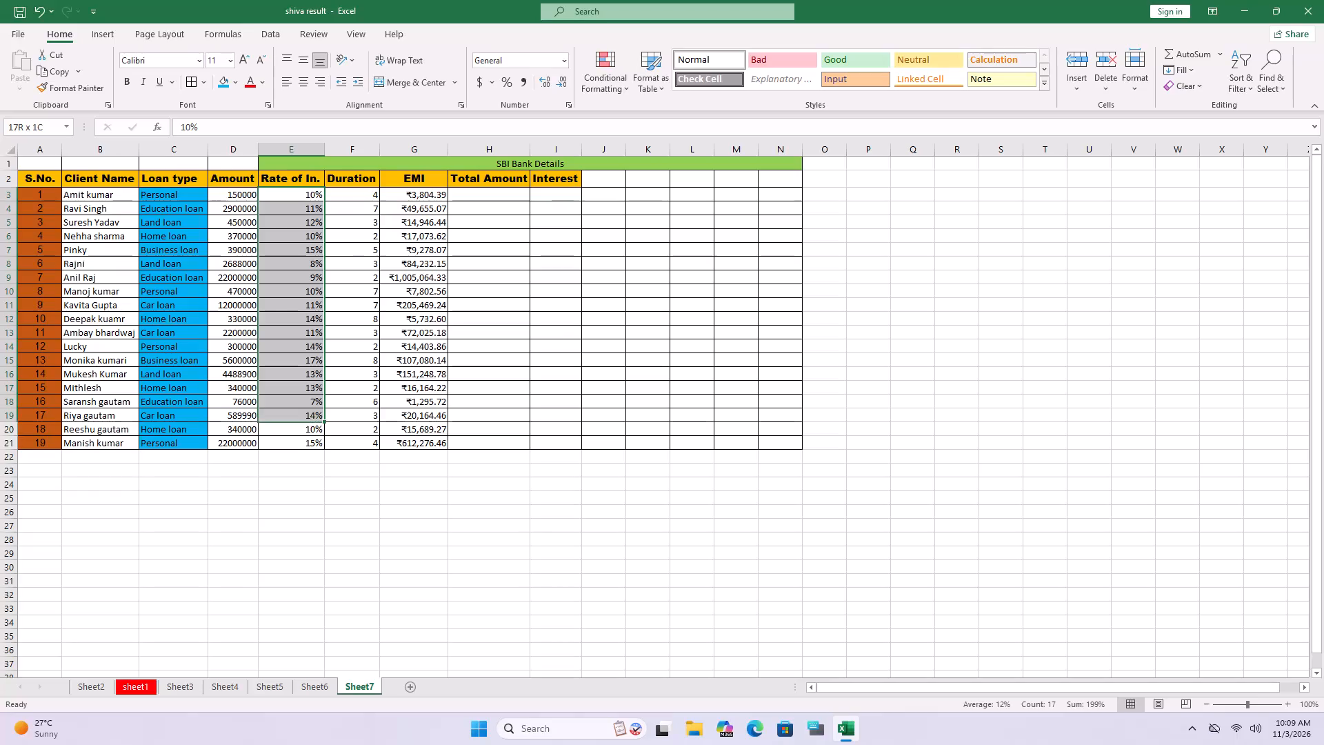
pyautogui.moveTo(312, 410); pyautogui.dragTo(317, 448)
pyautogui.click(303, 86)
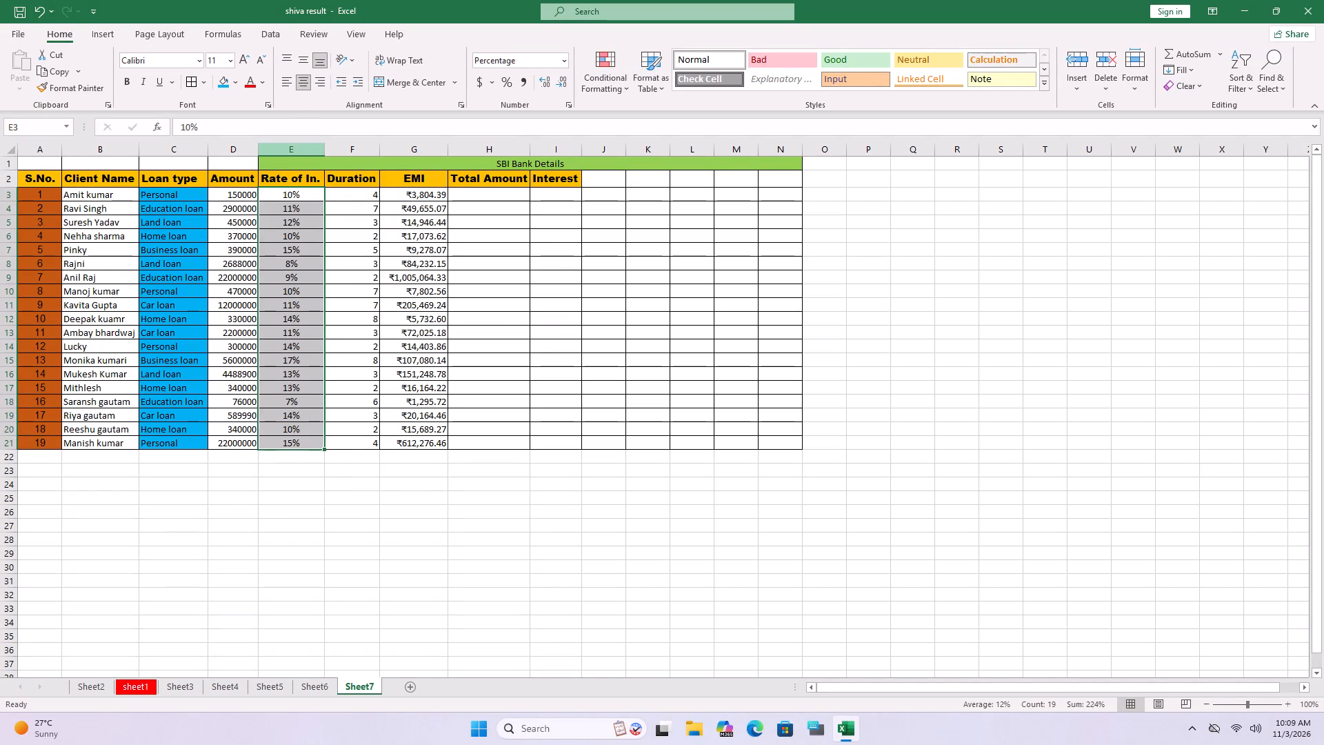
pyautogui.moveTo(372, 194); pyautogui.dragTo(374, 242)
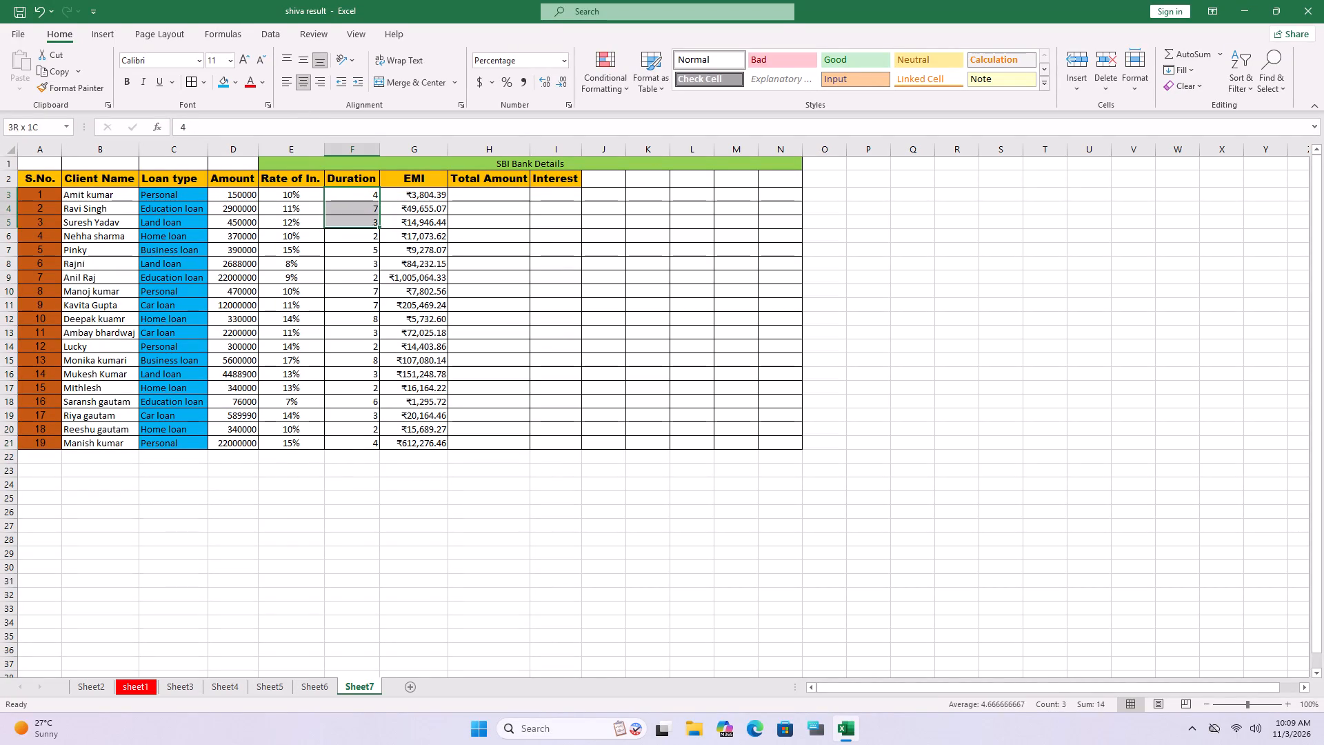
pyautogui.moveTo(374, 242); pyautogui.dragTo(366, 397)
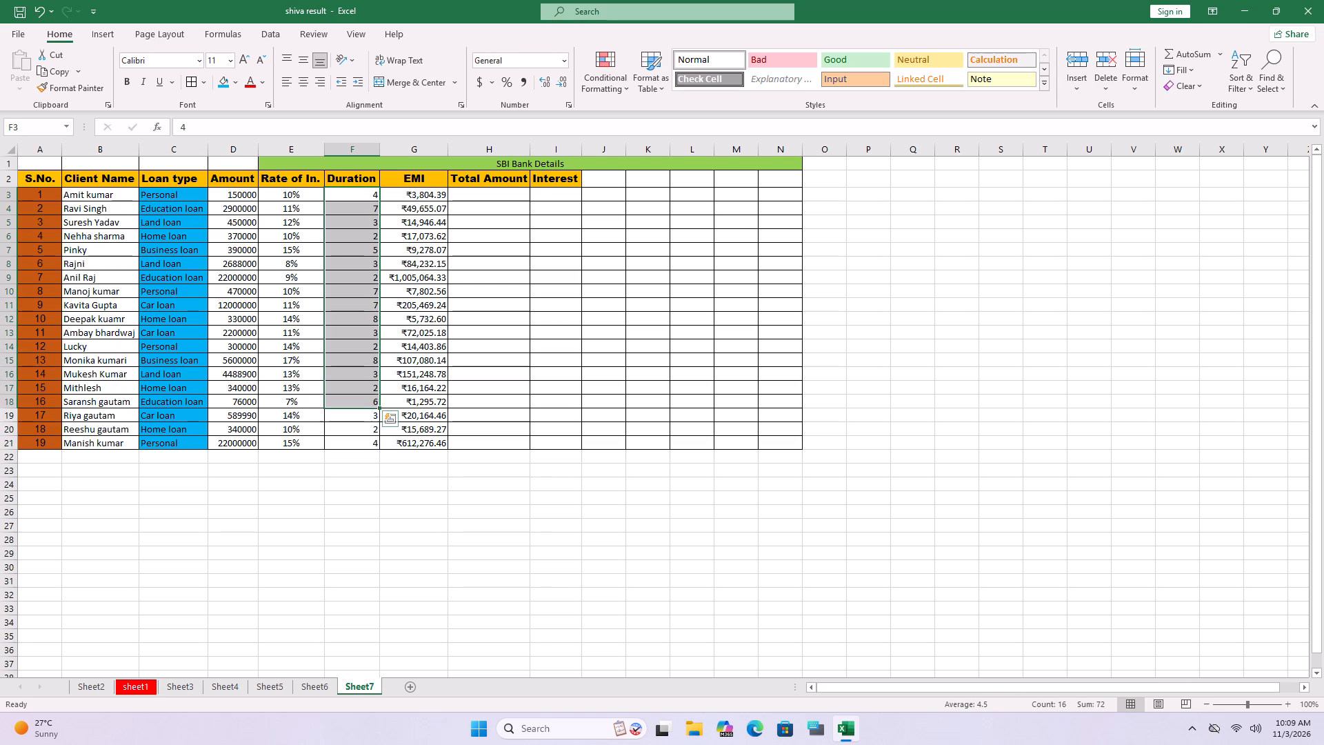
pyautogui.click(300, 85)
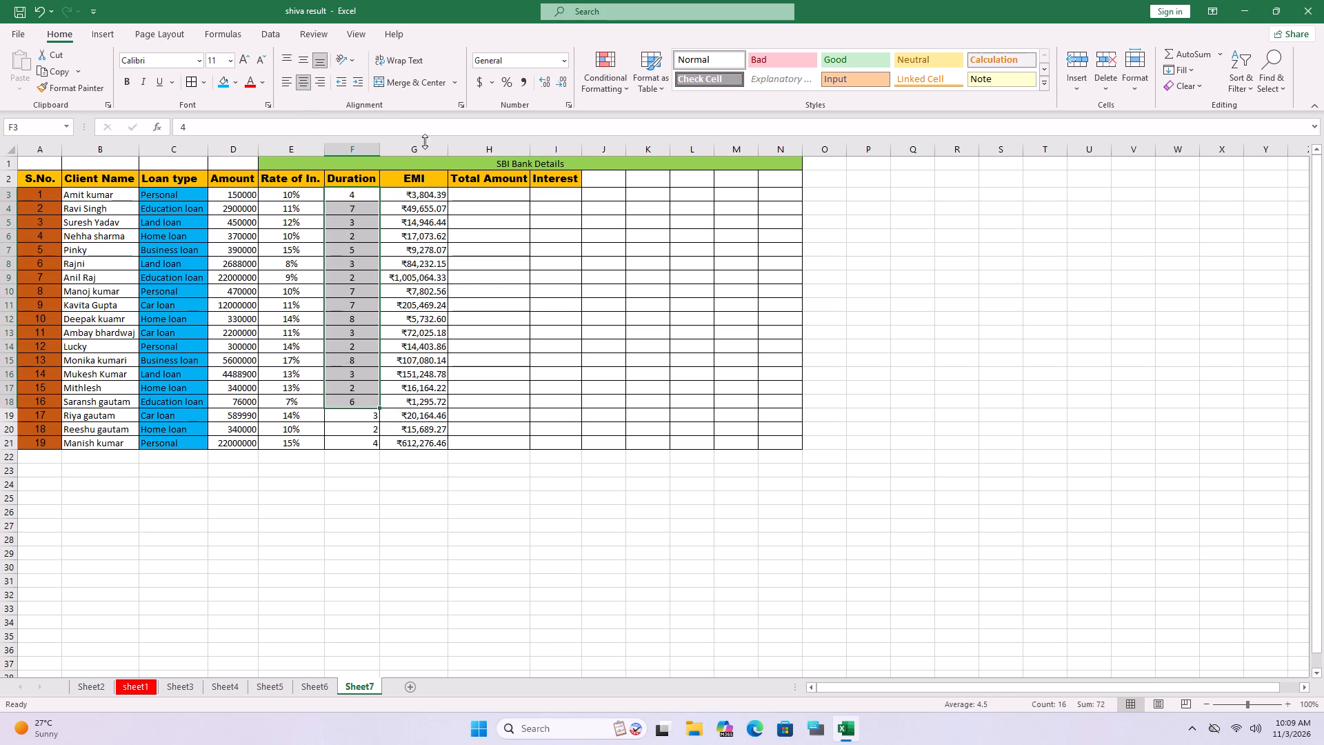
# Centre the EMI values in G3:G20 horizontally.
pyautogui.moveTo(423, 194); pyautogui.dragTo(416, 428)
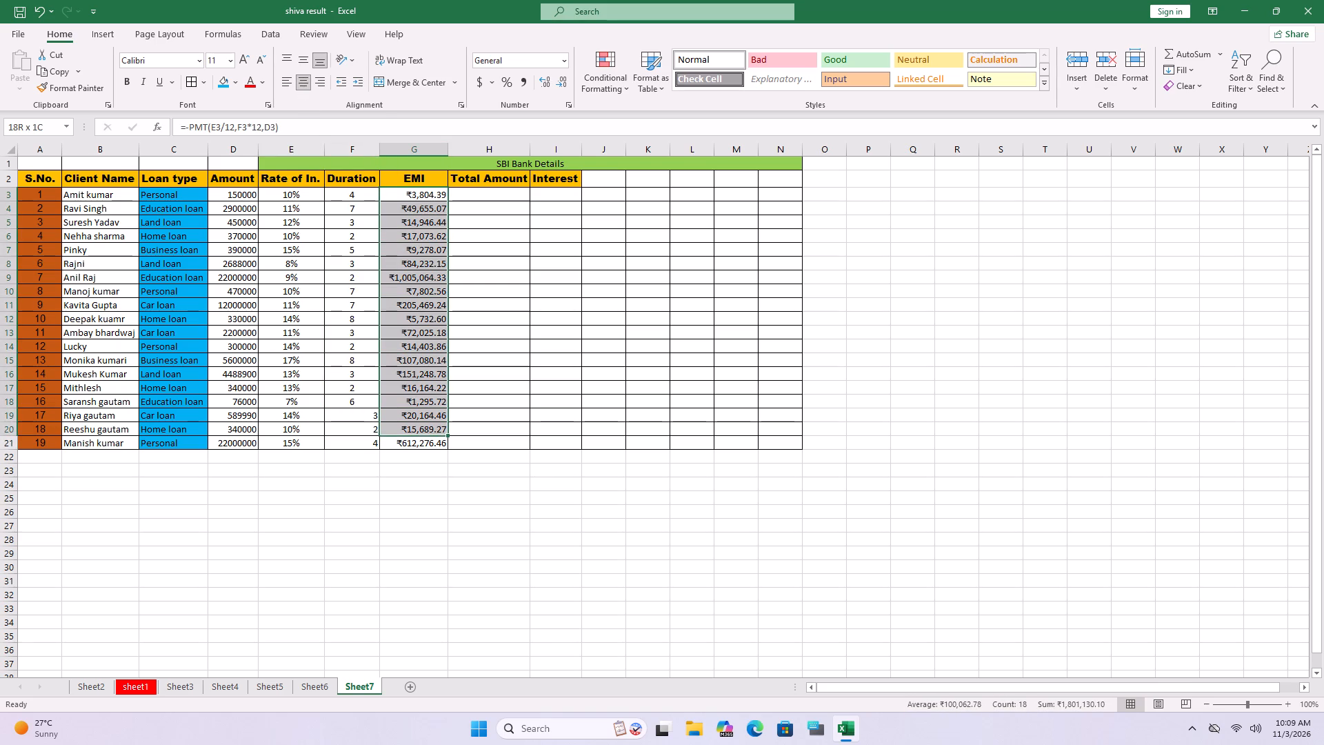
pyautogui.moveTo(416, 428); pyautogui.dragTo(415, 433)
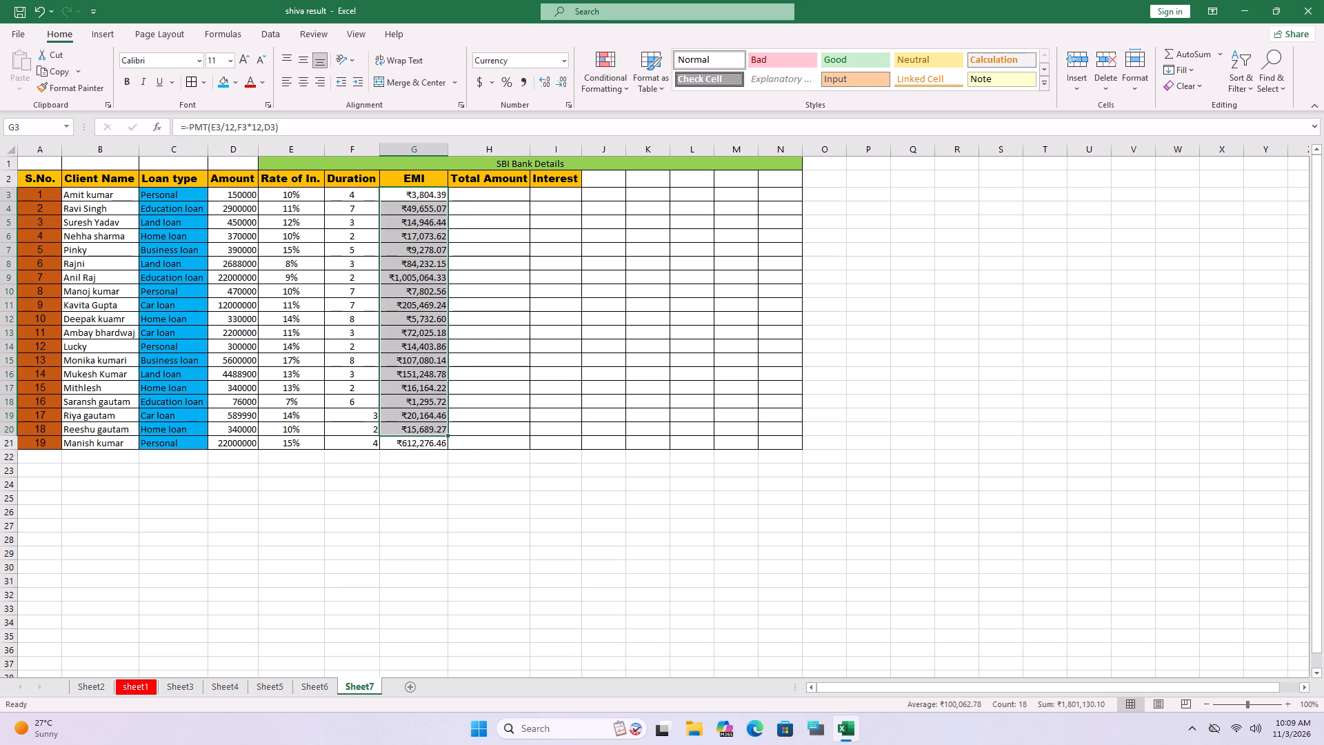
pyautogui.click(301, 83)
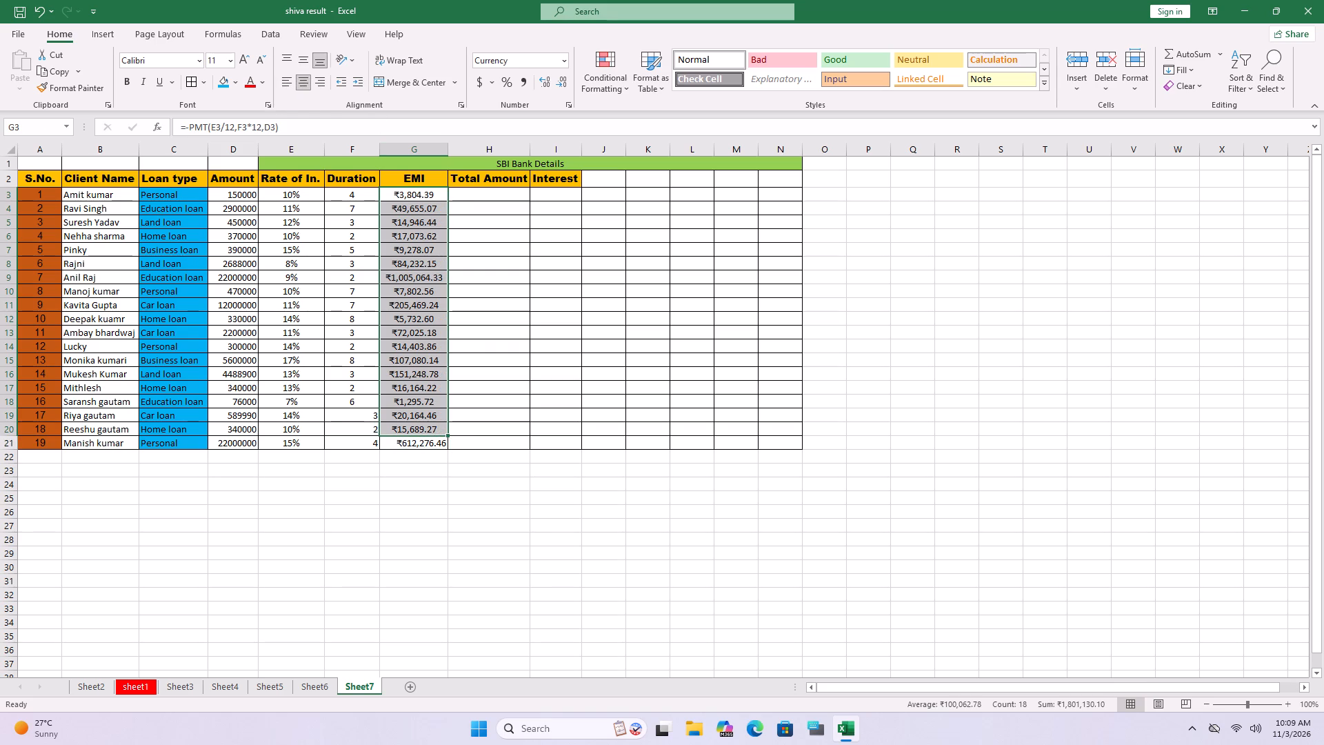
pyautogui.click(477, 203)
pyautogui.click(474, 195)
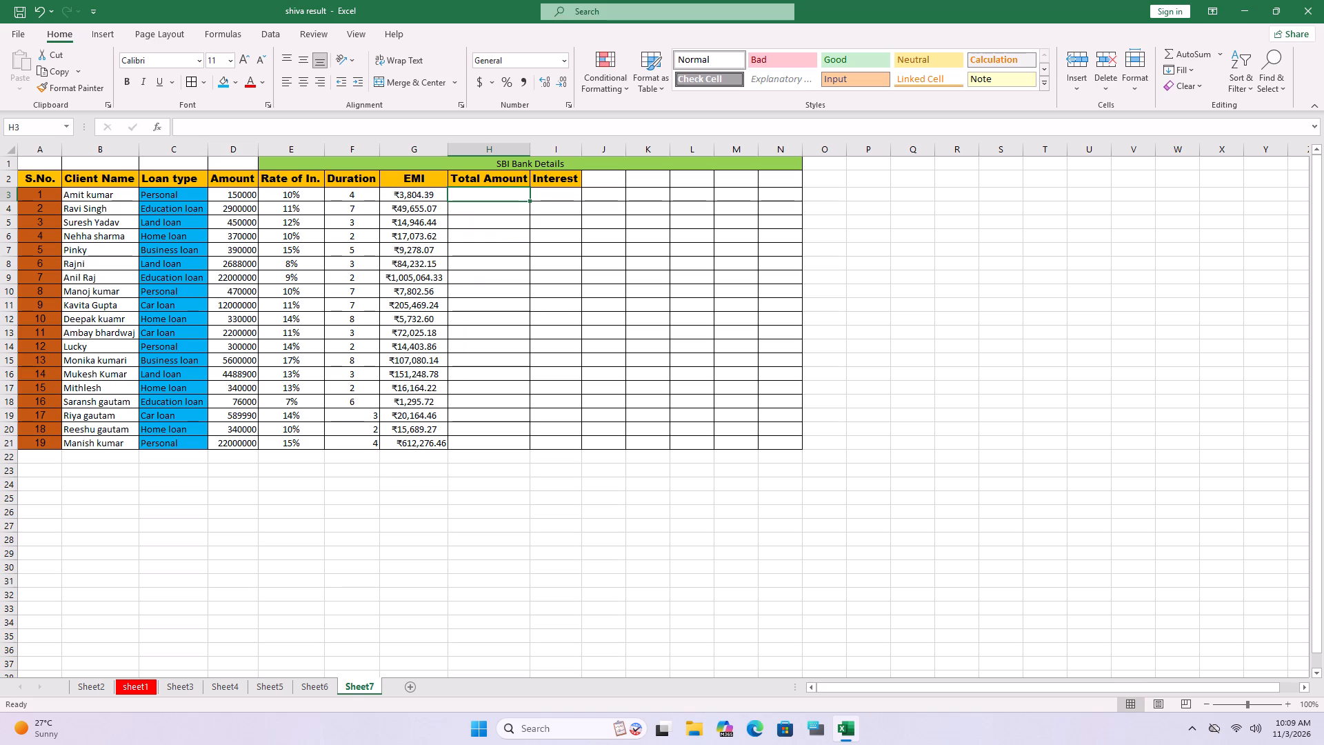
# Centre the remaining duration values in F19:F21 horizontally.
pyautogui.moveTo(374, 414); pyautogui.dragTo(372, 443)
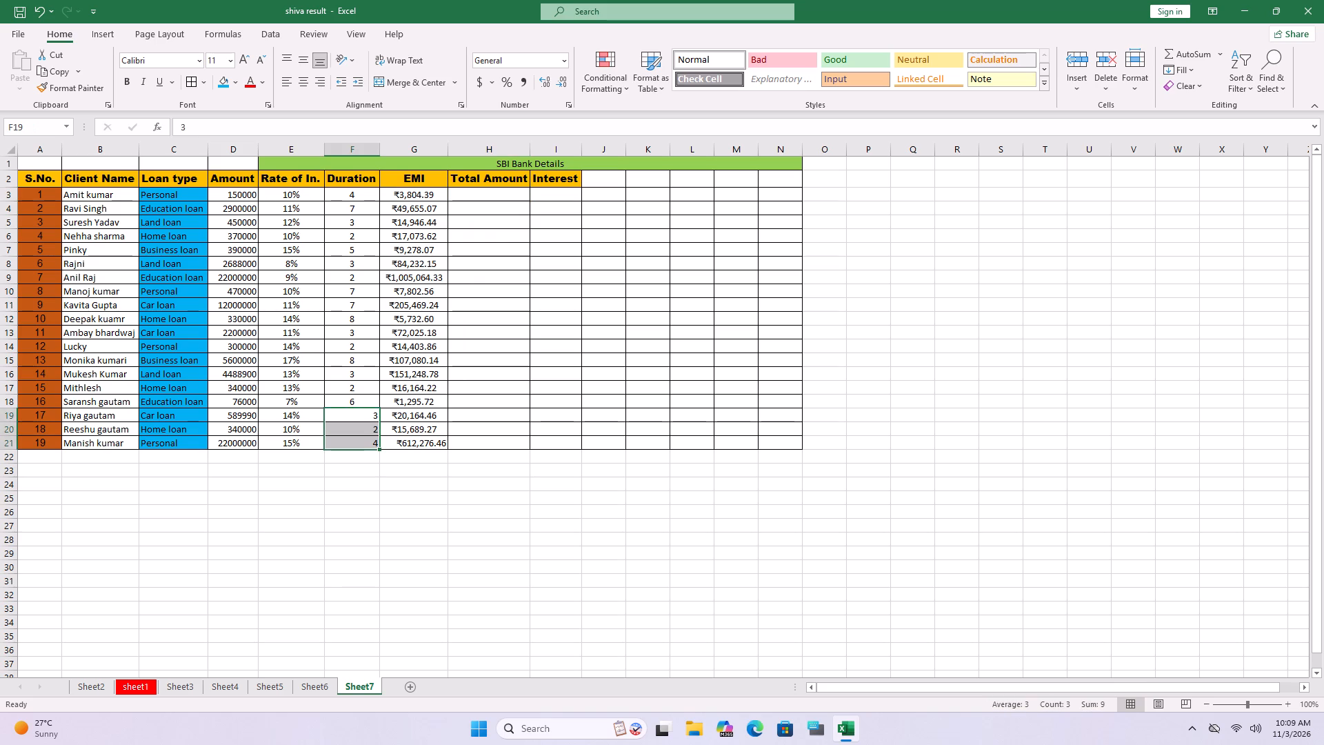
pyautogui.click(304, 86)
# Calculate the Total Amount with =G3*F3*12 in cell H3 and fill the formula down to H21.
pyautogui.click(479, 203)
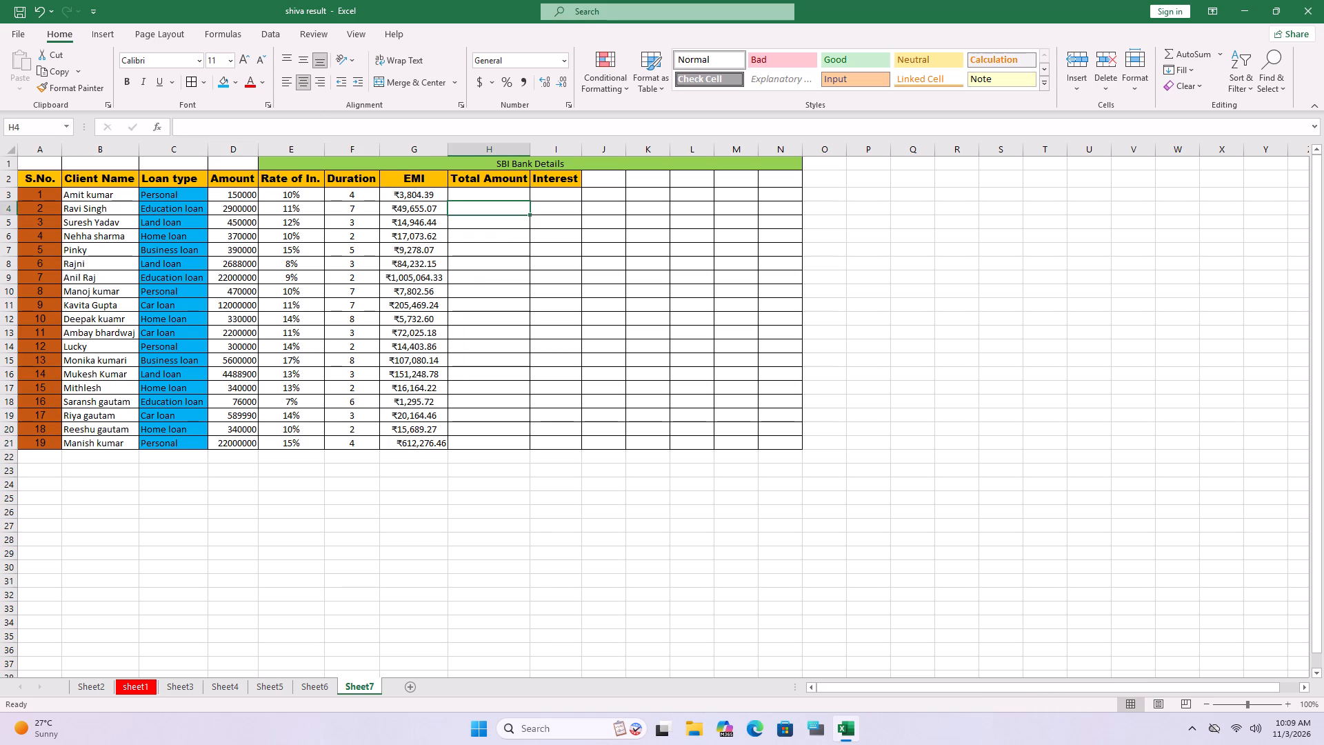
pyautogui.click(479, 197)
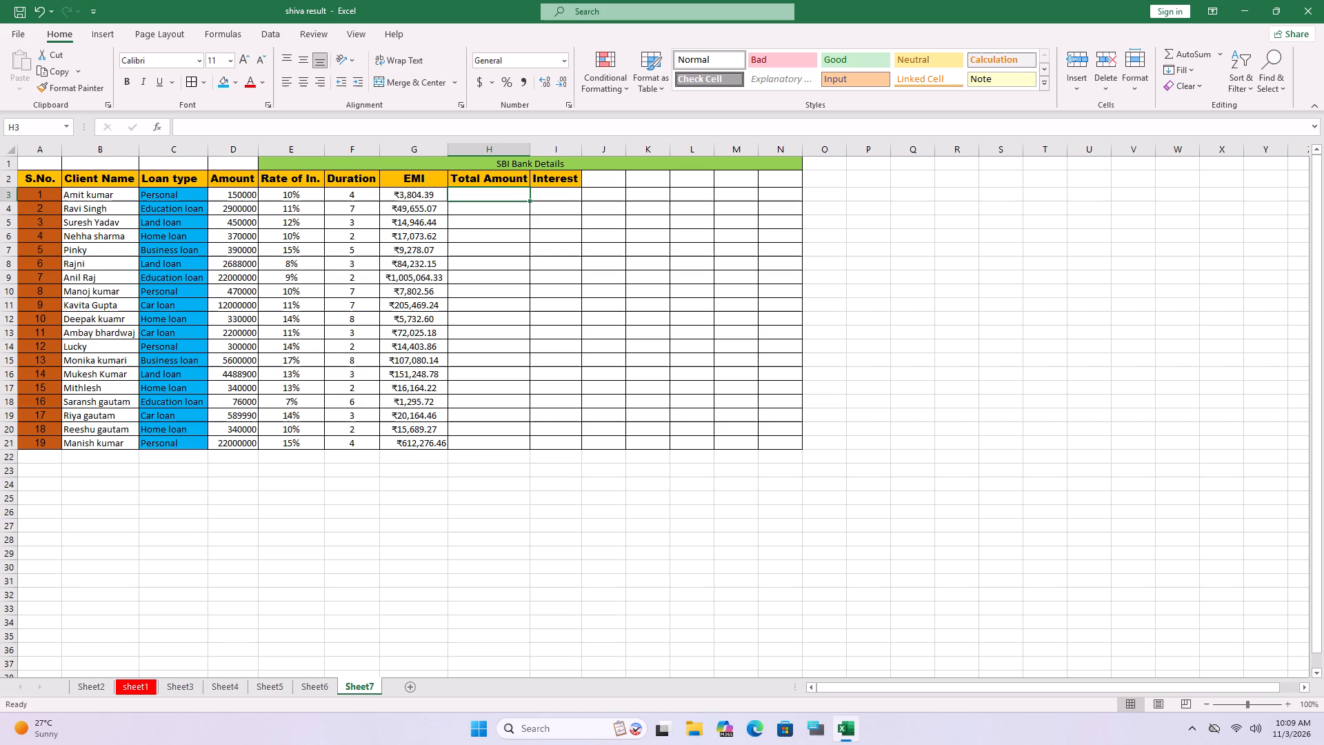
pyautogui.press('=')
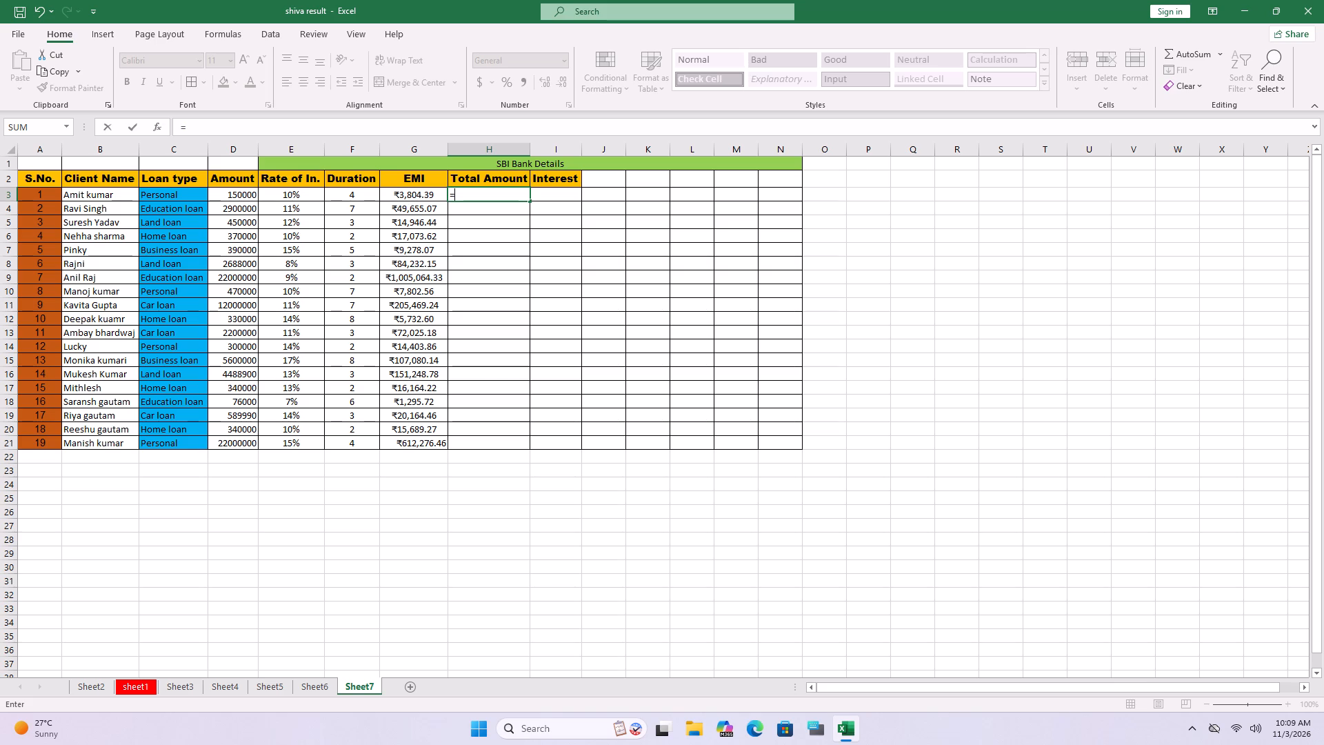
pyautogui.click(410, 197)
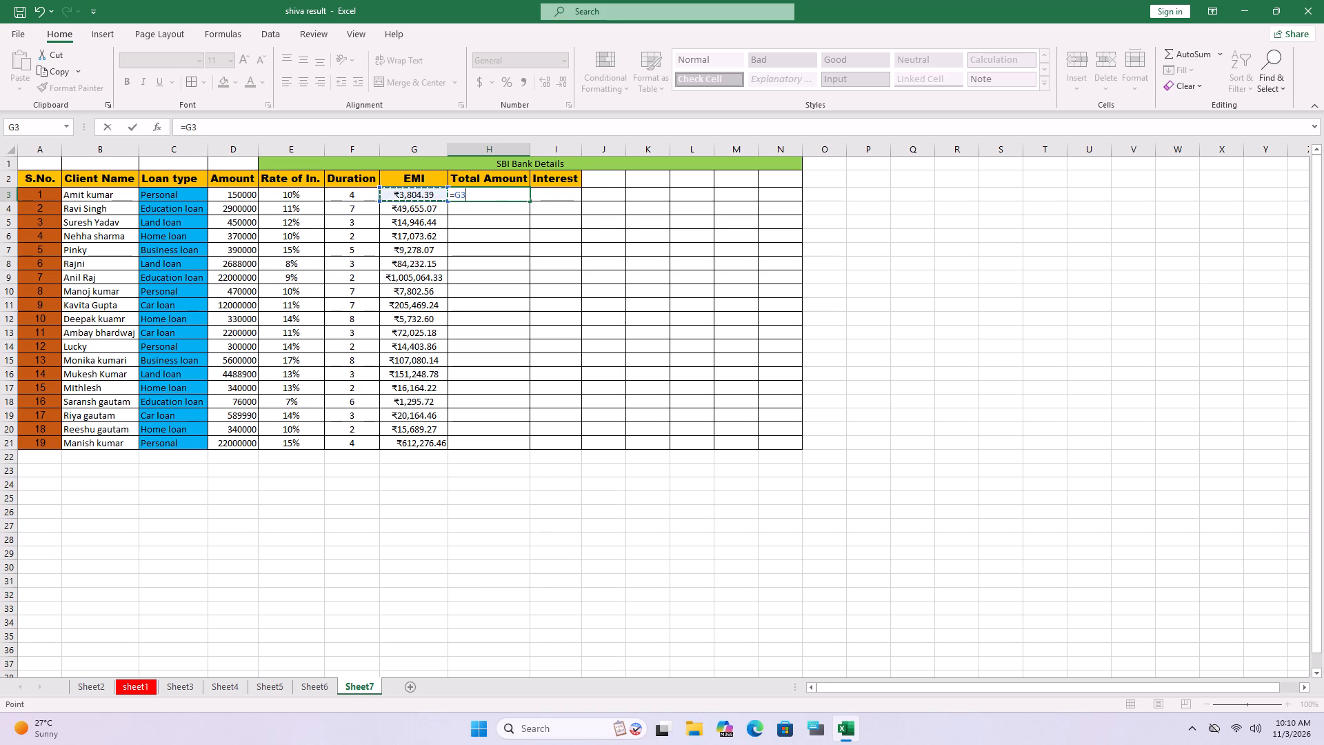
pyautogui.press('*')
pyautogui.click(350, 197)
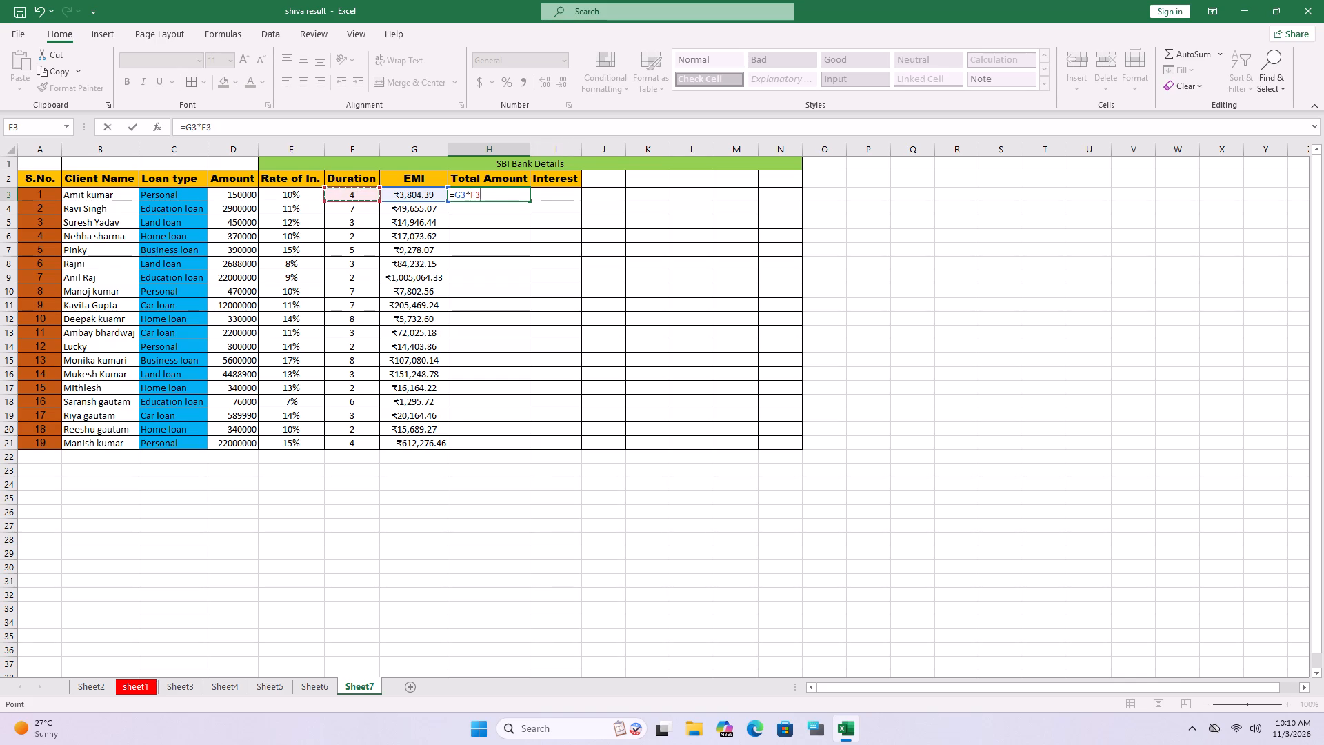
pyautogui.press('*')
pyautogui.write('12')
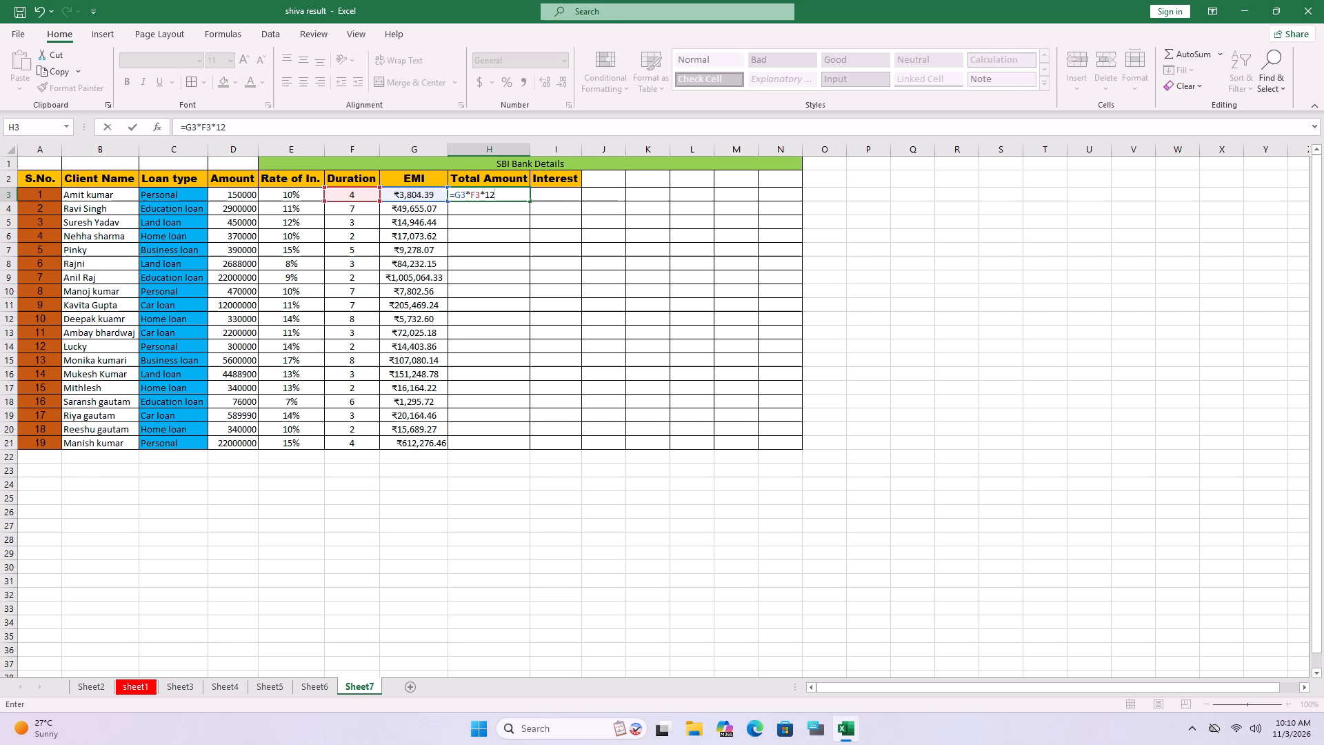
pyautogui.press('Return')
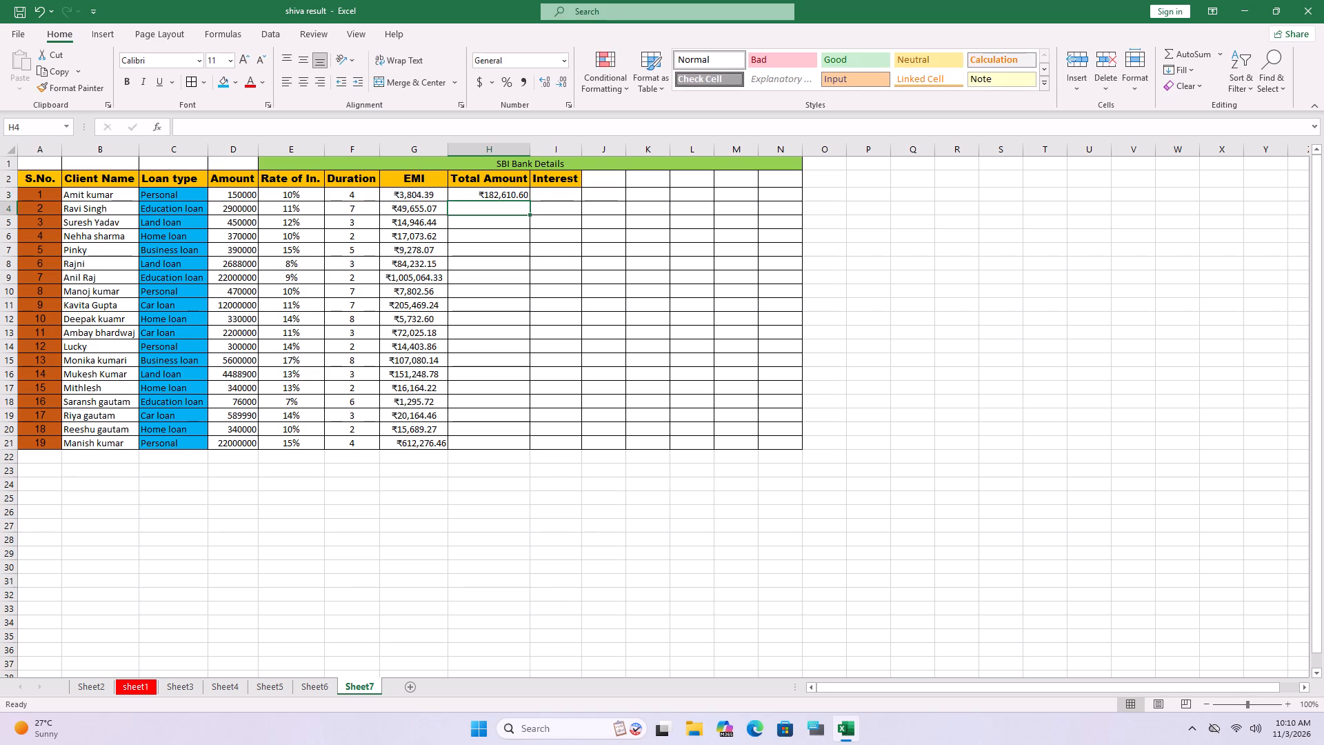
pyautogui.click(504, 192)
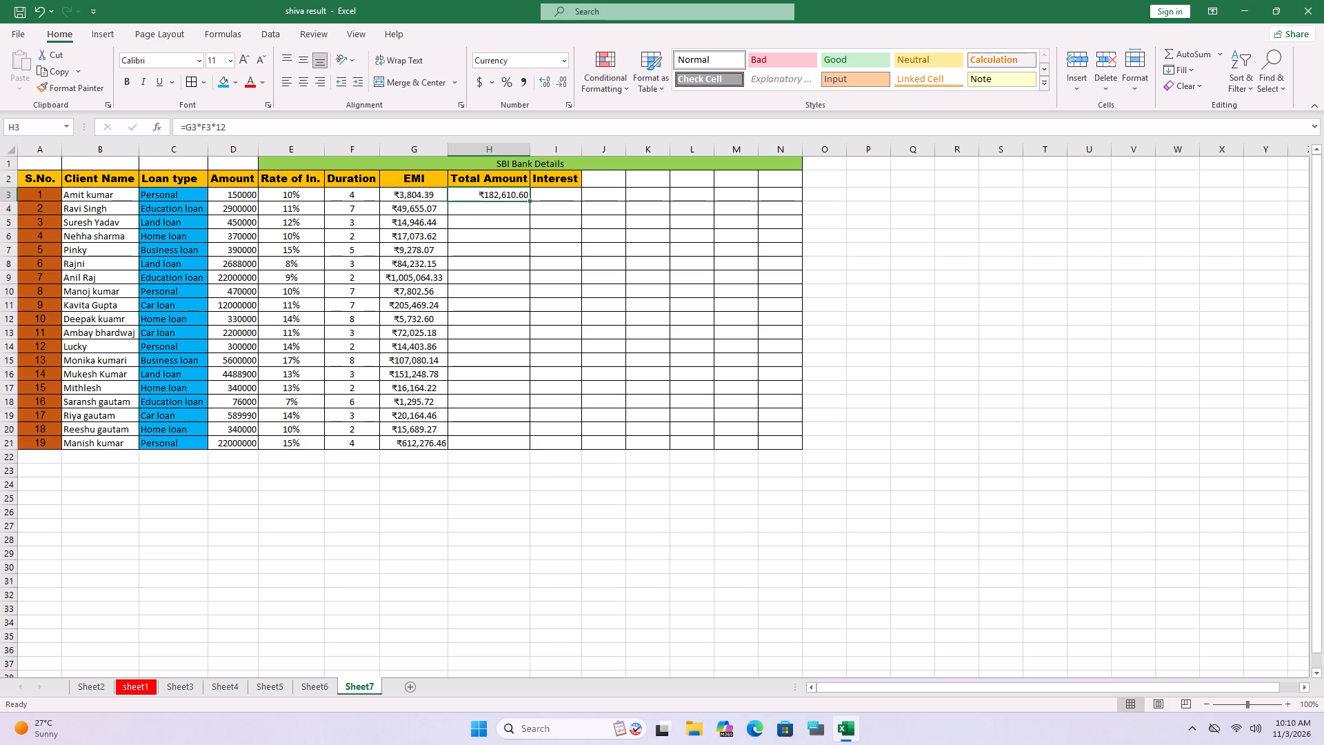
pyautogui.moveTo(529, 201); pyautogui.dragTo(525, 453)
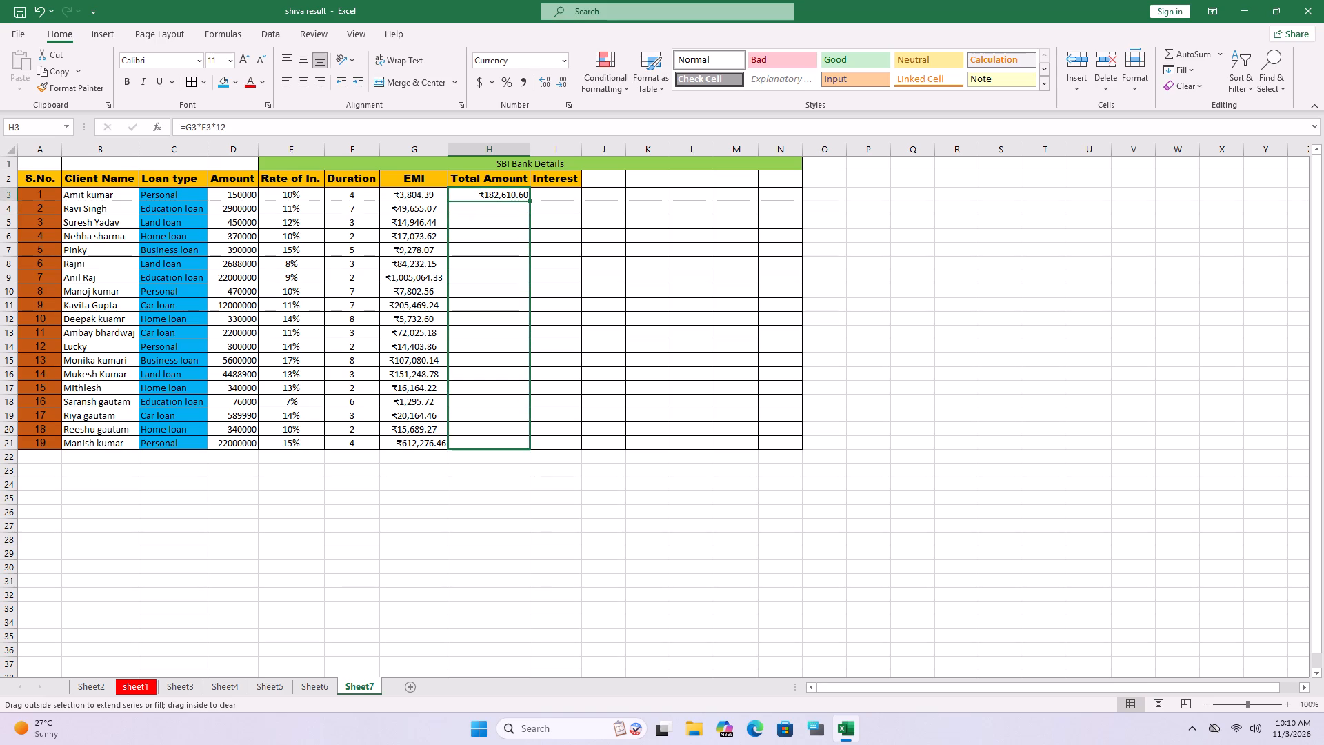
pyautogui.moveTo(525, 453); pyautogui.dragTo(525, 454)
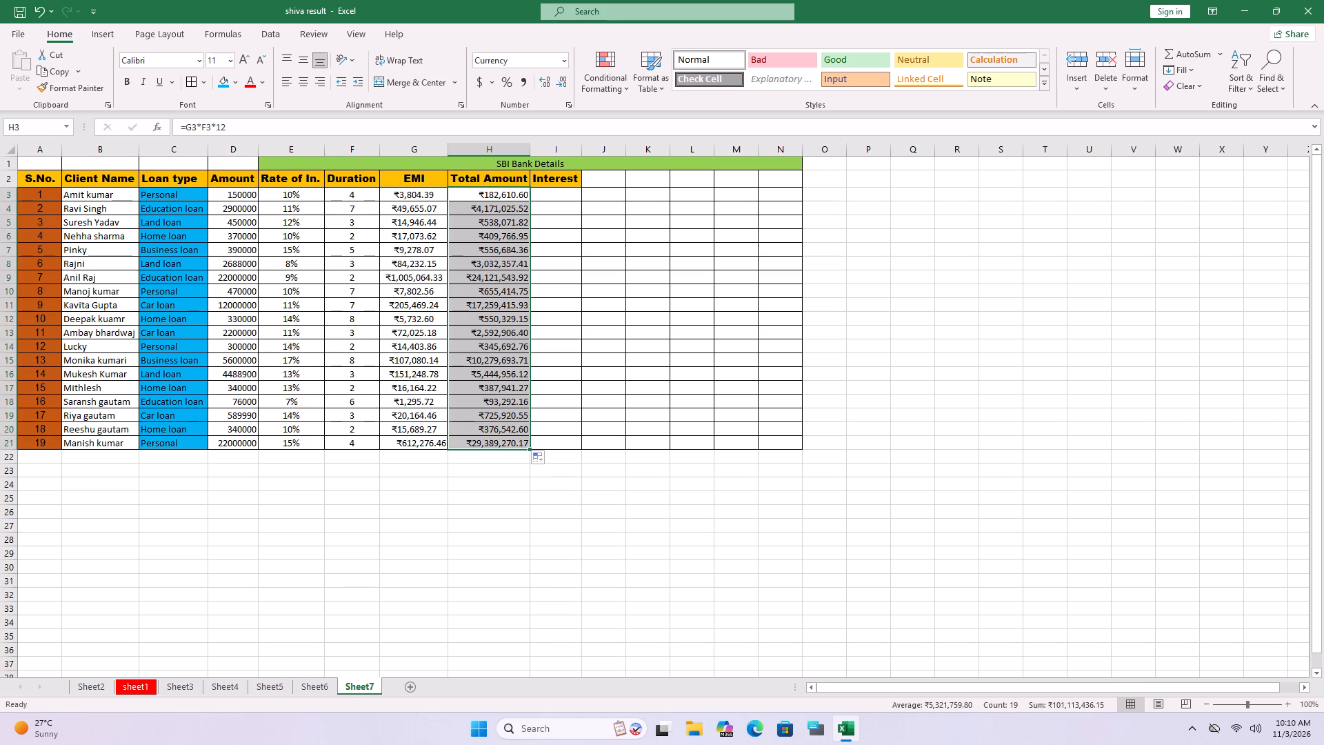
# Centre the Total Amount values in H3:H21 horizontally.
pyautogui.click(303, 78)
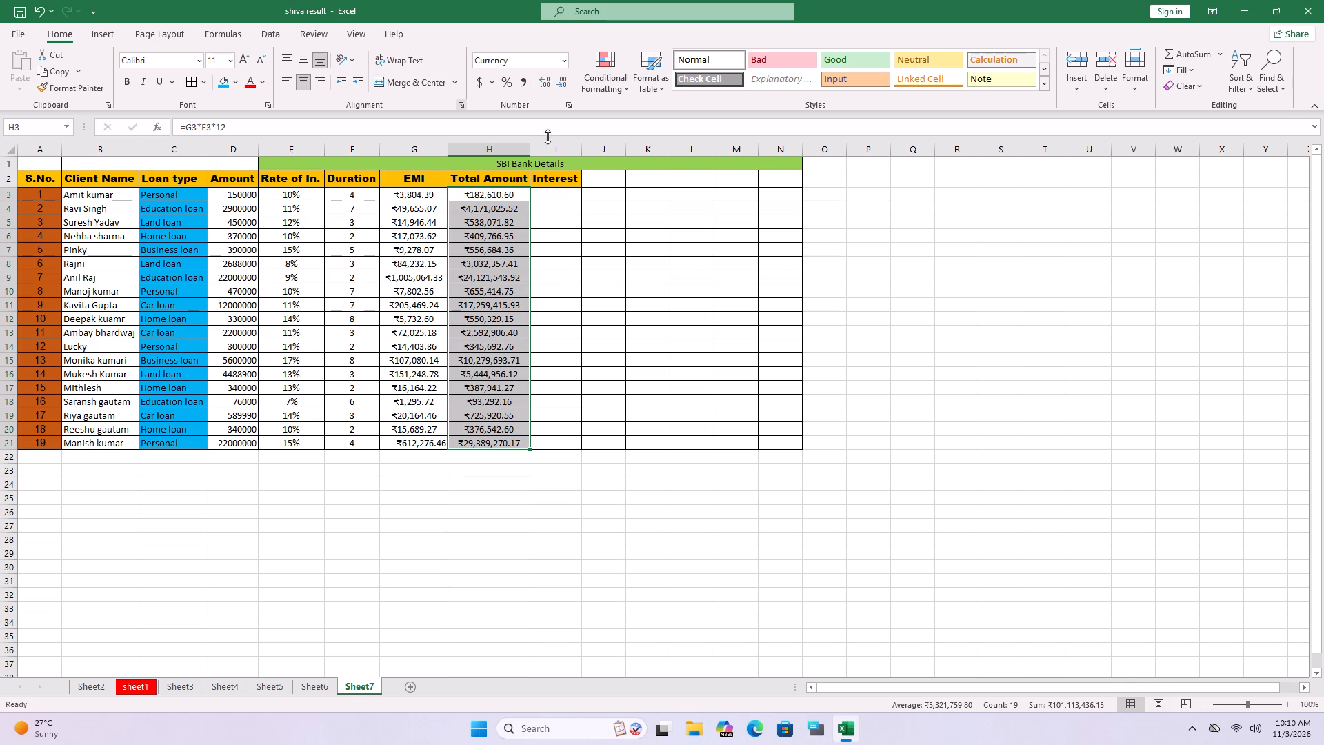
# Fill the EMI values in G3:G21 with dark gold.
pyautogui.click(554, 198)
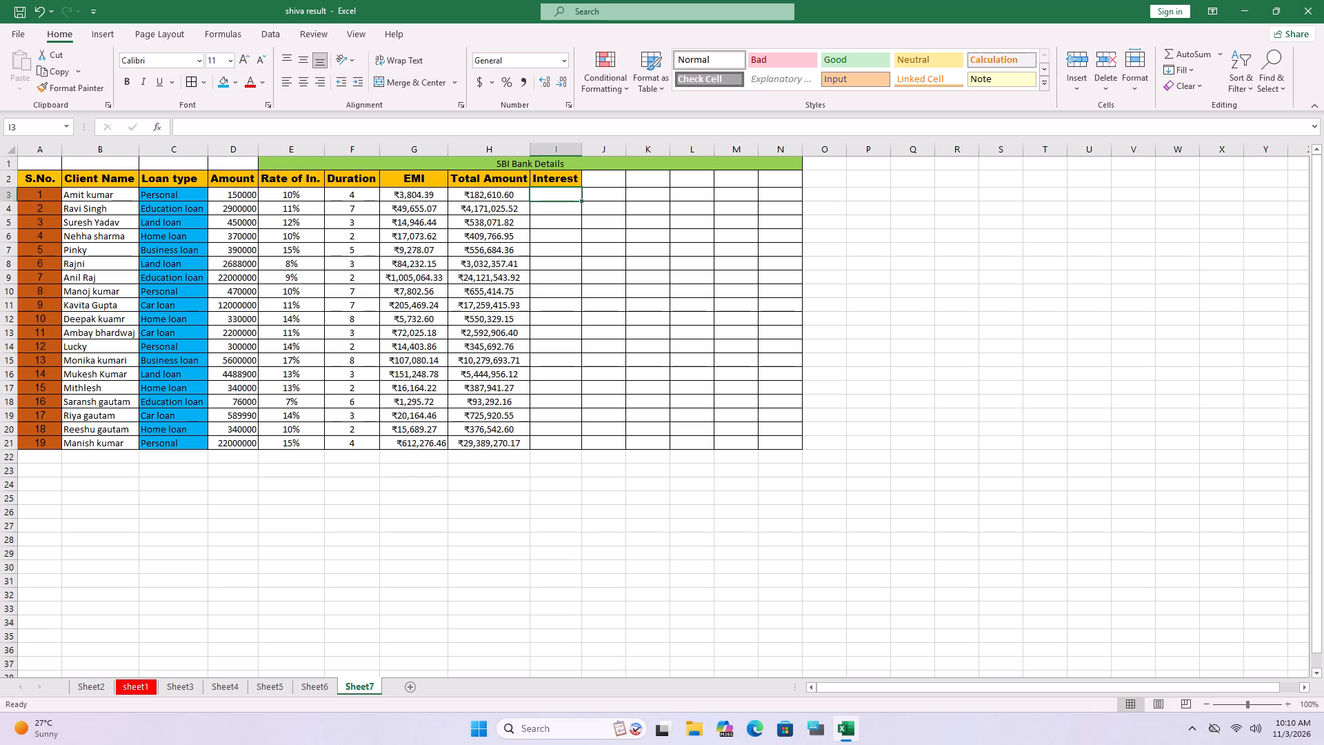
pyautogui.moveTo(417, 193); pyautogui.dragTo(446, 427)
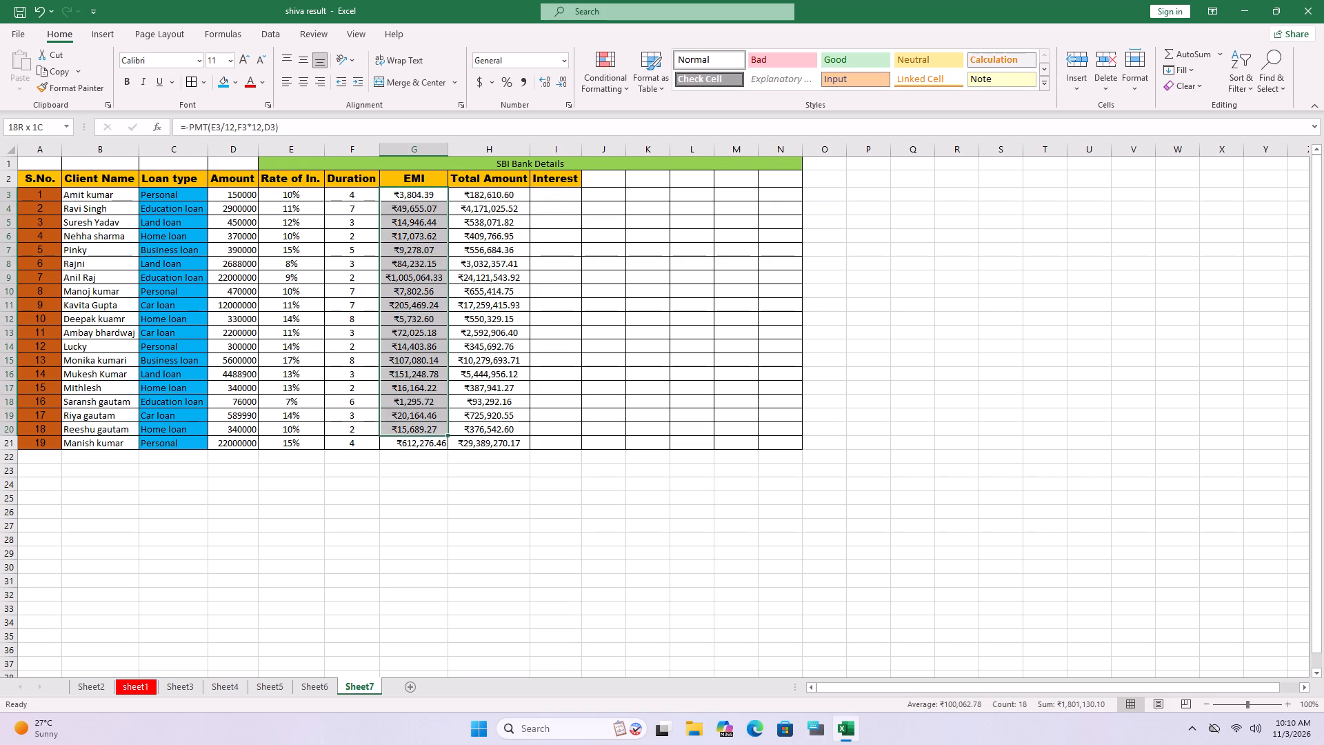
pyautogui.moveTo(446, 427); pyautogui.dragTo(441, 430)
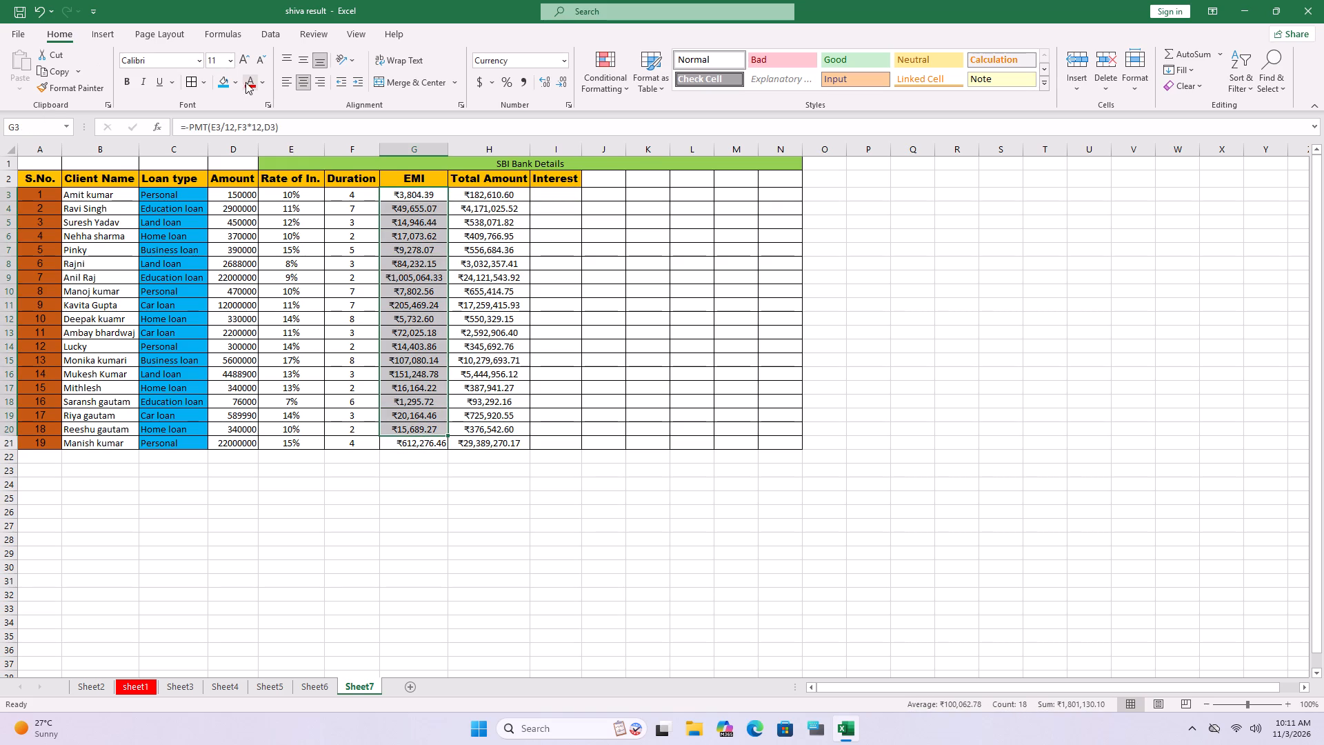
pyautogui.click(233, 86)
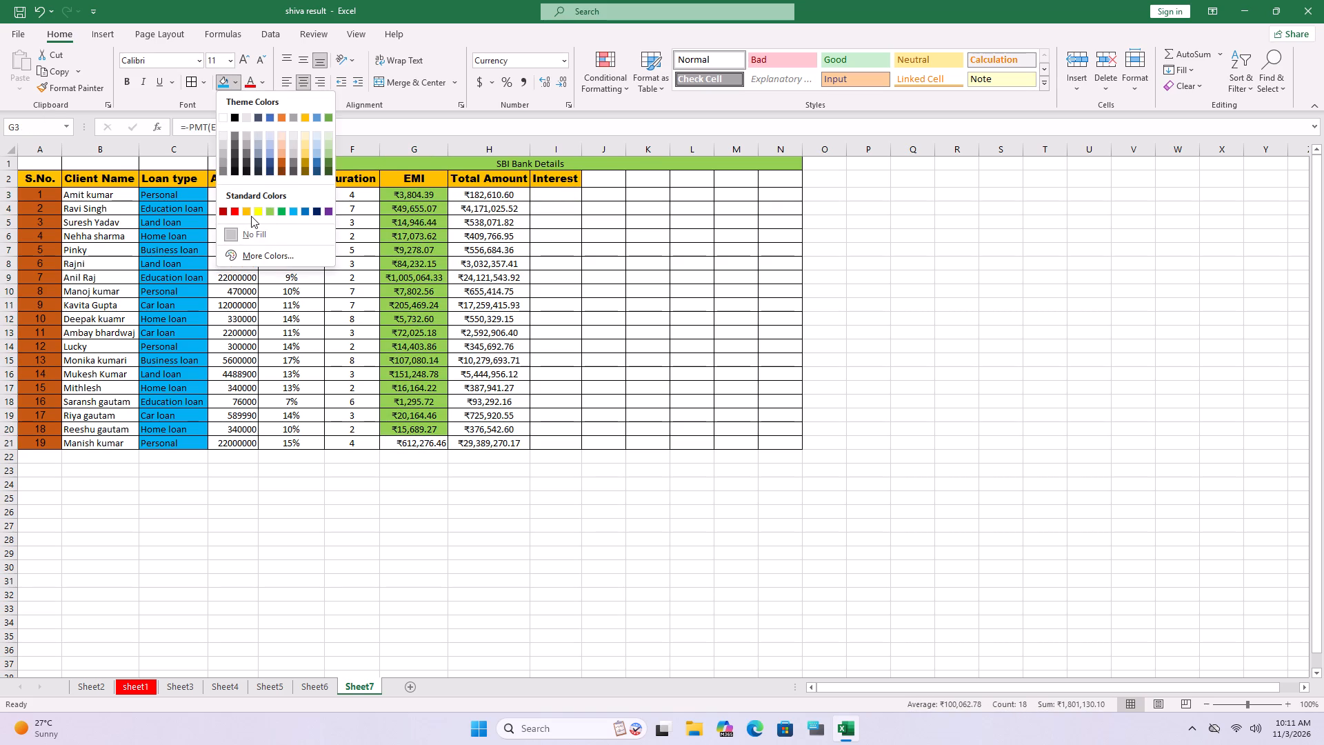
pyautogui.click(307, 166)
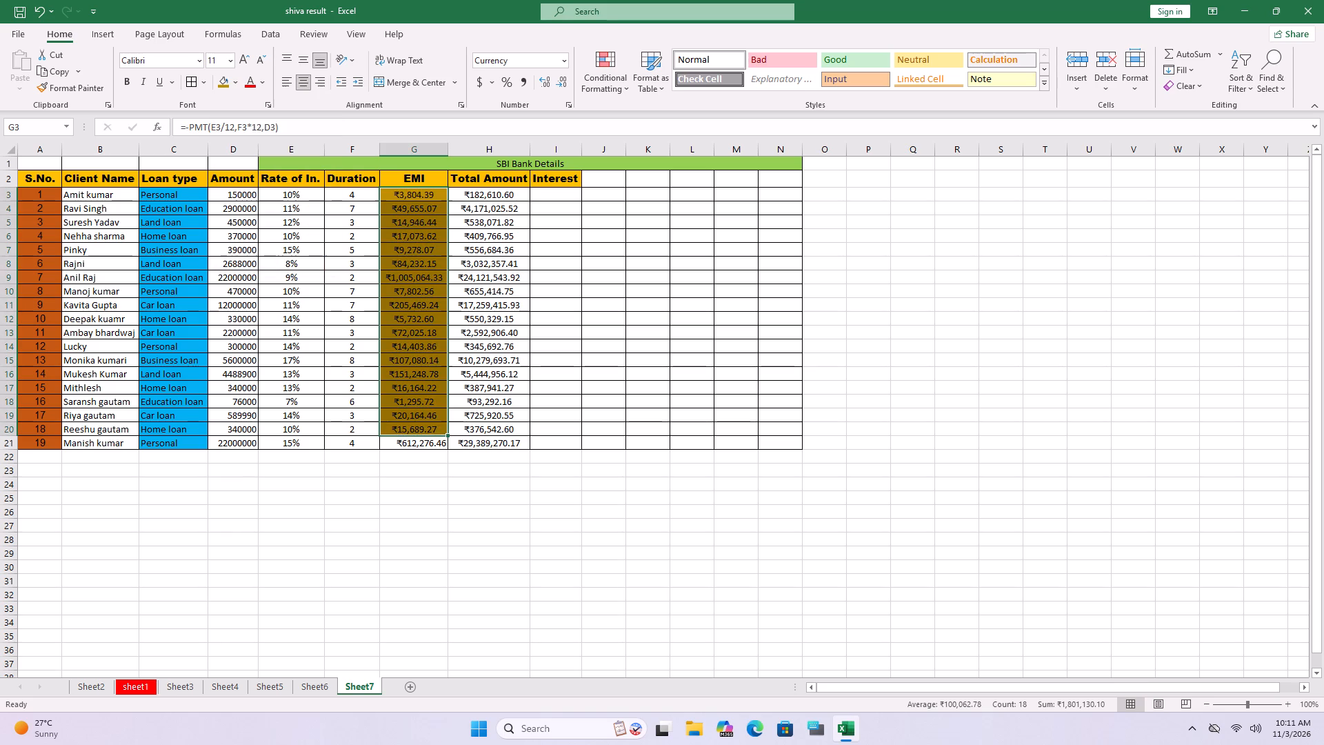
pyautogui.click(437, 443)
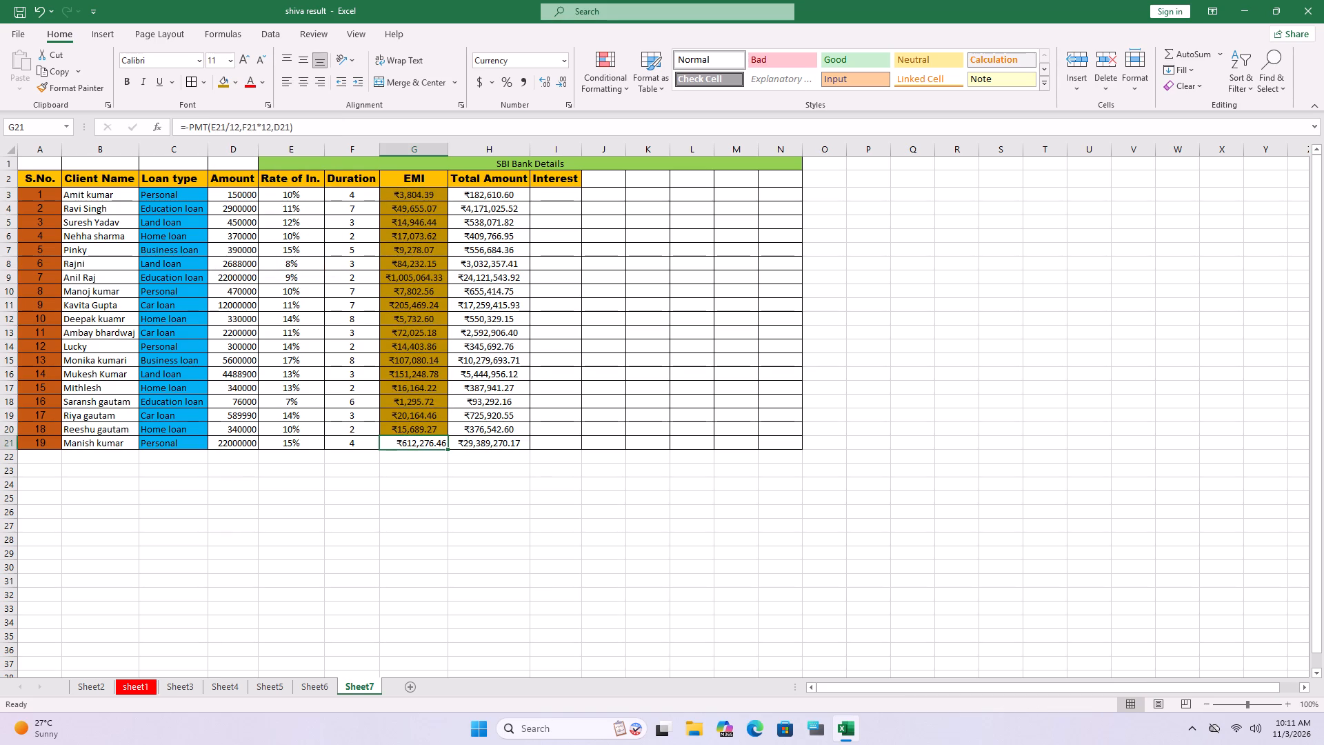
pyautogui.click(221, 81)
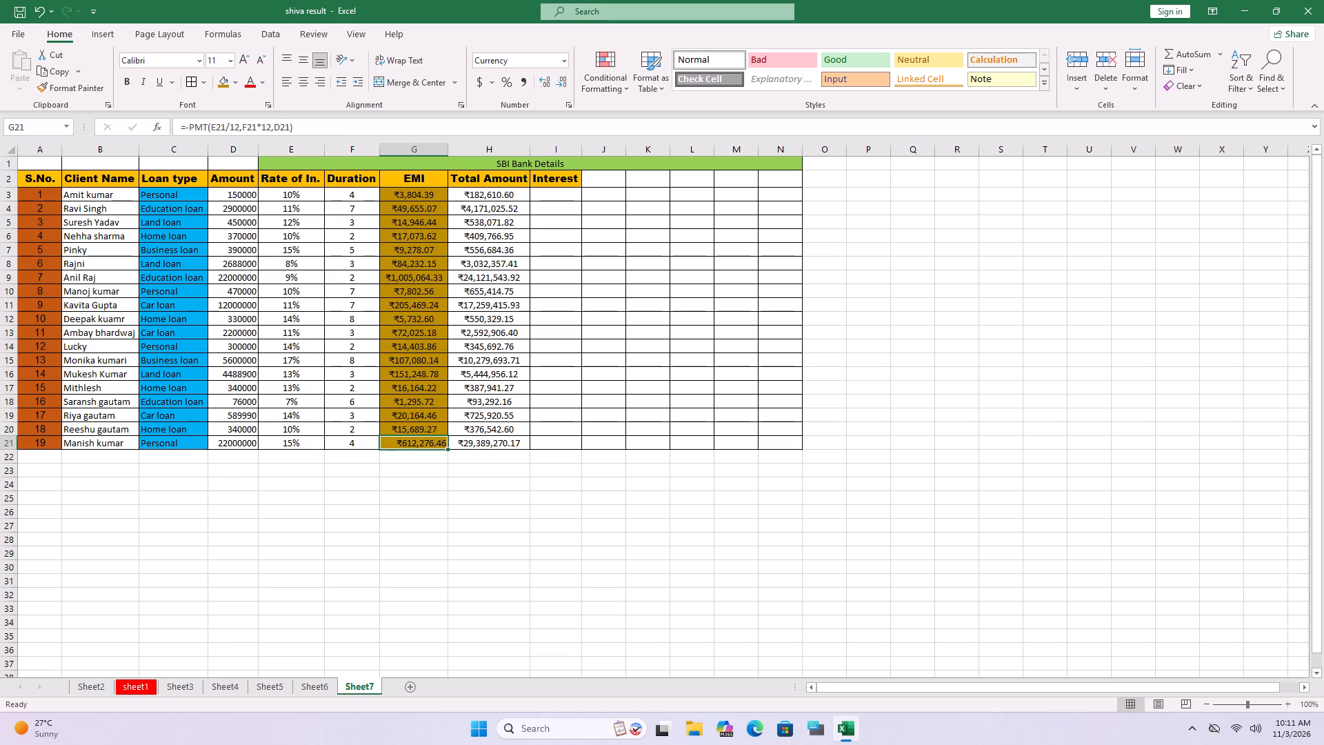
# Calculate the Interest with =H3-D3 in cell I3 and fill the formula down to I21.
pyautogui.click(547, 197)
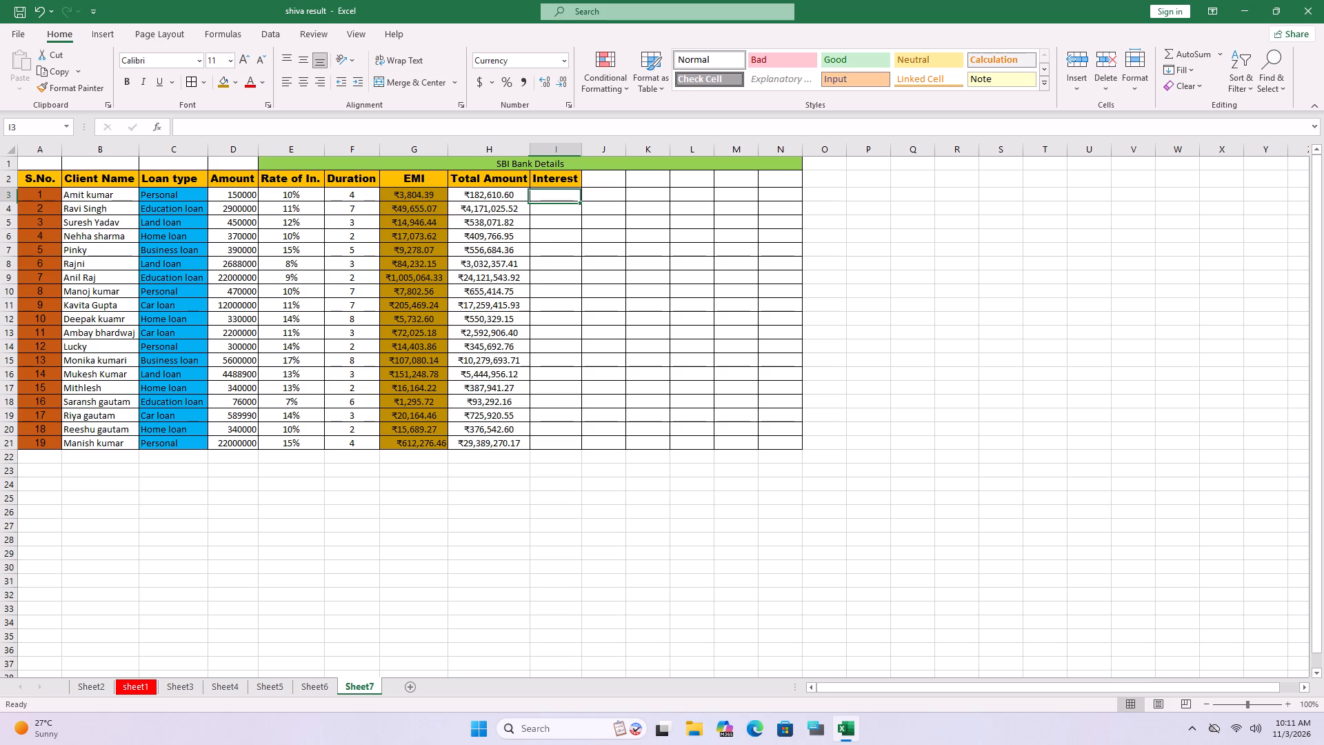
pyautogui.press('=')
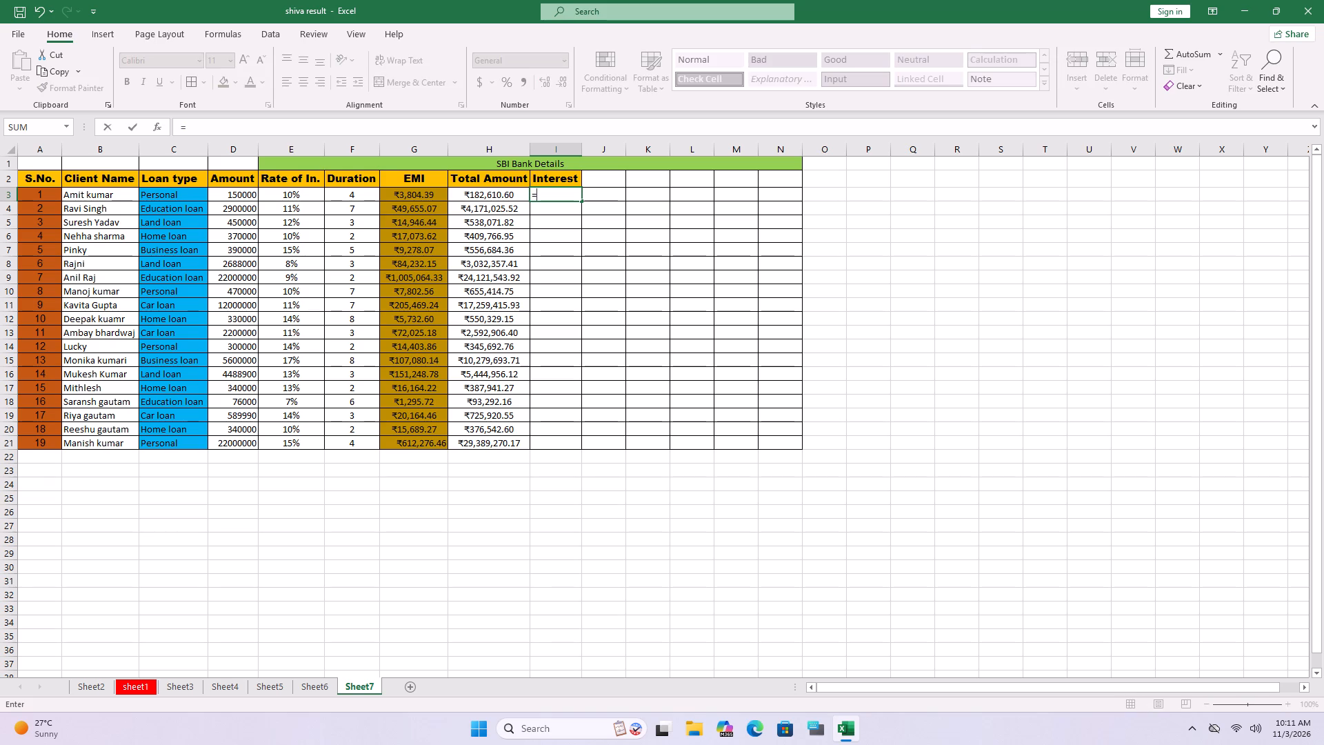
pyautogui.click(491, 197)
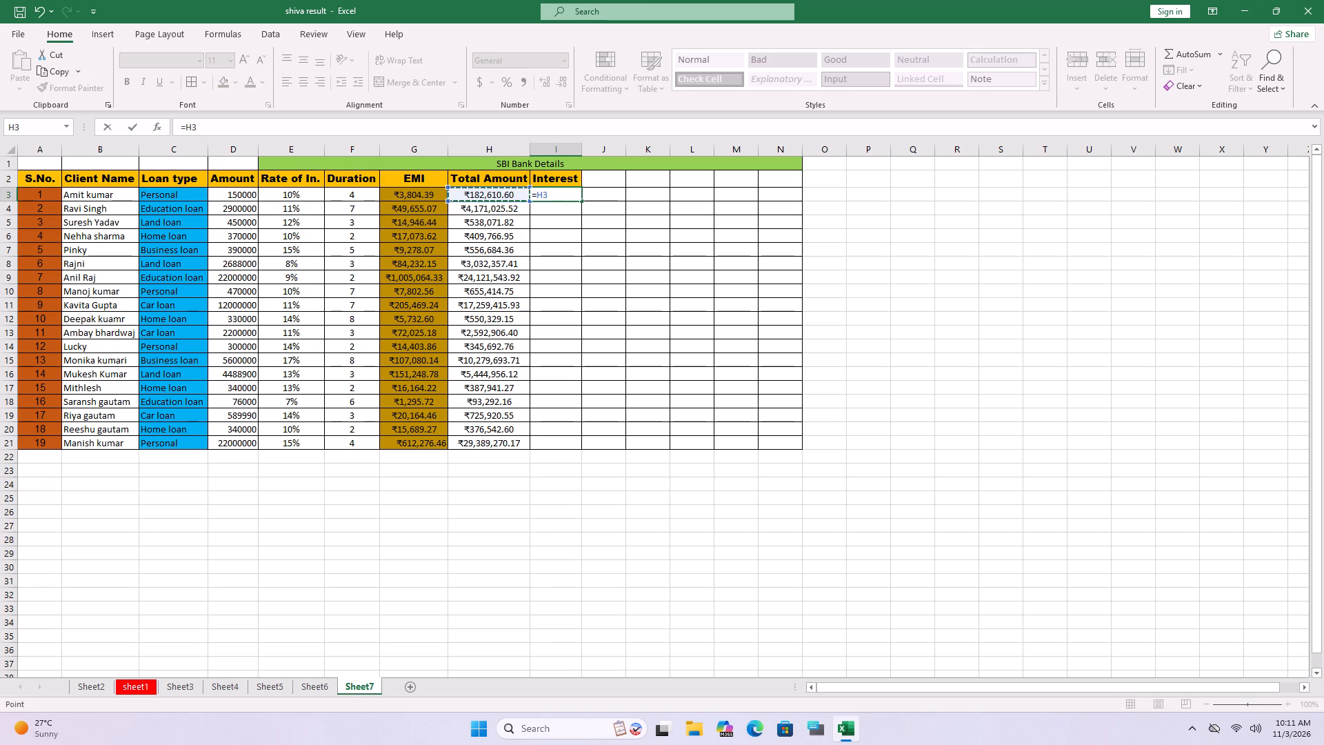
pyautogui.press('-')
pyautogui.click(231, 195)
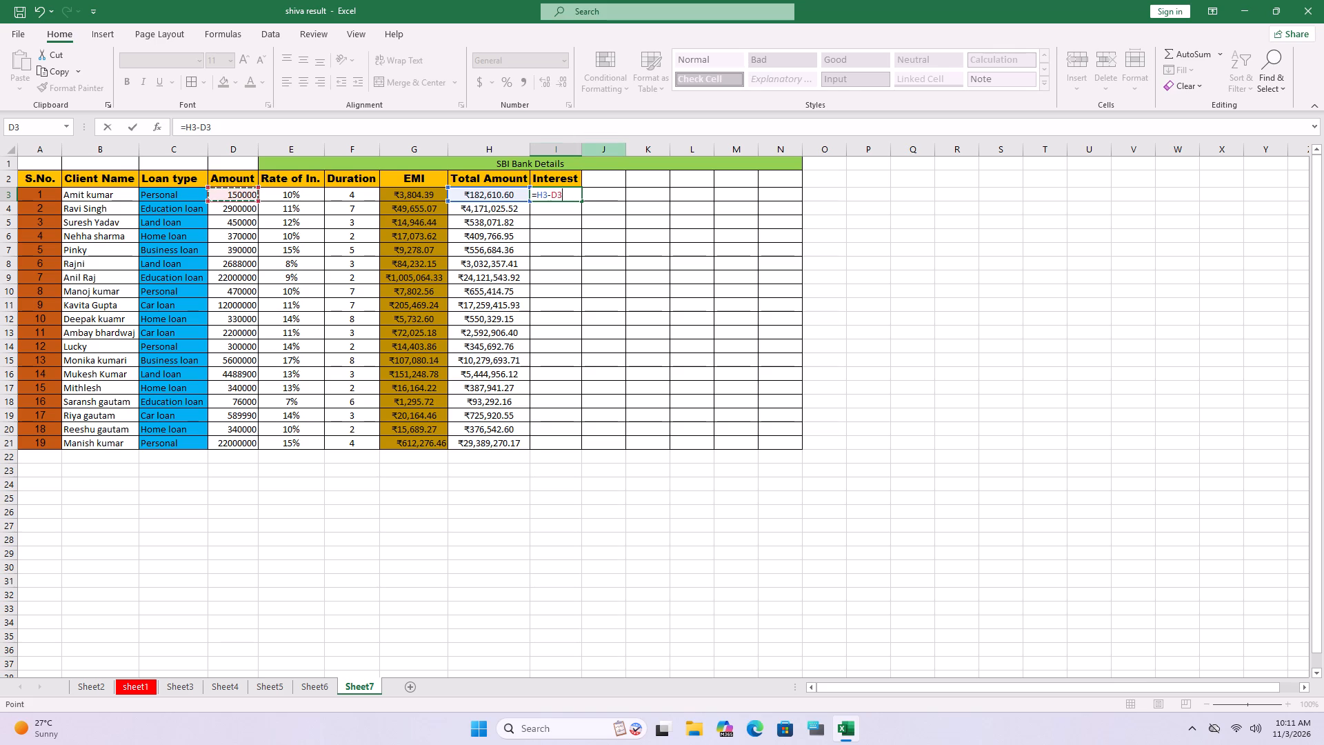
pyautogui.press('Return')
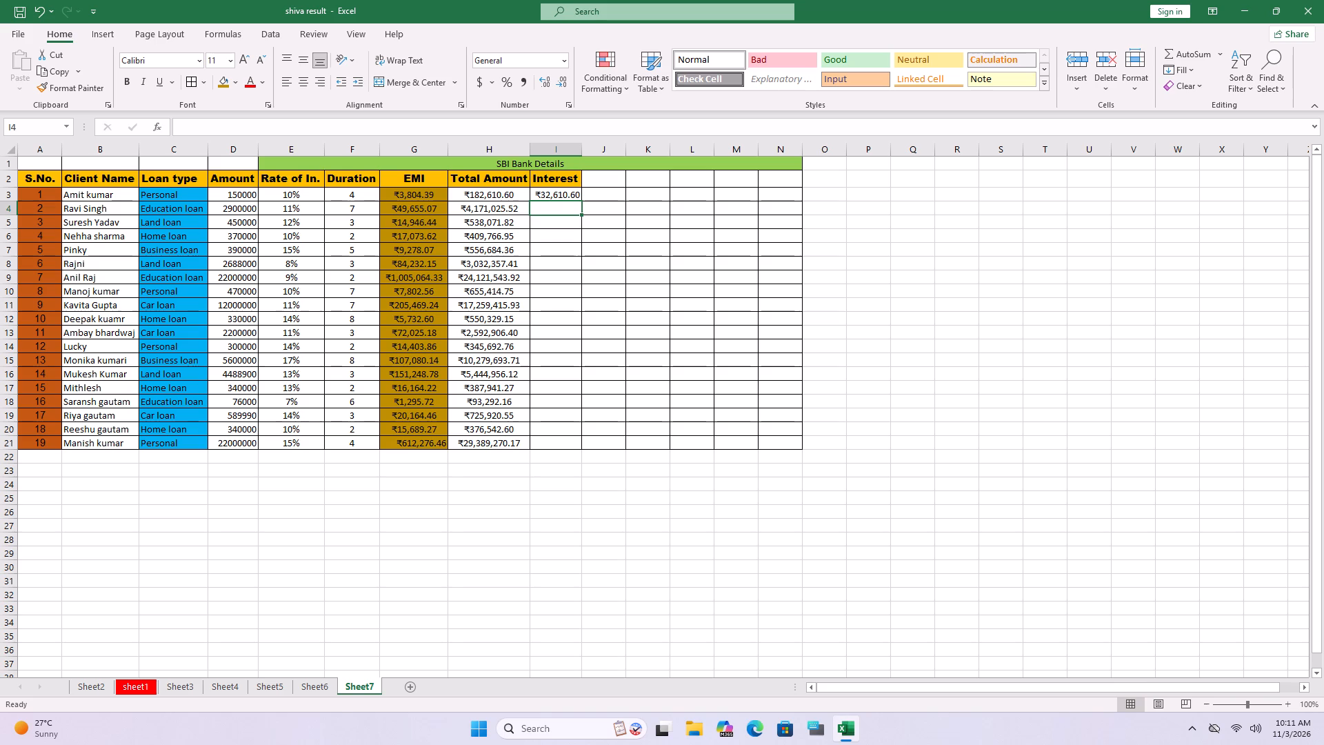
pyautogui.click(568, 194)
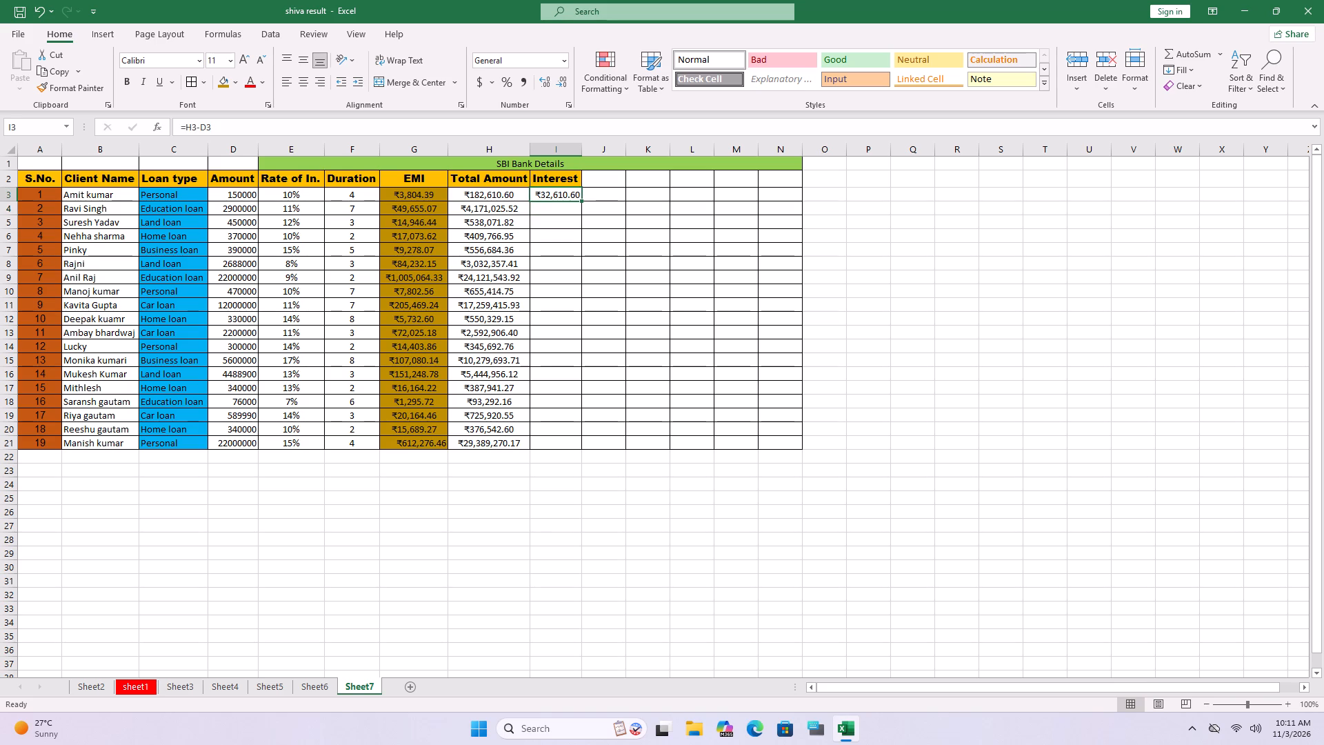
pyautogui.moveTo(580, 199); pyautogui.dragTo(589, 379)
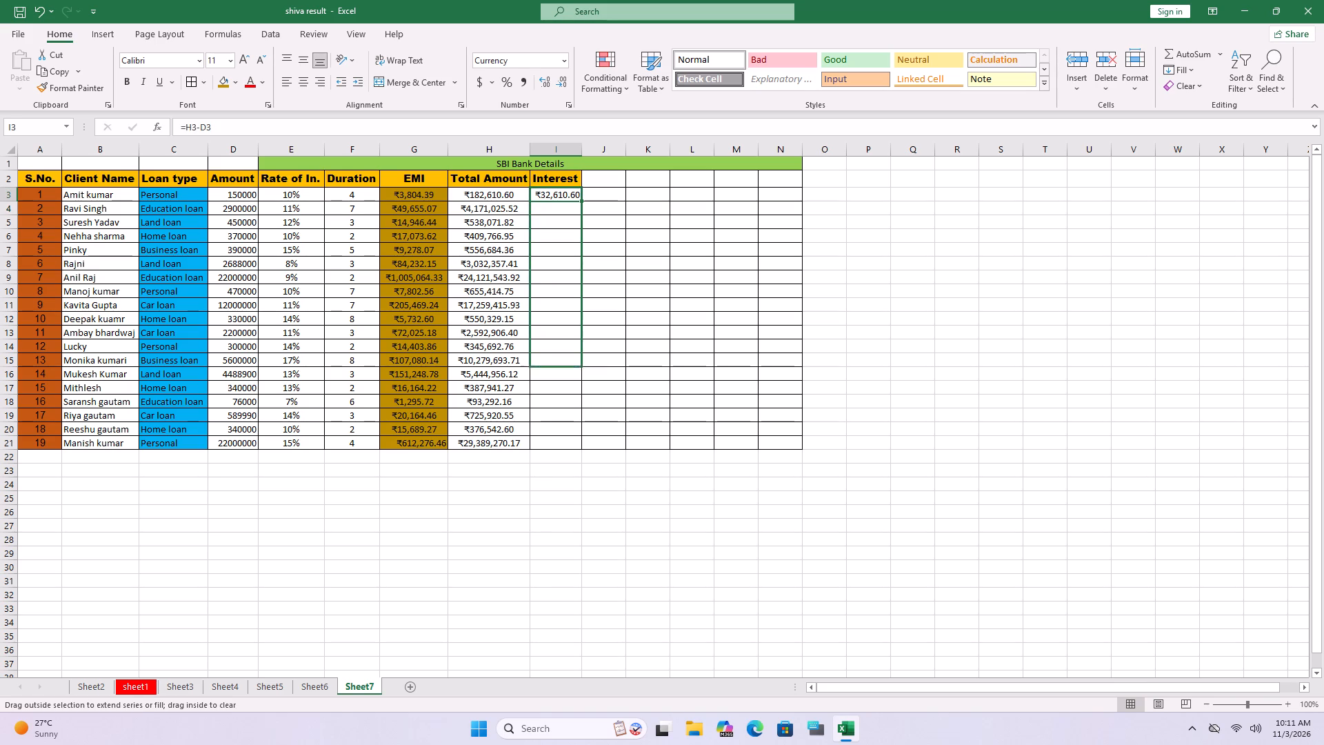
pyautogui.moveTo(589, 379); pyautogui.dragTo(579, 448)
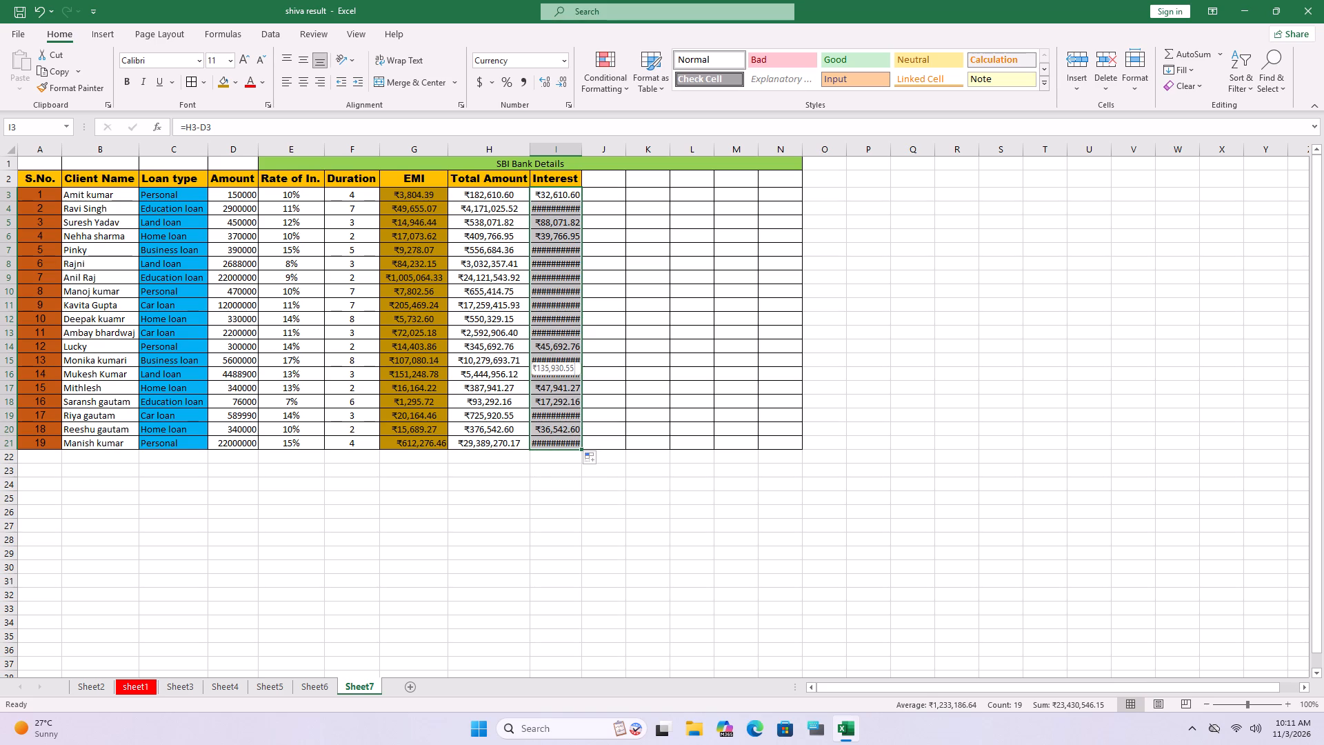
# Fill the Interest values in I3:I21 with standard green.
pyautogui.click(544, 211)
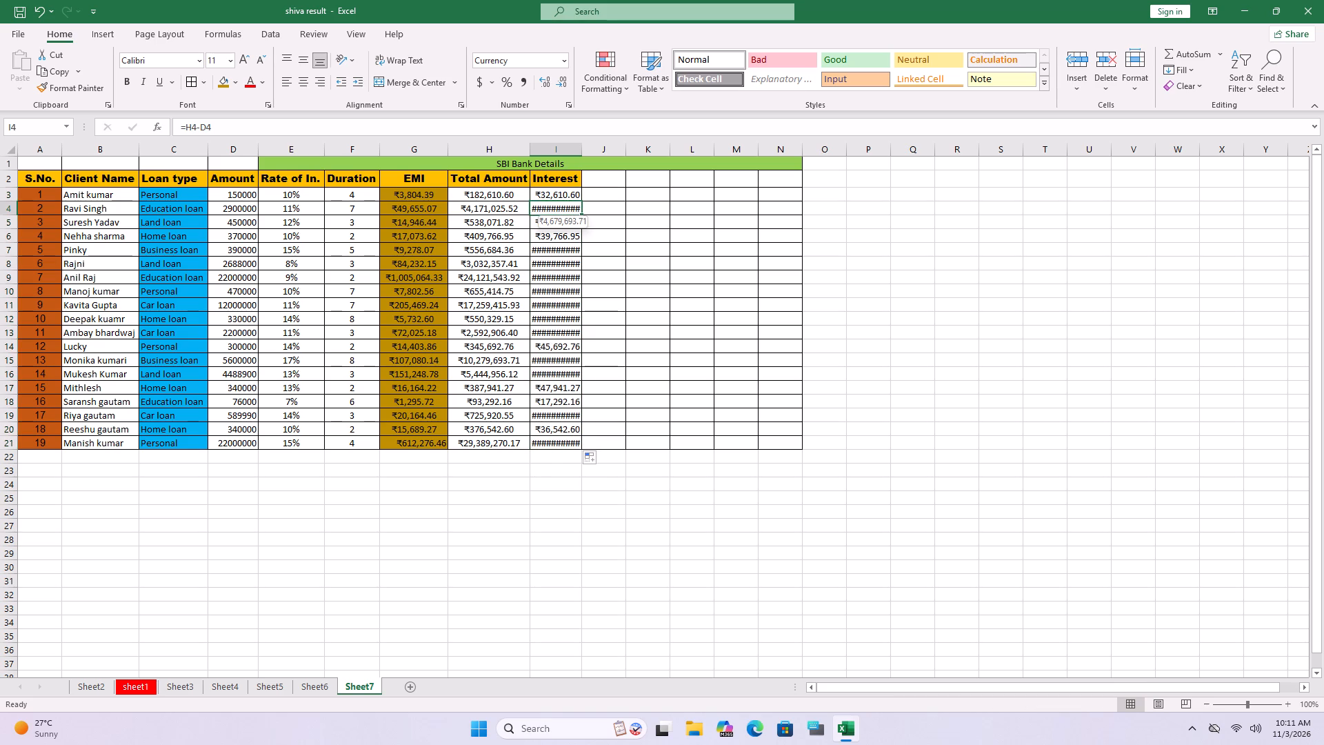
pyautogui.click(545, 211)
pyautogui.moveTo(565, 190); pyautogui.dragTo(570, 348)
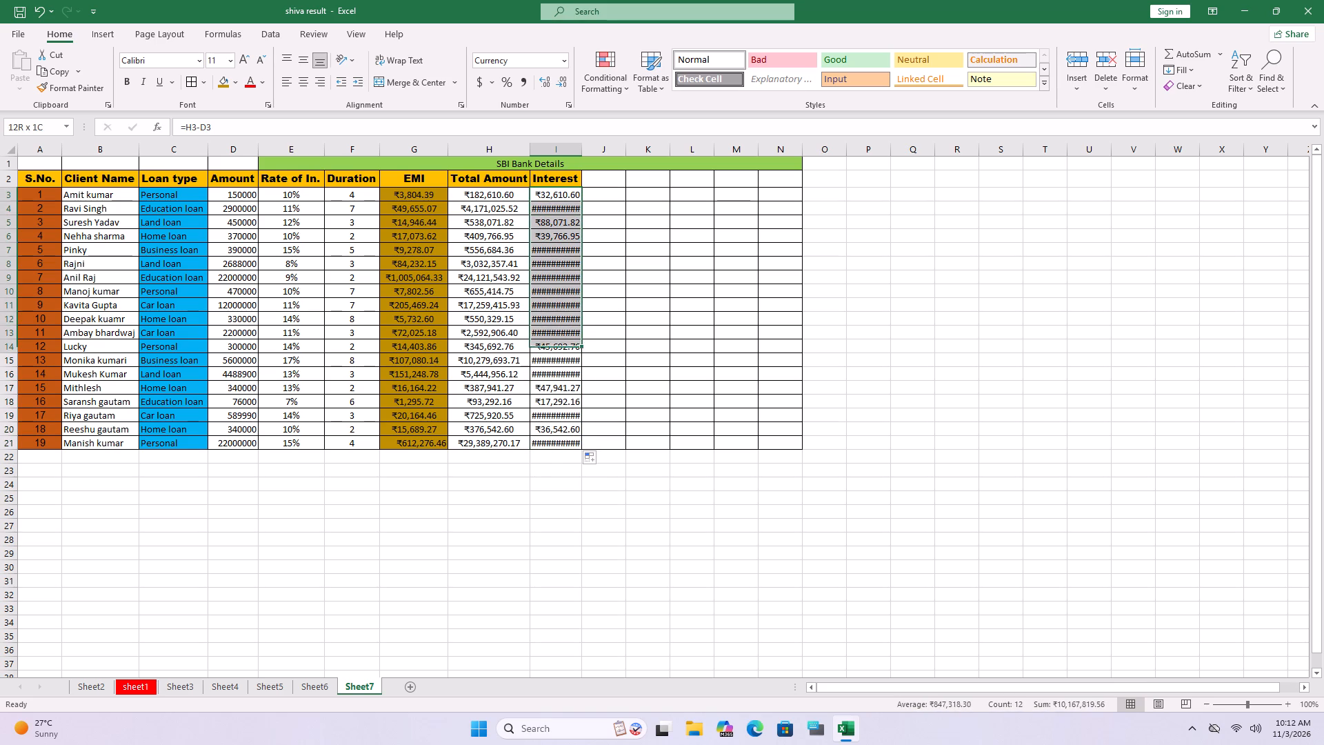
pyautogui.moveTo(570, 348); pyautogui.dragTo(559, 430)
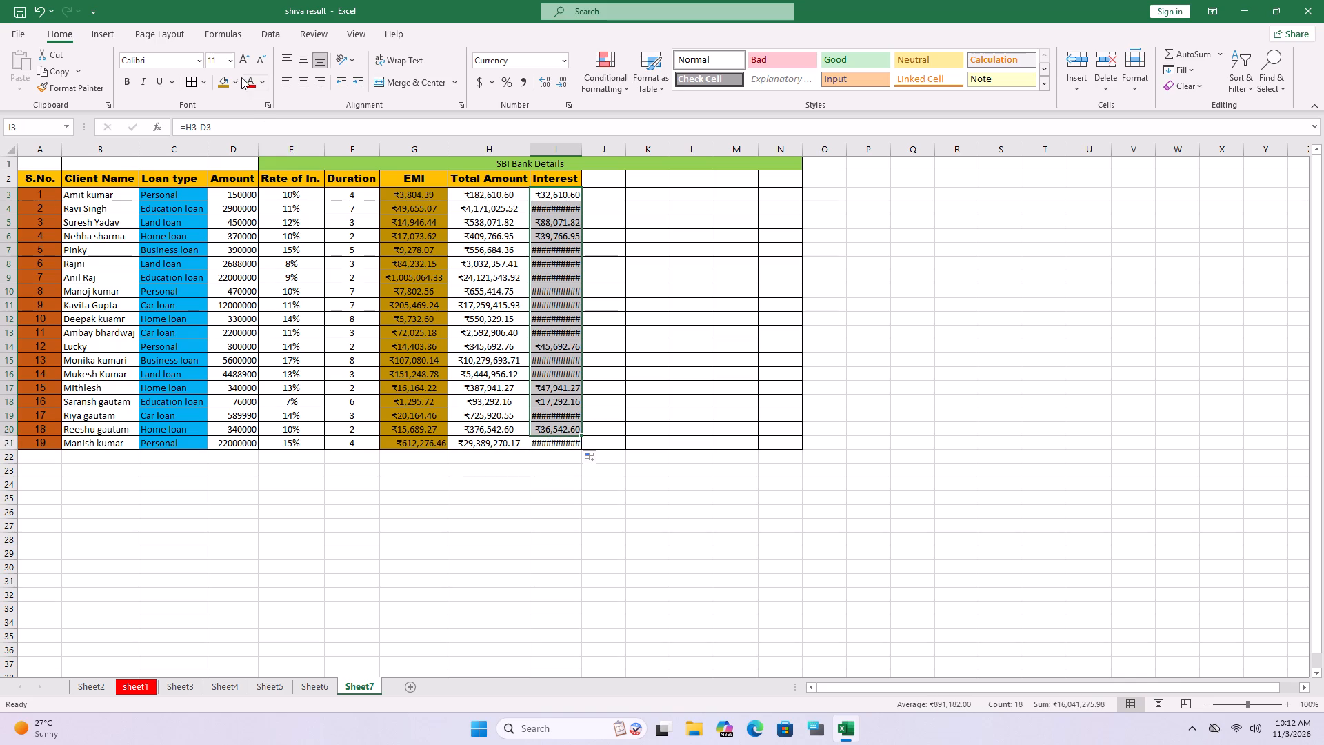
pyautogui.click(237, 84)
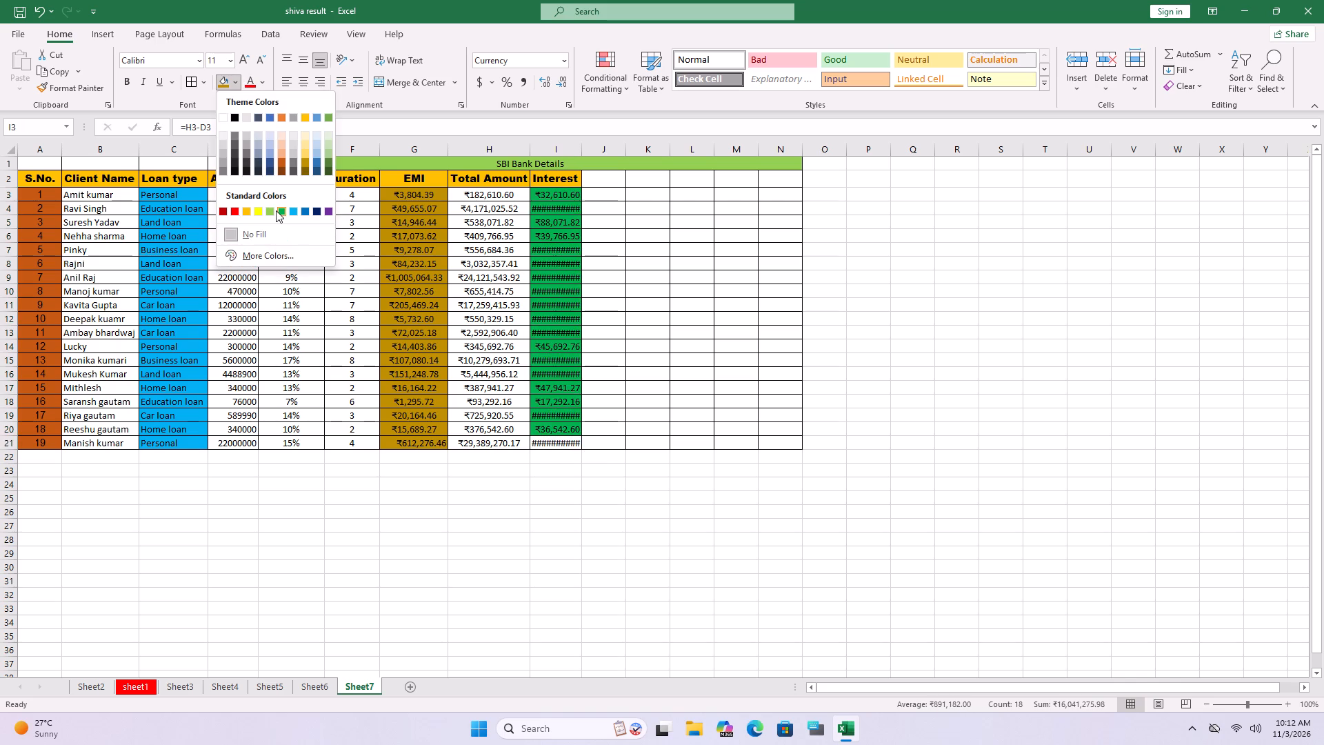
pyautogui.click(279, 210)
pyautogui.click(556, 448)
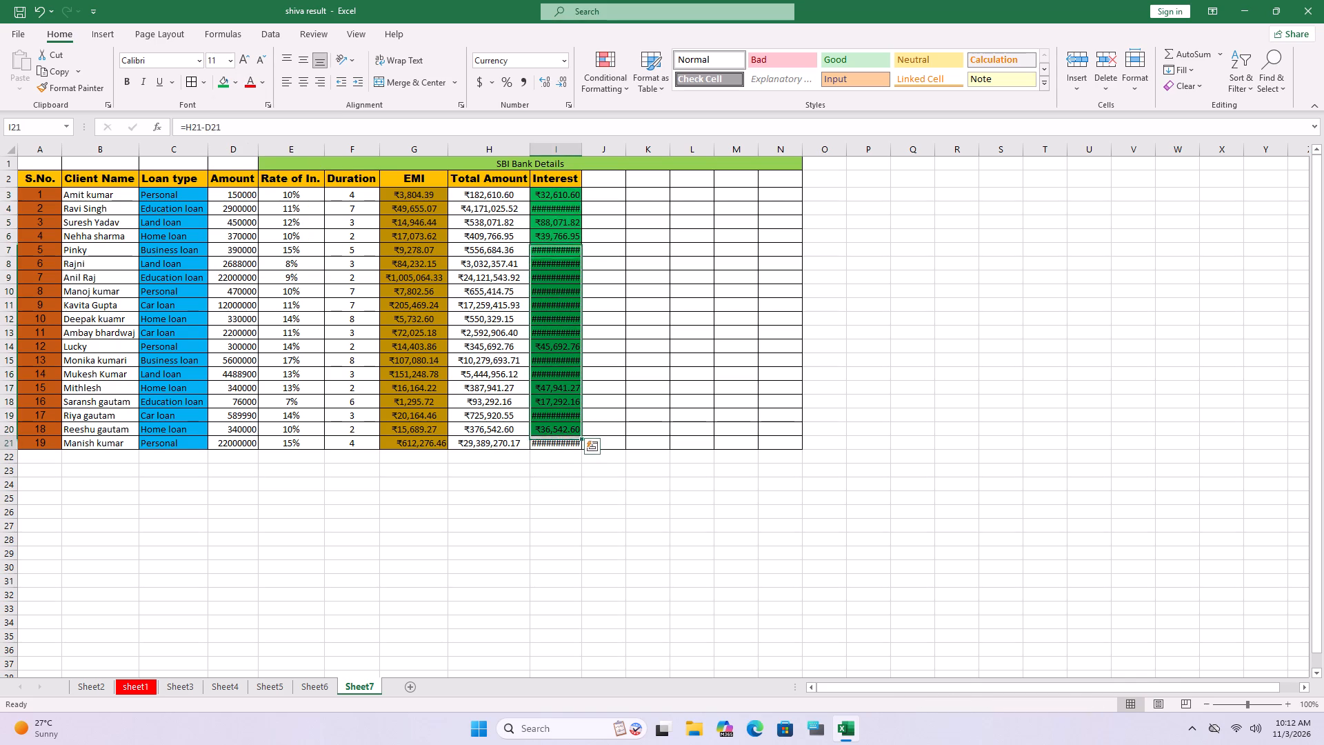
pyautogui.click(221, 88)
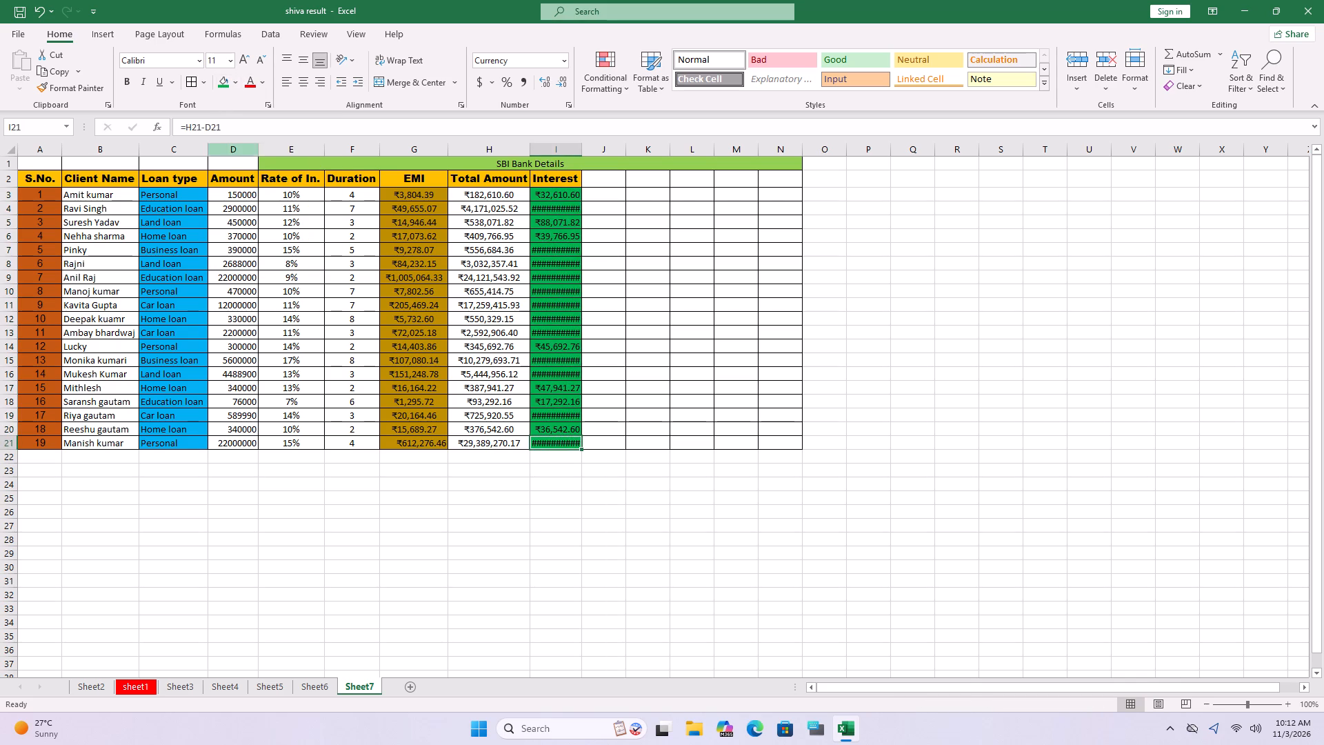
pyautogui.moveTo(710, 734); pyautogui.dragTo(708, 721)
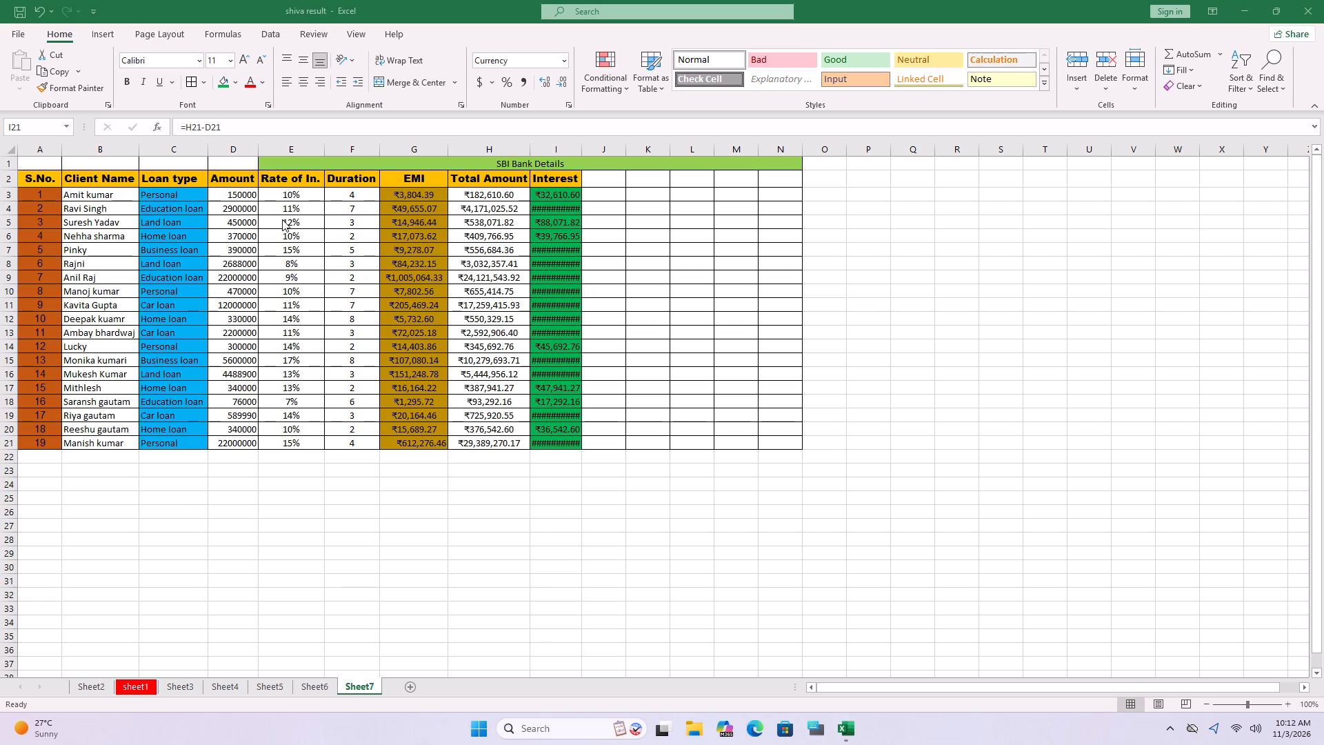
# Fill the Rate of In. values in E3:E21 with very dark grey.
pyautogui.click(284, 189)
pyautogui.moveTo(286, 195); pyautogui.dragTo(300, 437)
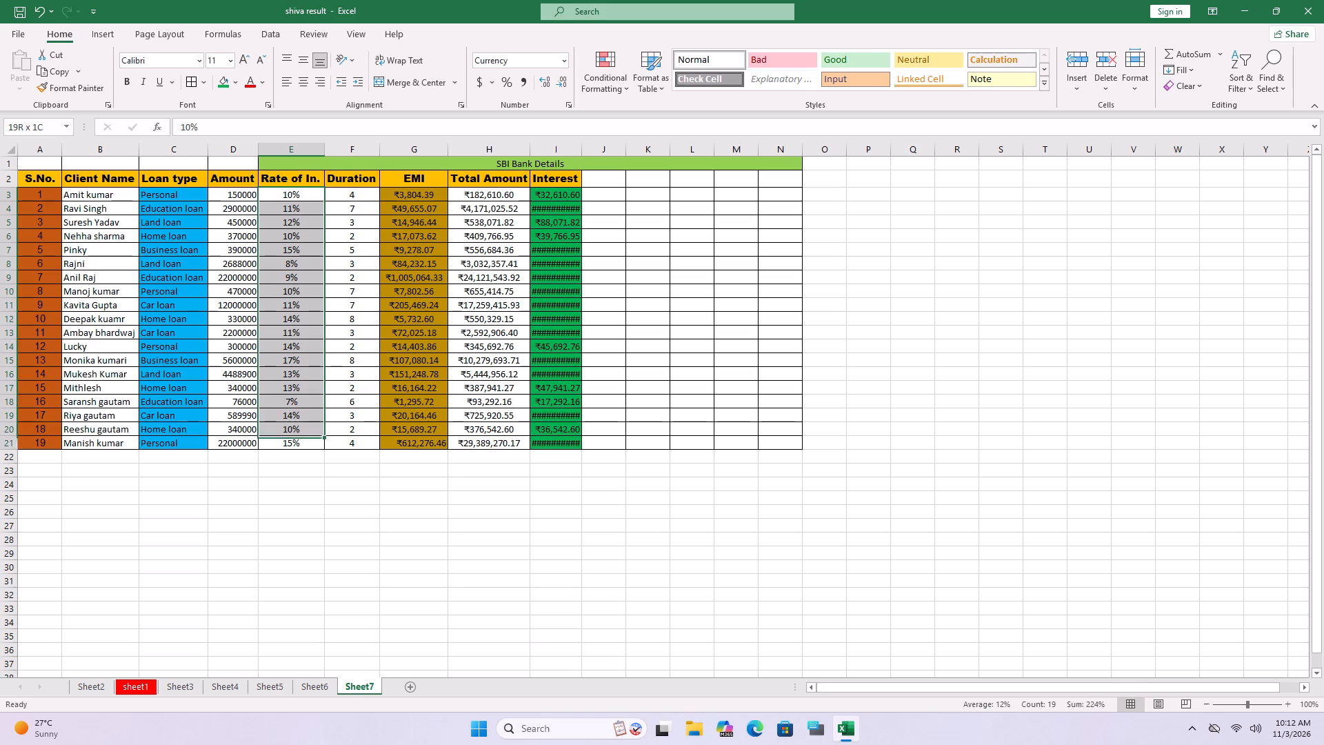
pyautogui.moveTo(300, 437); pyautogui.dragTo(299, 436)
pyautogui.click(236, 83)
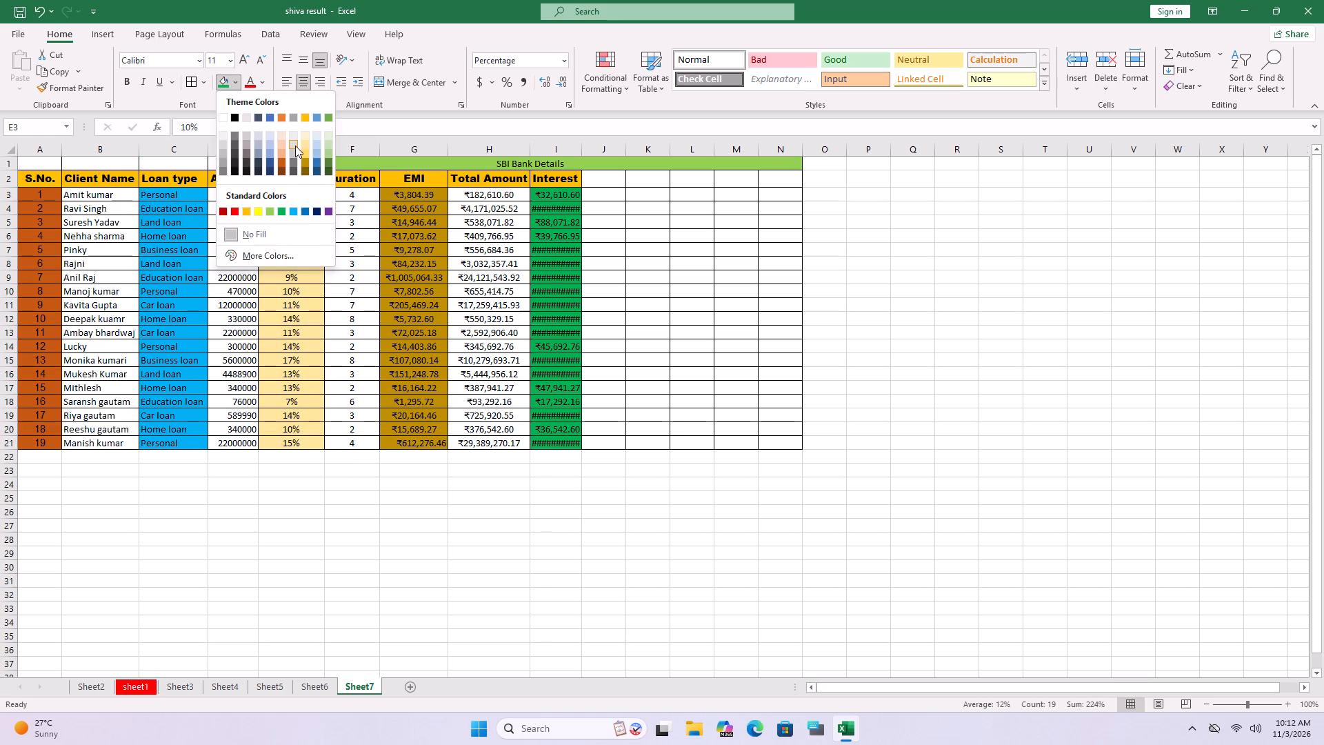
pyautogui.click(243, 159)
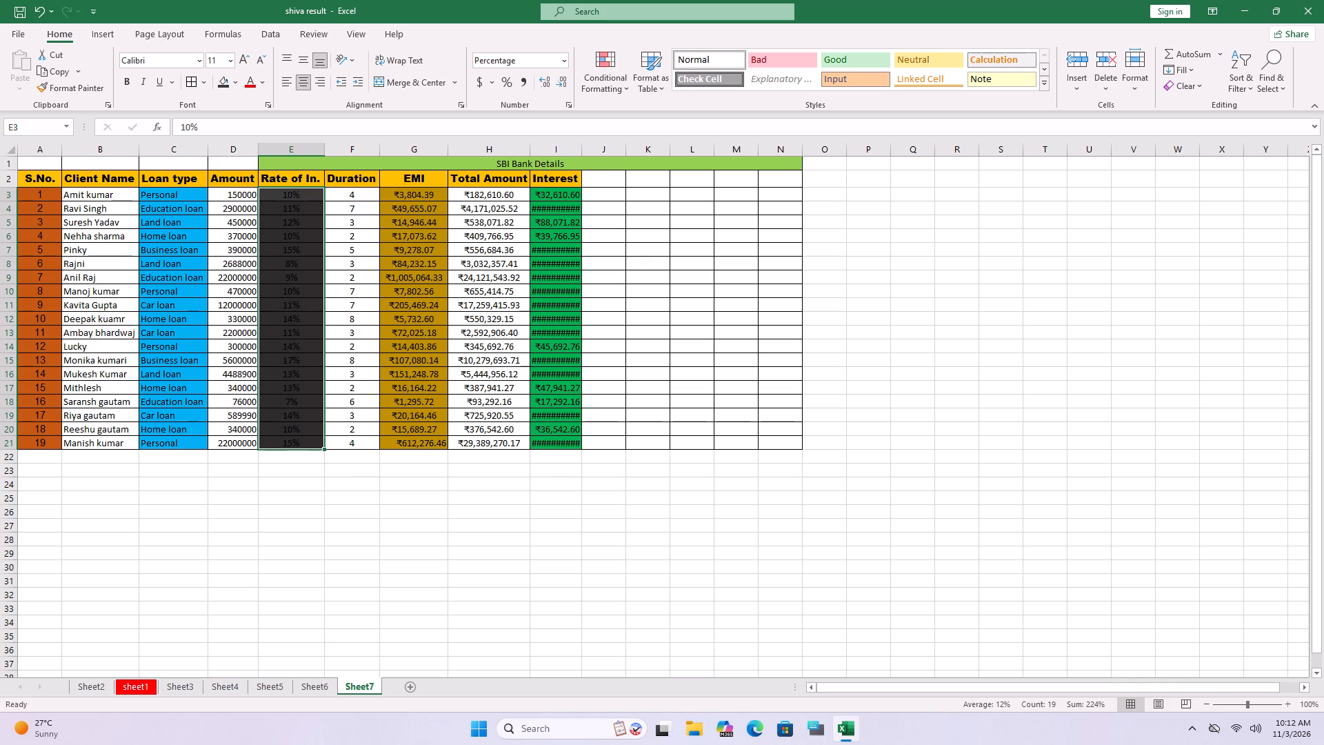
# Fill the Client Name cells B3:B21 with standard red.
pyautogui.moveTo(80, 197); pyautogui.dragTo(88, 215)
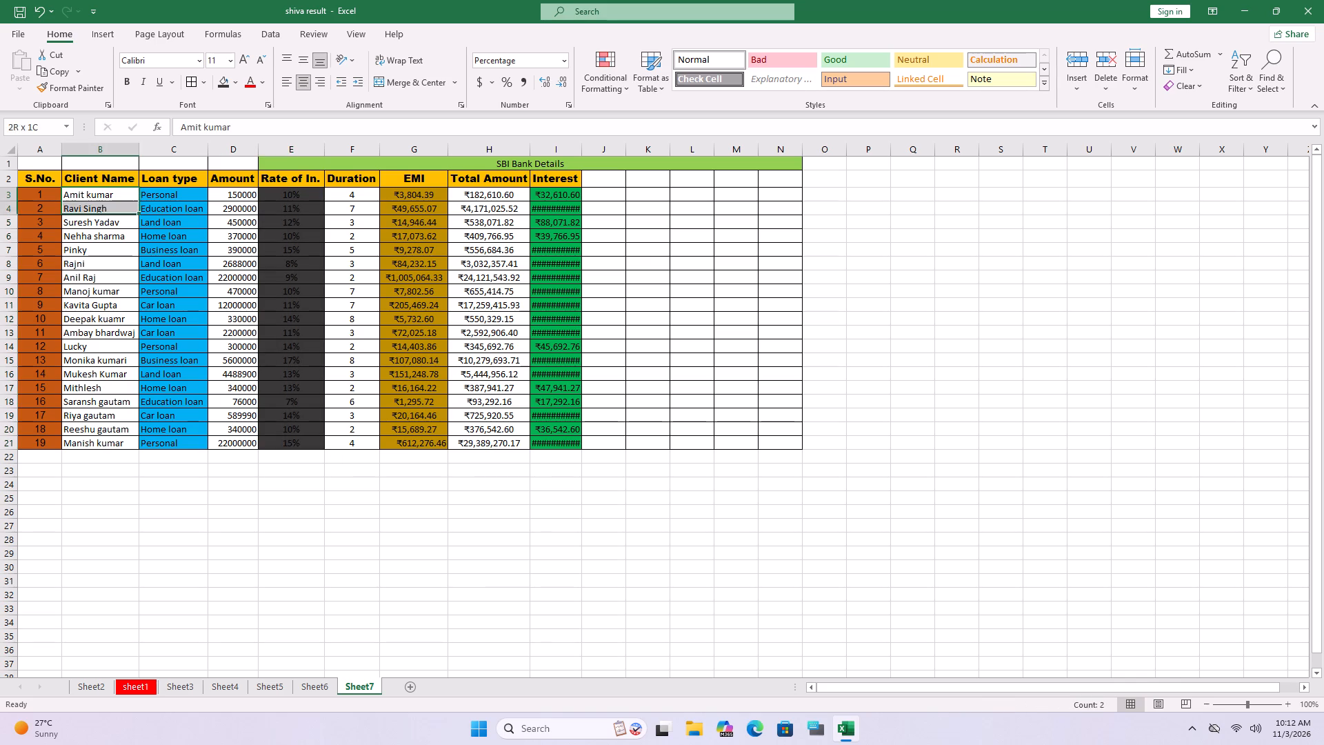
pyautogui.moveTo(88, 215); pyautogui.dragTo(114, 435)
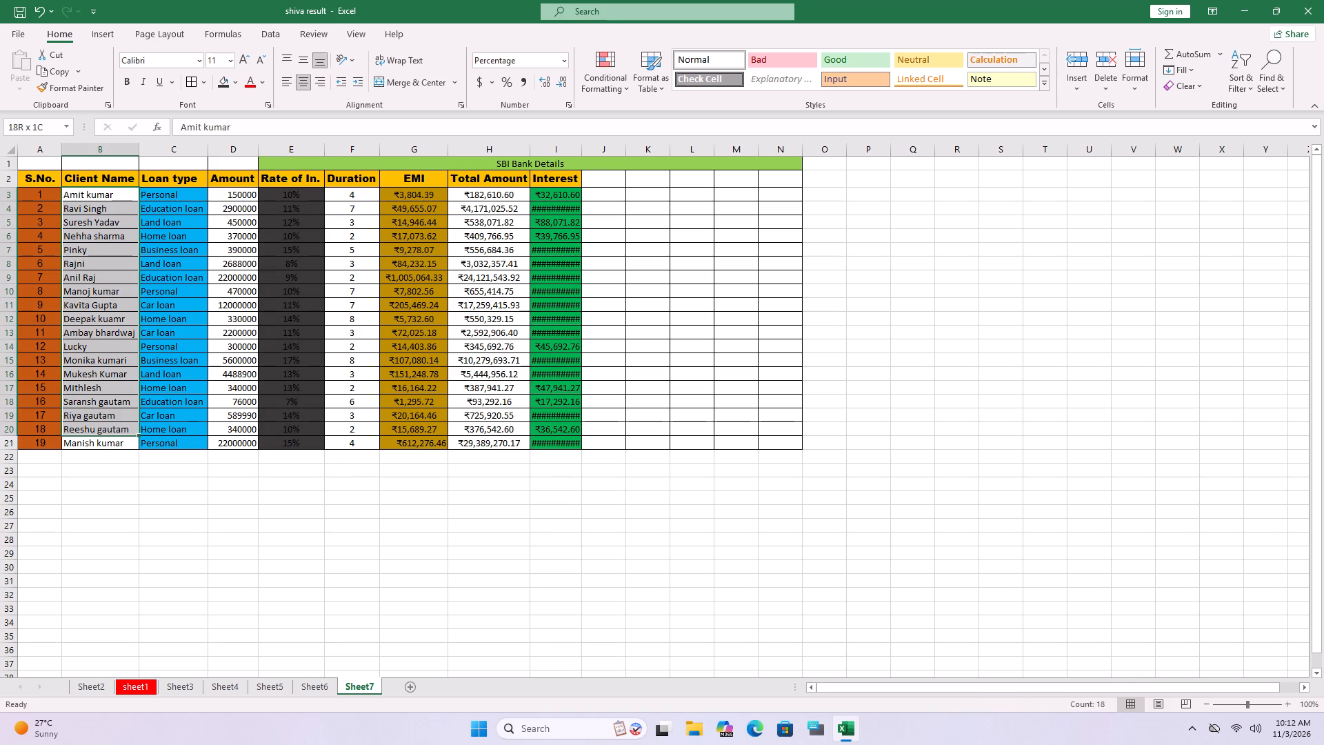
pyautogui.moveTo(114, 435); pyautogui.dragTo(116, 438)
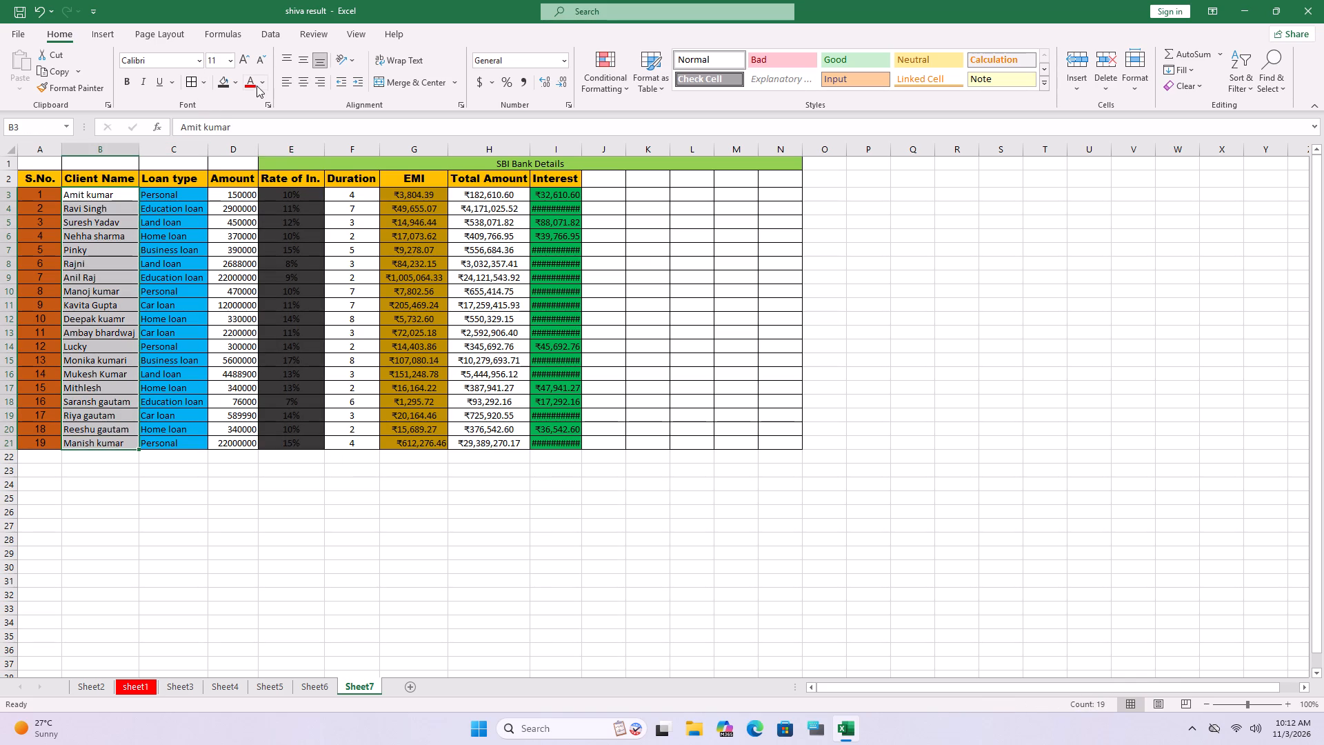
pyautogui.click(234, 85)
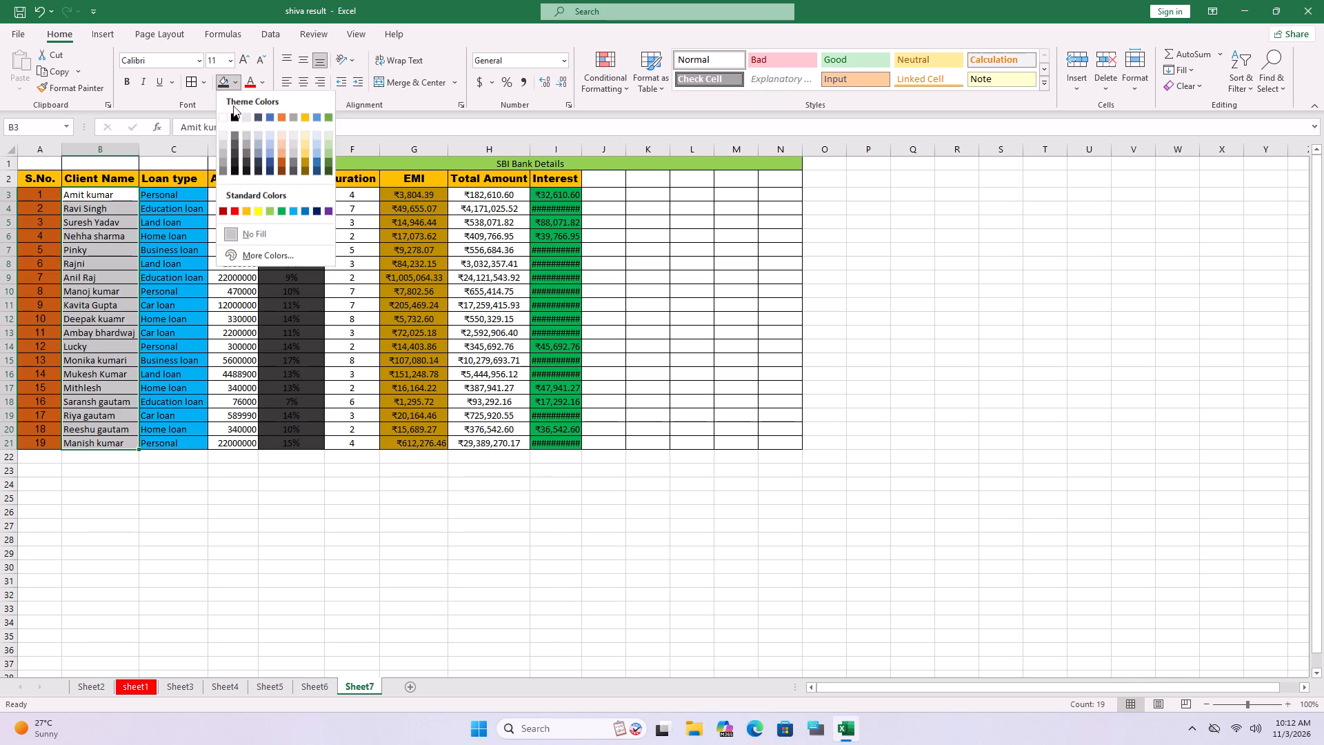
pyautogui.click(238, 209)
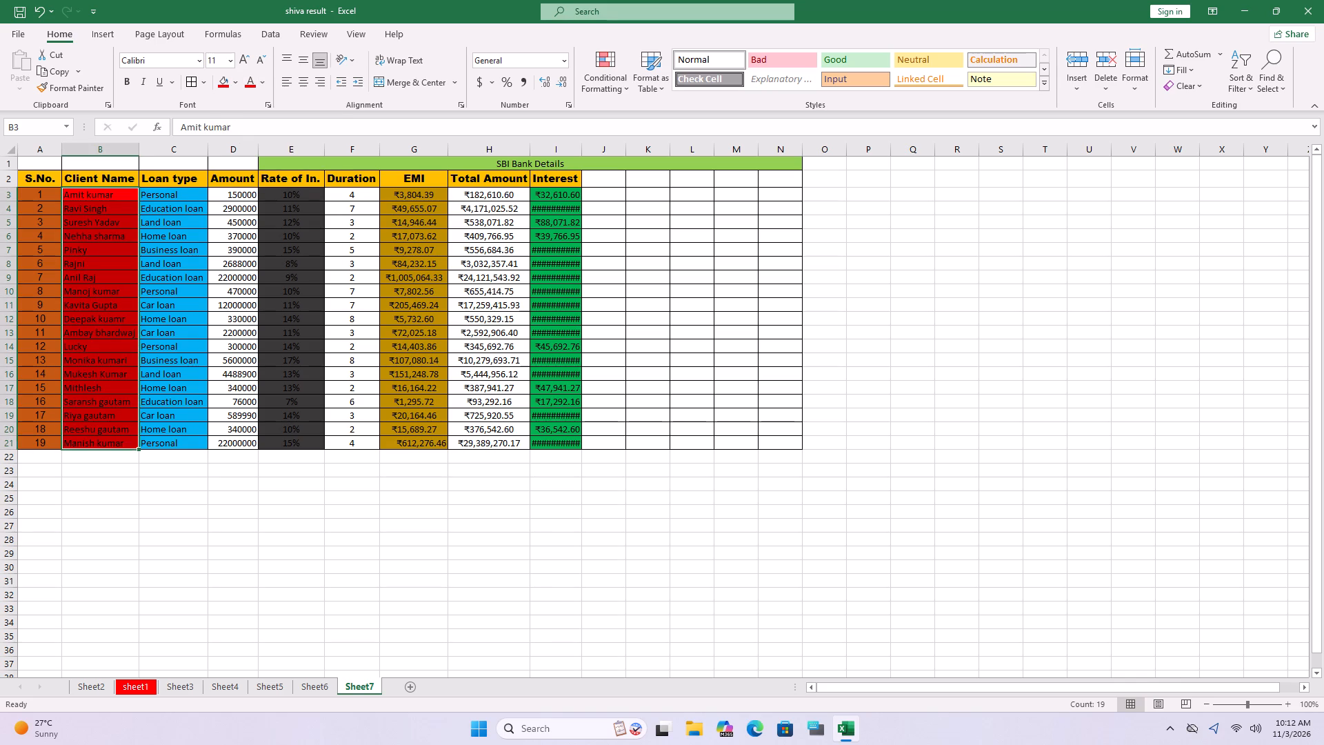
# Fill the Duration values in F3:F21 with standard dark blue.
pyautogui.moveTo(352, 197); pyautogui.dragTo(352, 346)
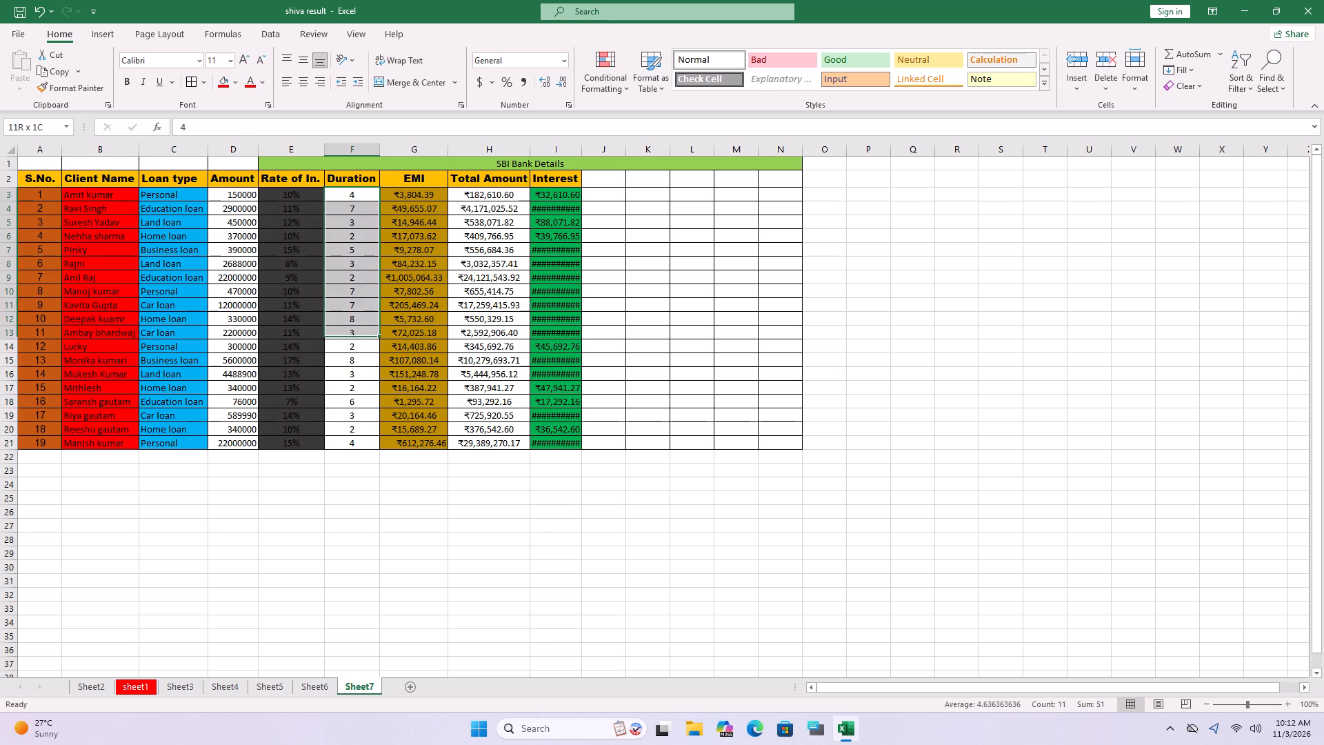
pyautogui.moveTo(352, 346); pyautogui.dragTo(357, 435)
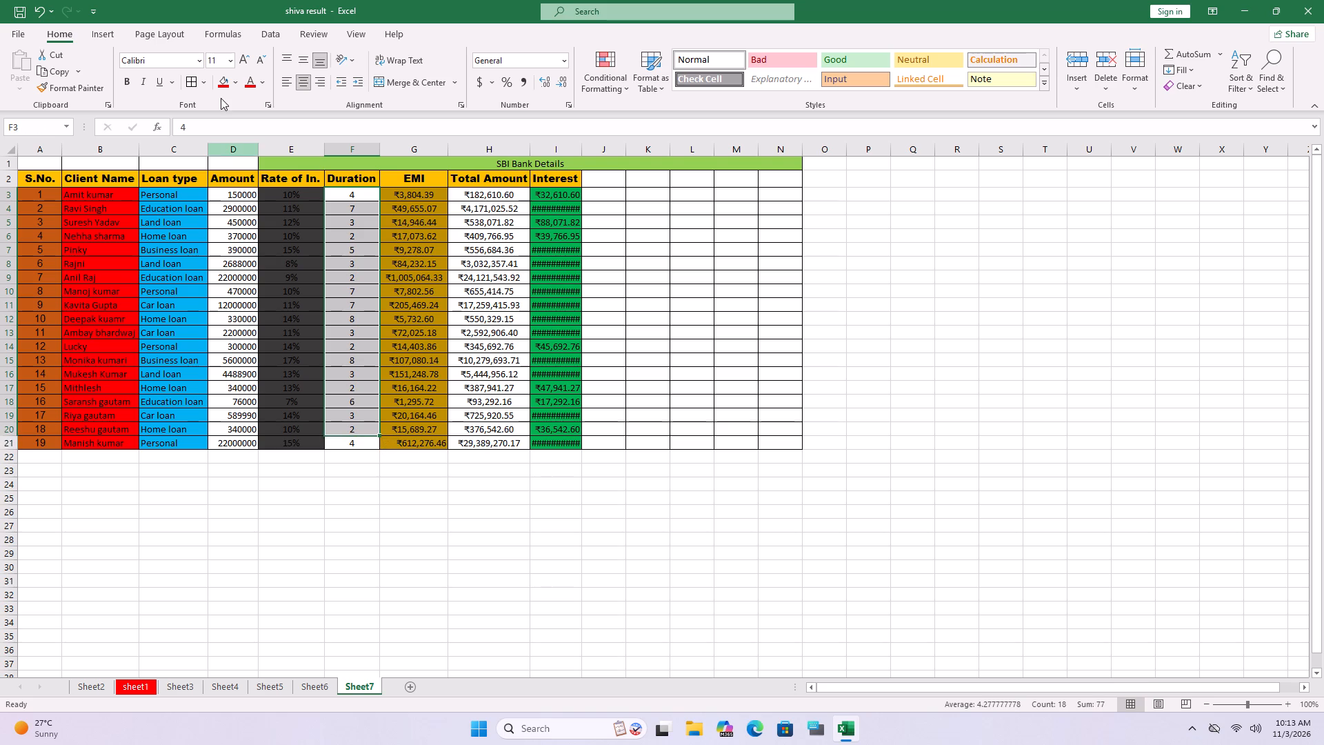
pyautogui.click(238, 85)
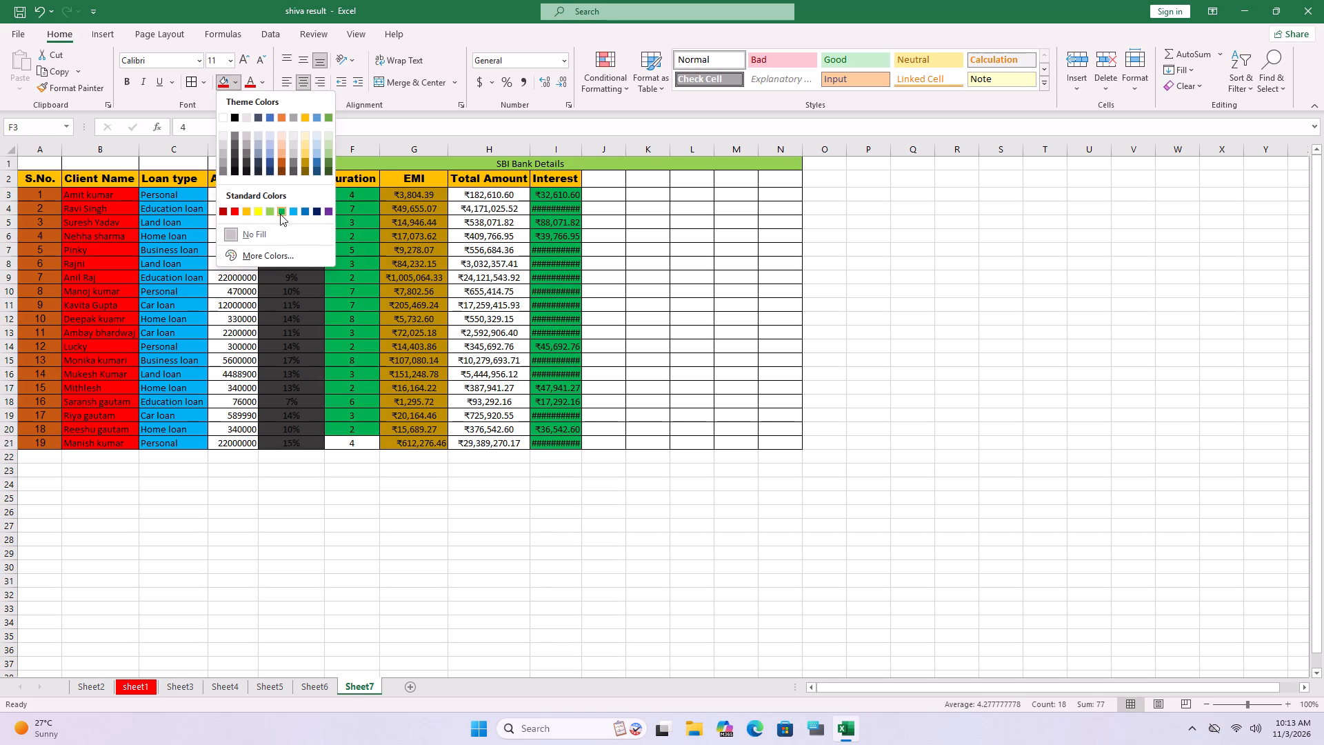
pyautogui.click(318, 212)
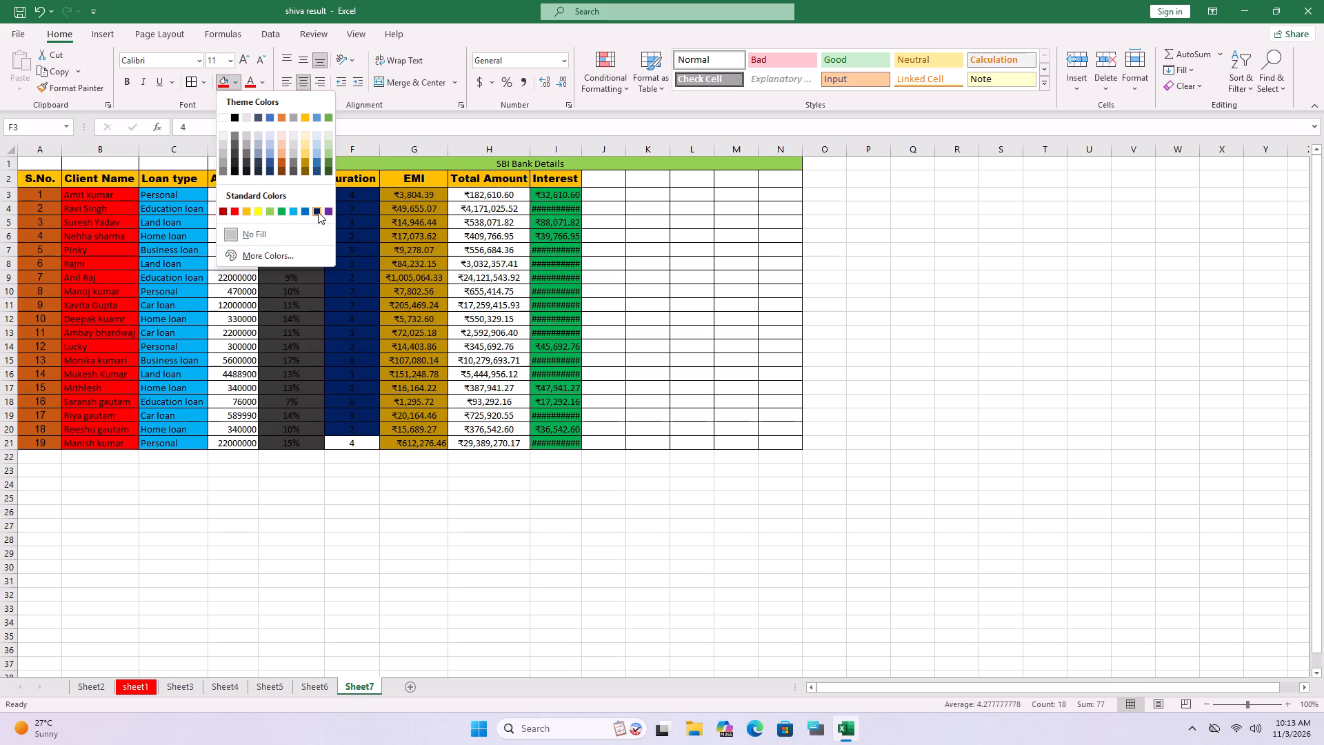
pyautogui.click(348, 441)
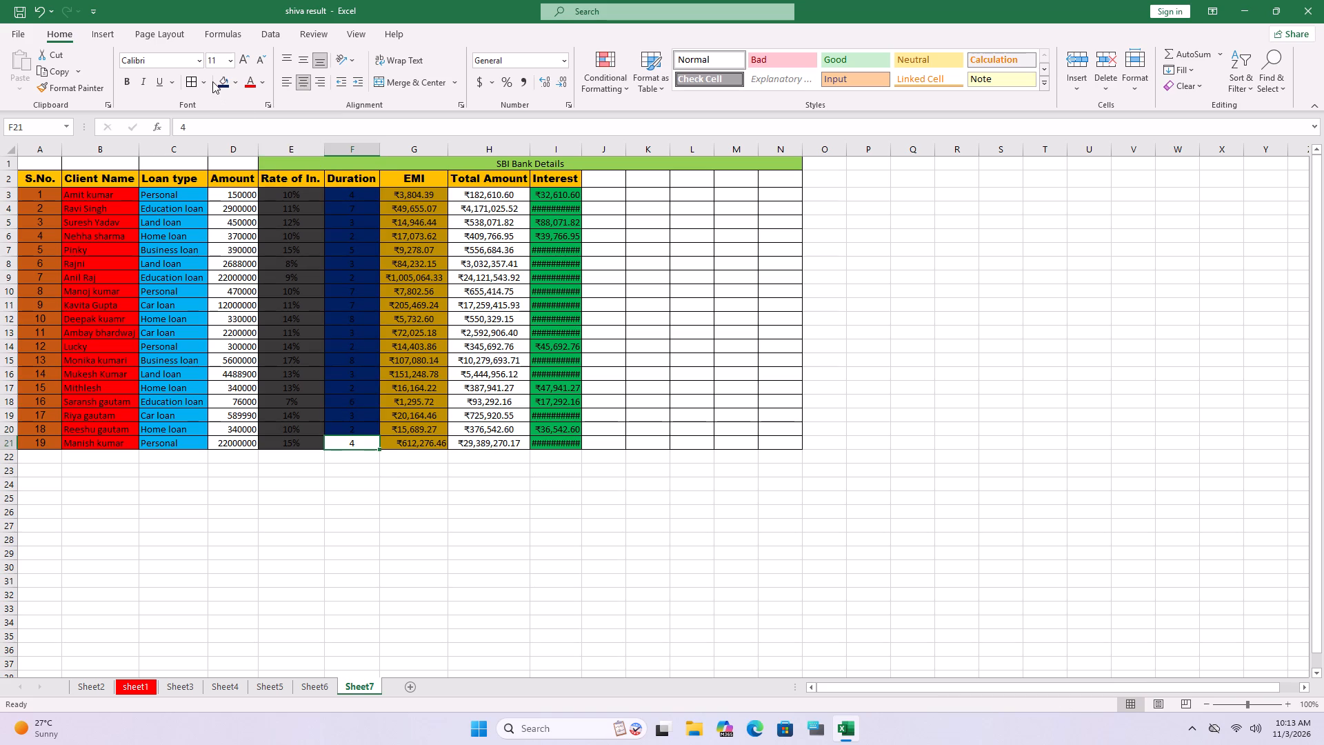
pyautogui.click(225, 83)
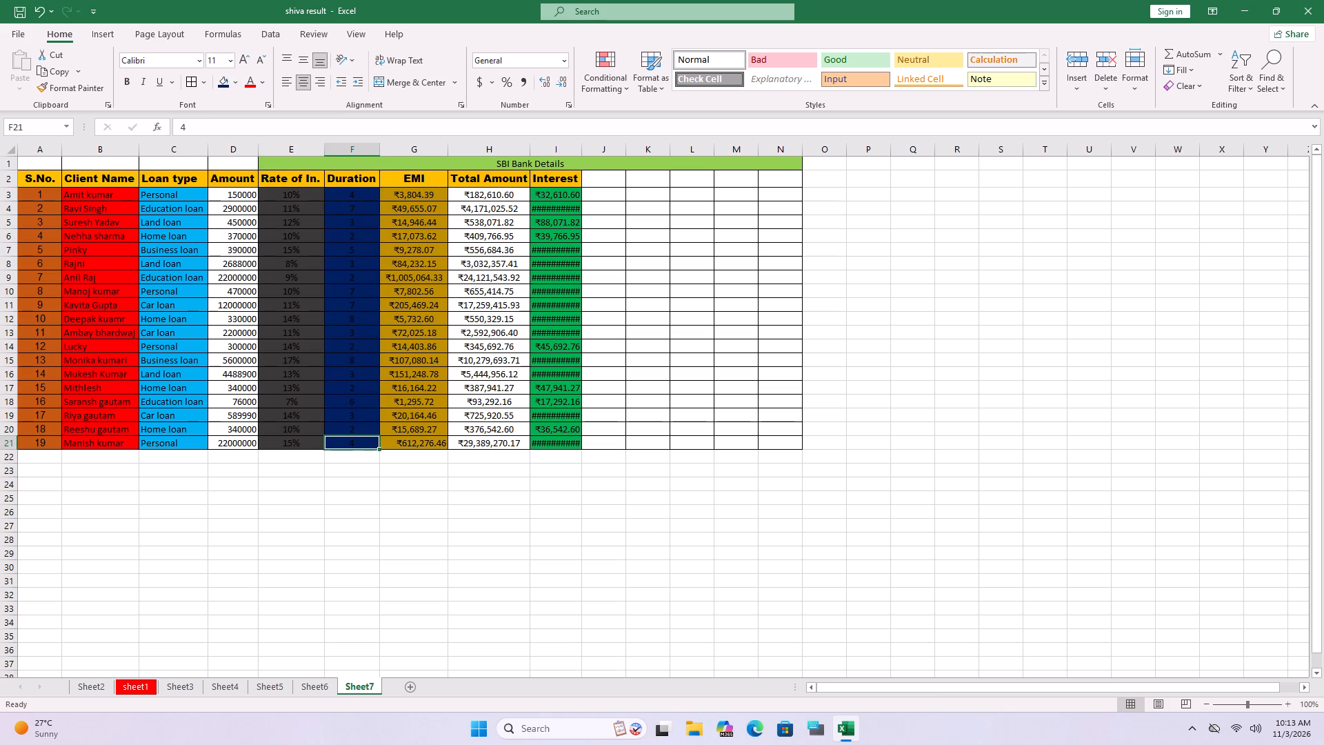
# Fill the loan Amount values in D3:D21 with the blue-grey theme colour.
pyautogui.moveTo(233, 194); pyautogui.dragTo(232, 287)
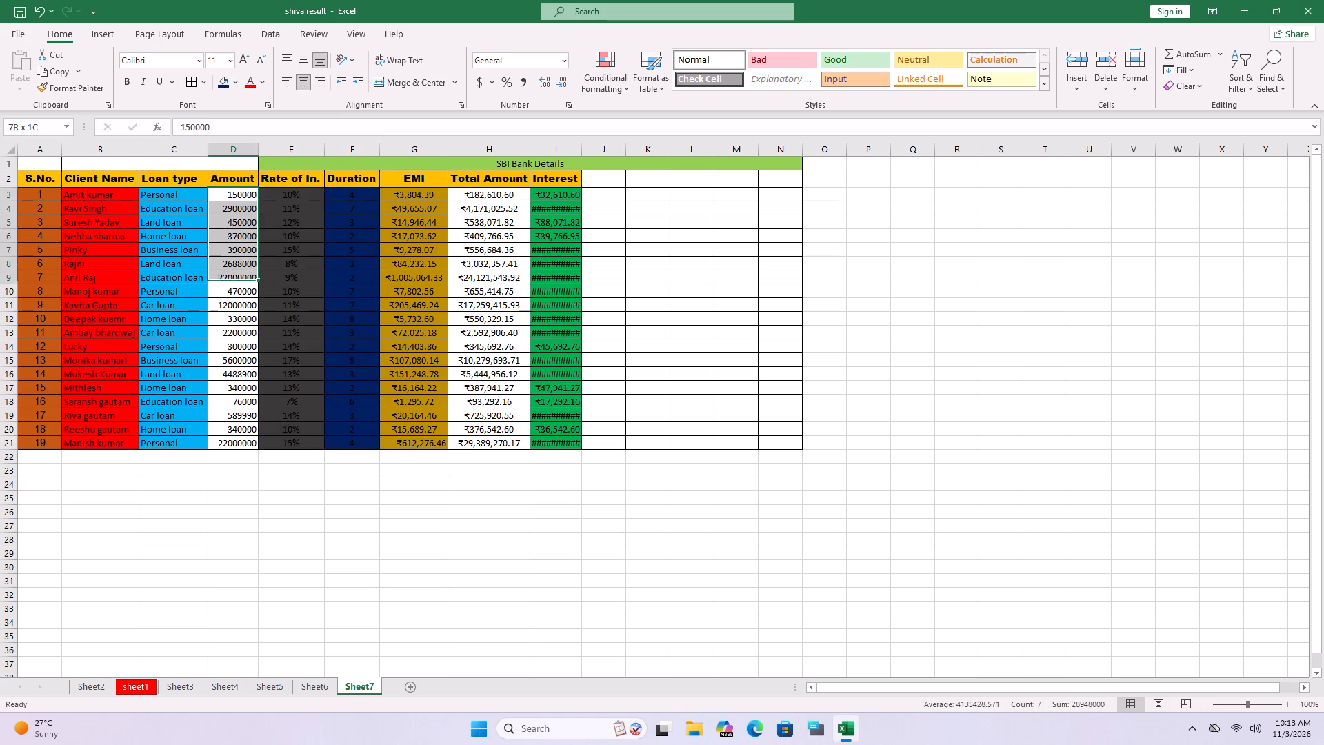
pyautogui.moveTo(232, 287); pyautogui.dragTo(236, 429)
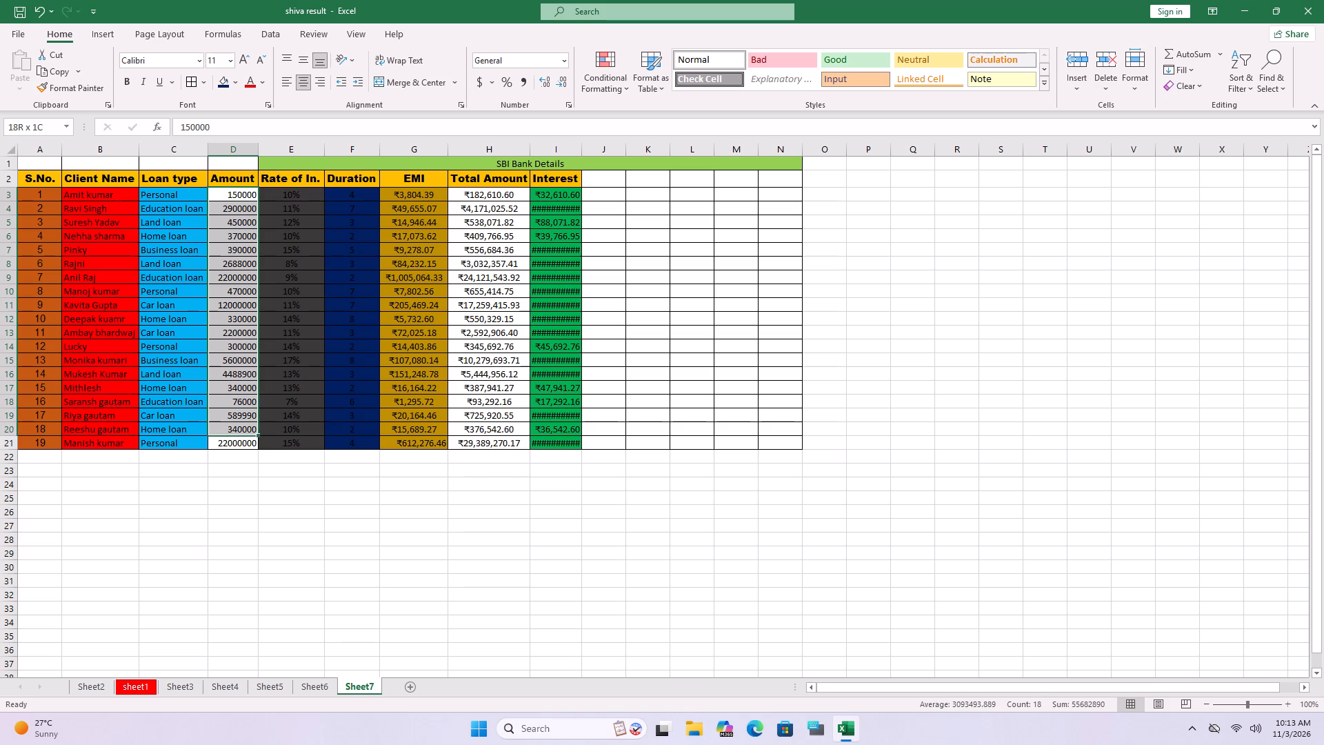
pyautogui.moveTo(236, 429); pyautogui.dragTo(235, 437)
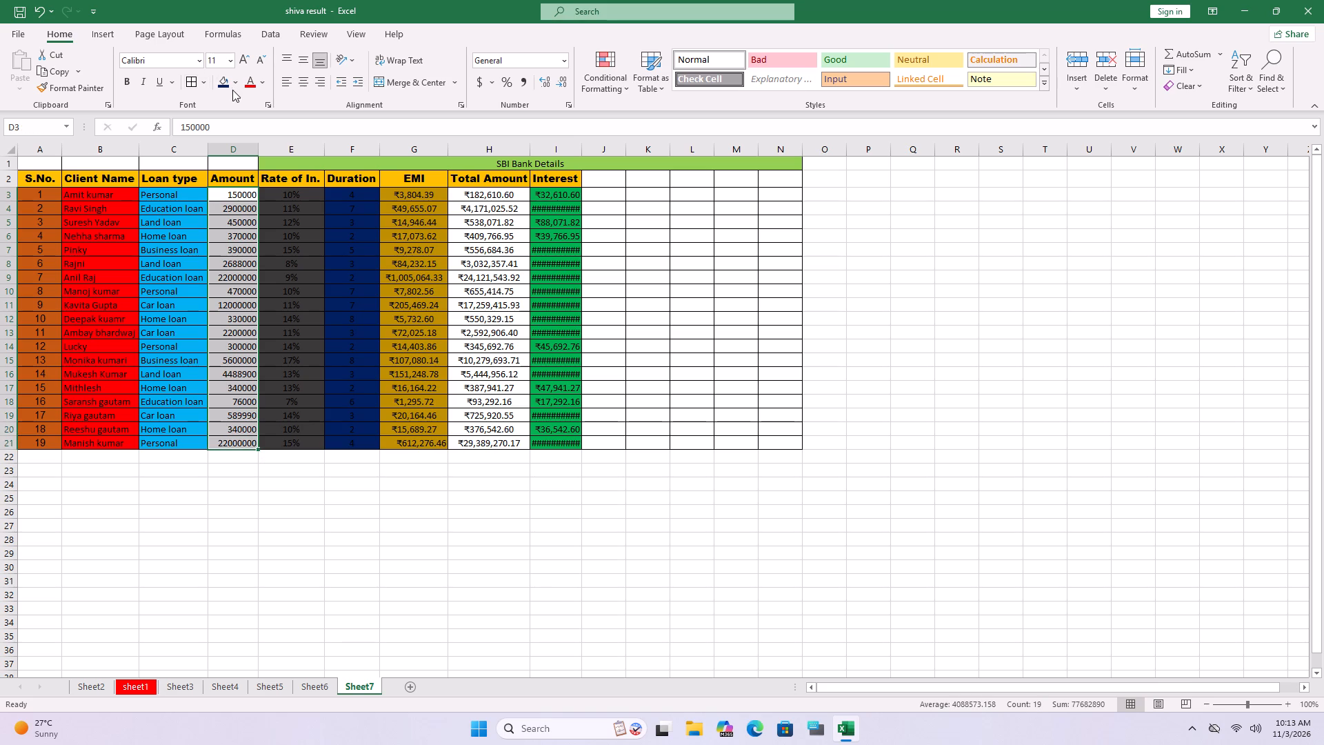
pyautogui.click(231, 85)
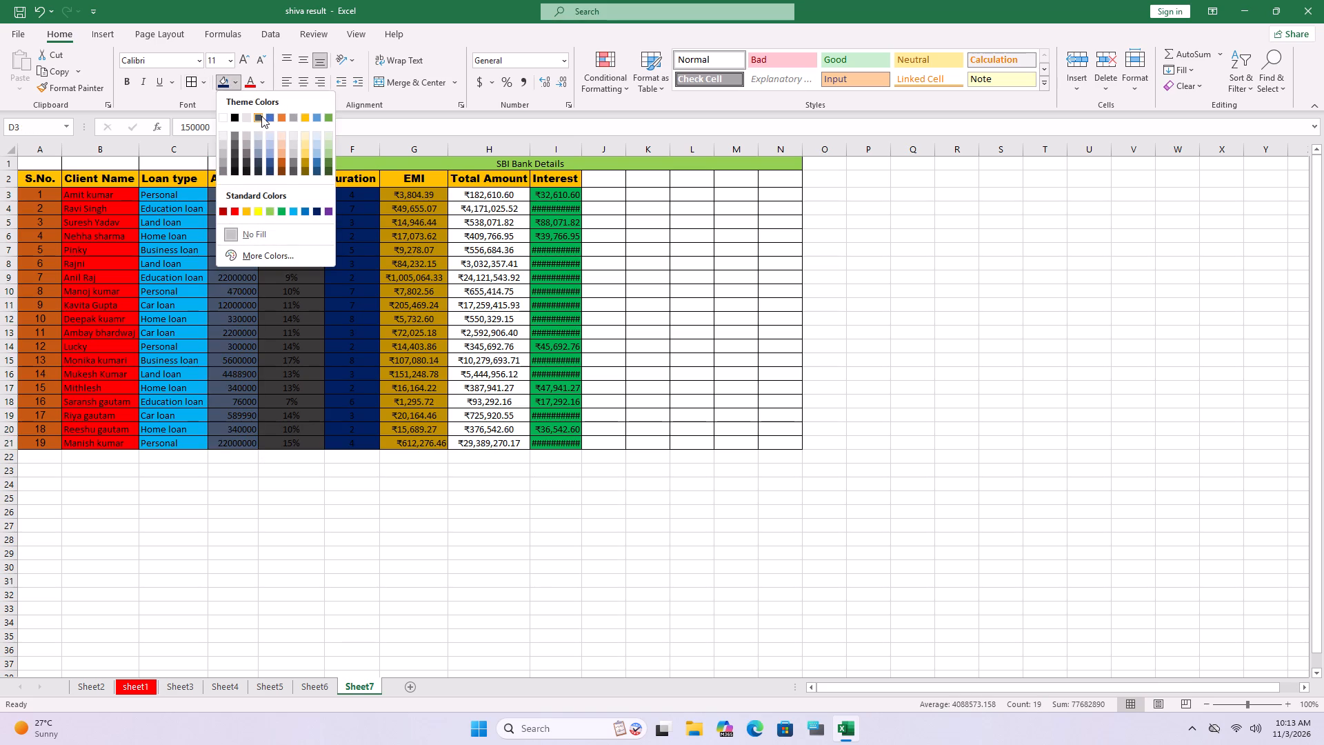
pyautogui.click(261, 116)
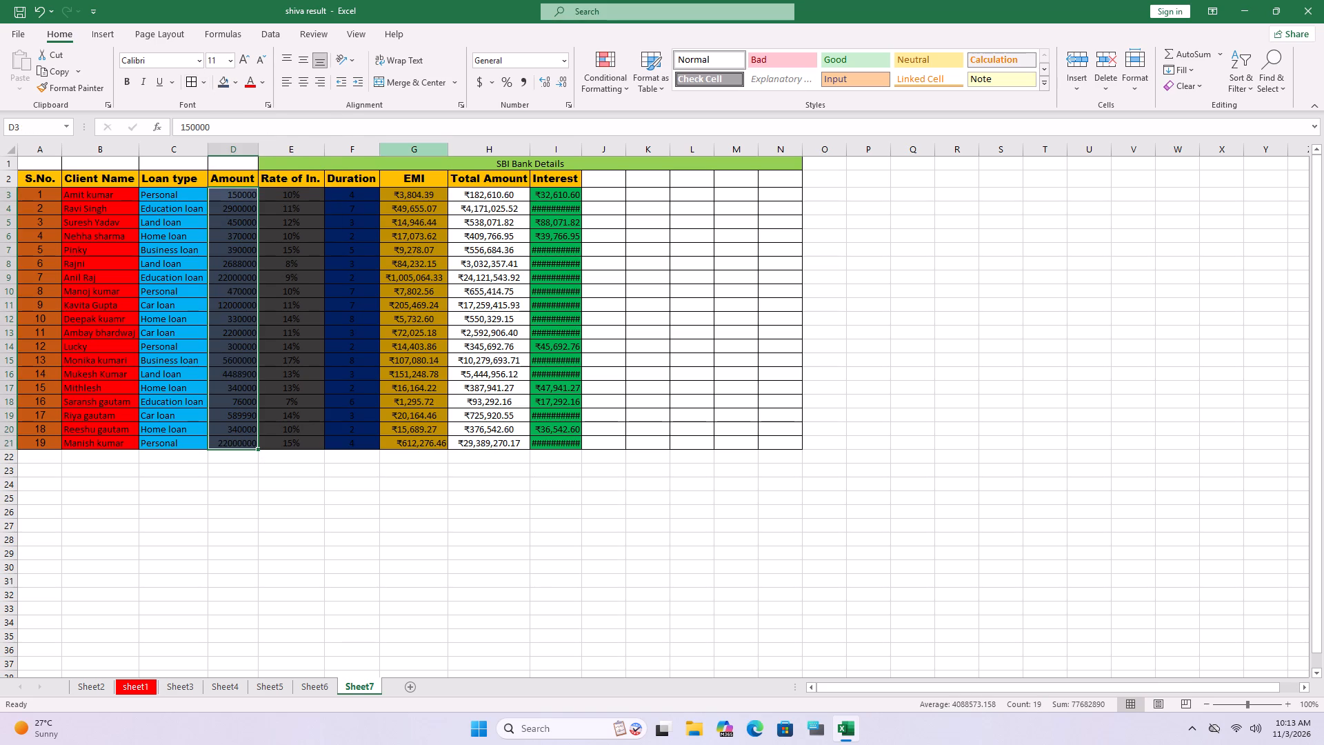
# Fill the Total Amount values in H3:H21 with standard dark red.
pyautogui.click(477, 199)
pyautogui.moveTo(481, 193); pyautogui.dragTo(488, 305)
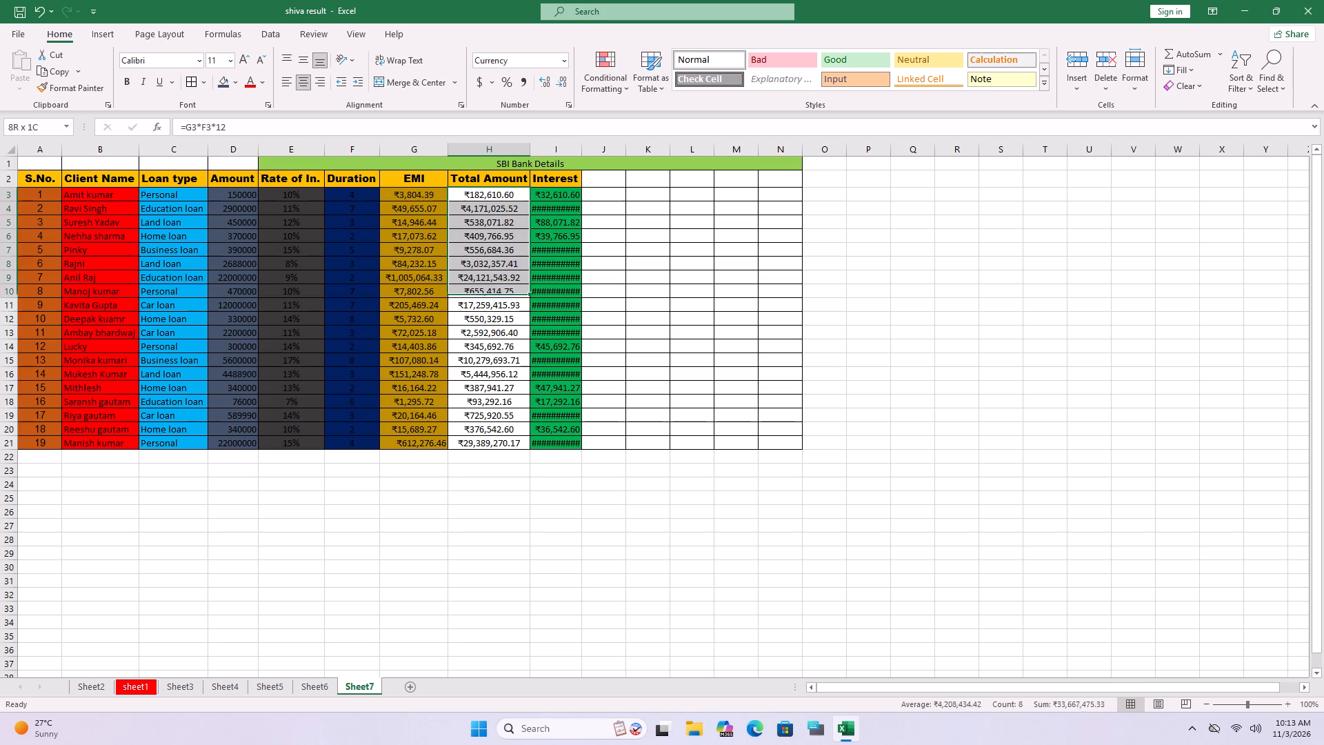
pyautogui.moveTo(488, 305); pyautogui.dragTo(484, 424)
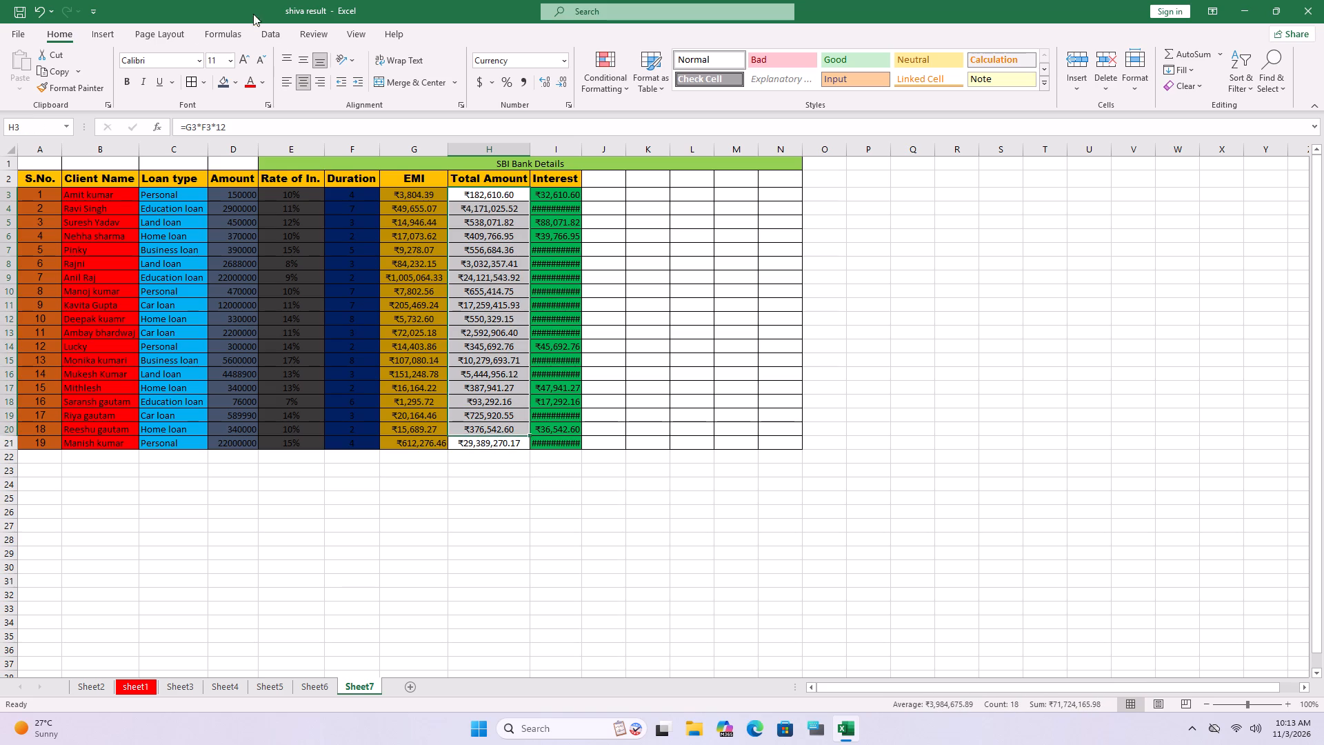
pyautogui.click(223, 81)
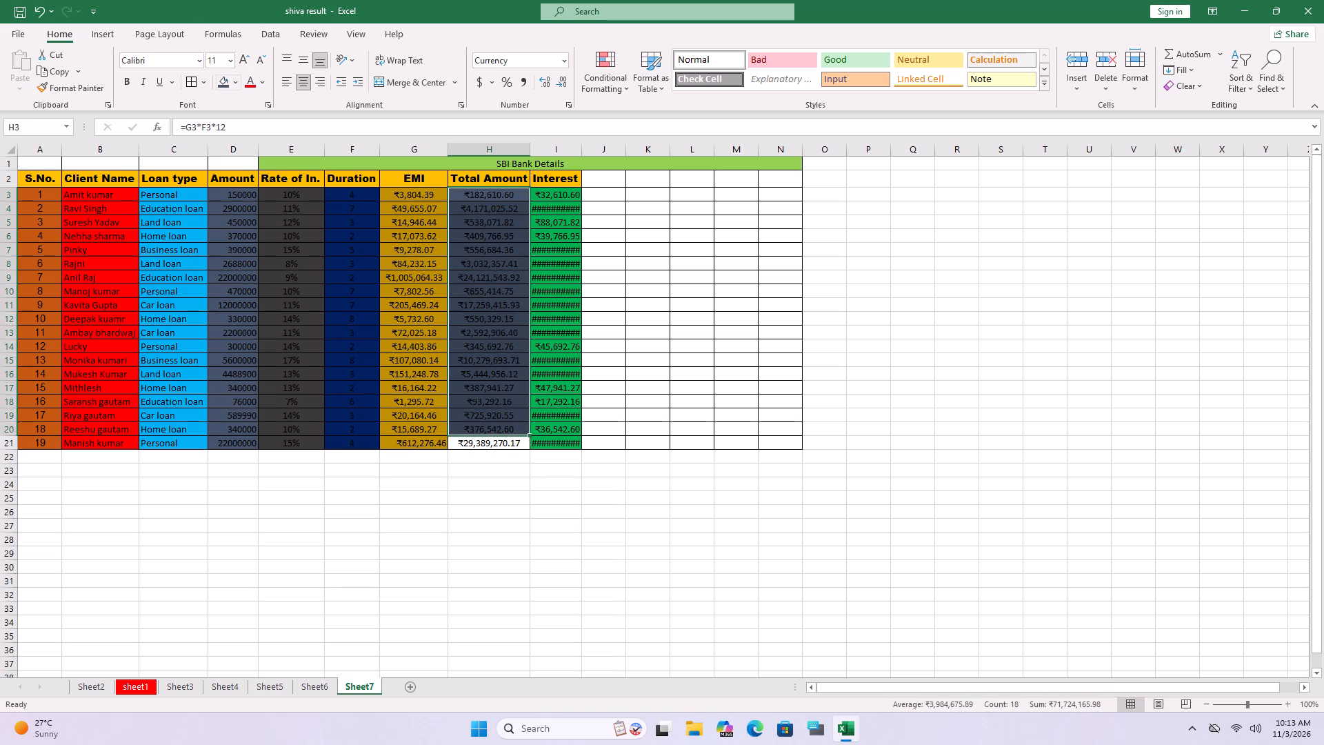
pyautogui.click(234, 83)
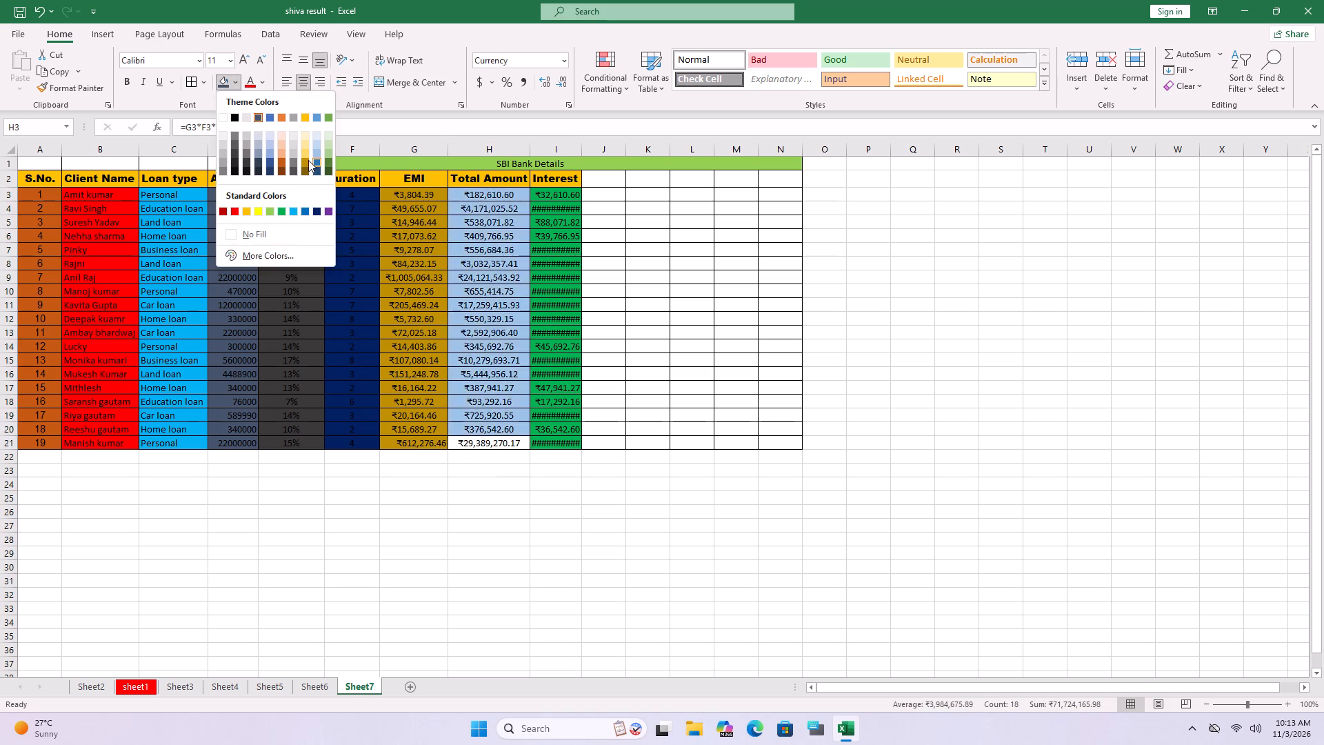
pyautogui.click(221, 212)
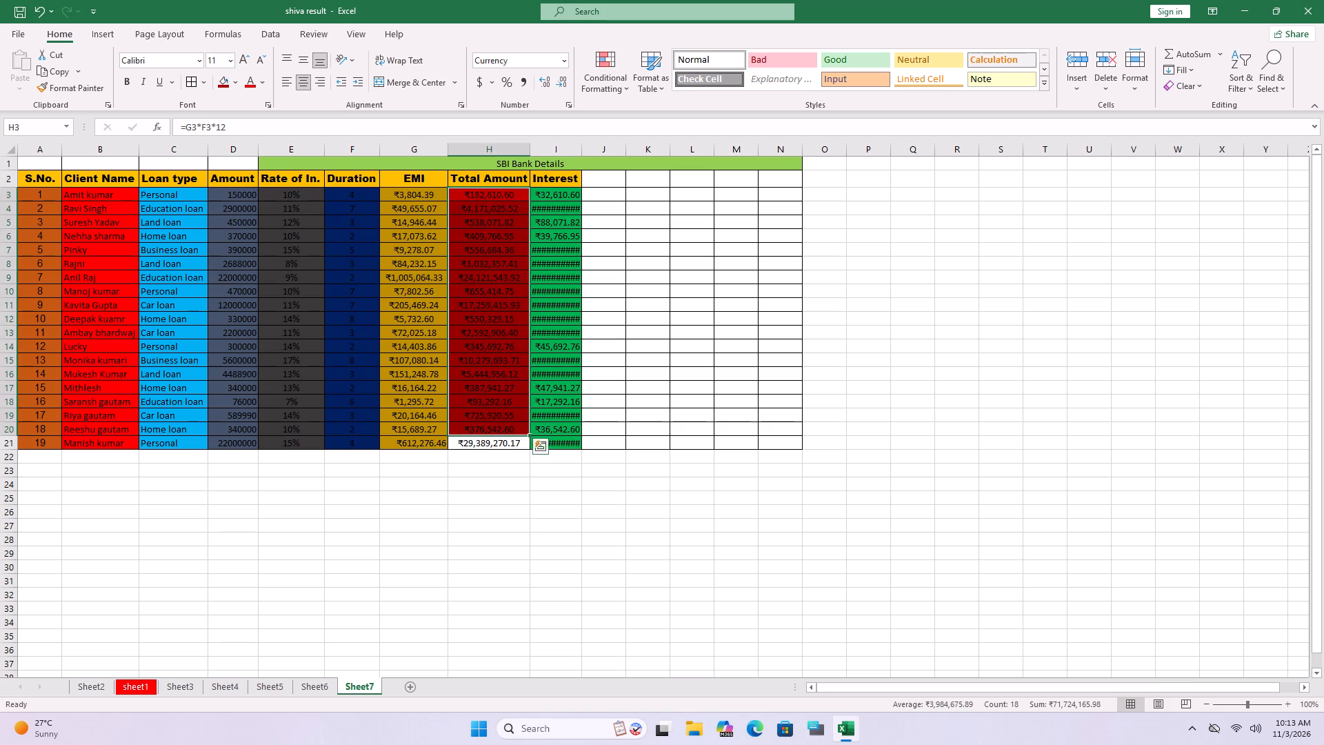
pyautogui.click(468, 448)
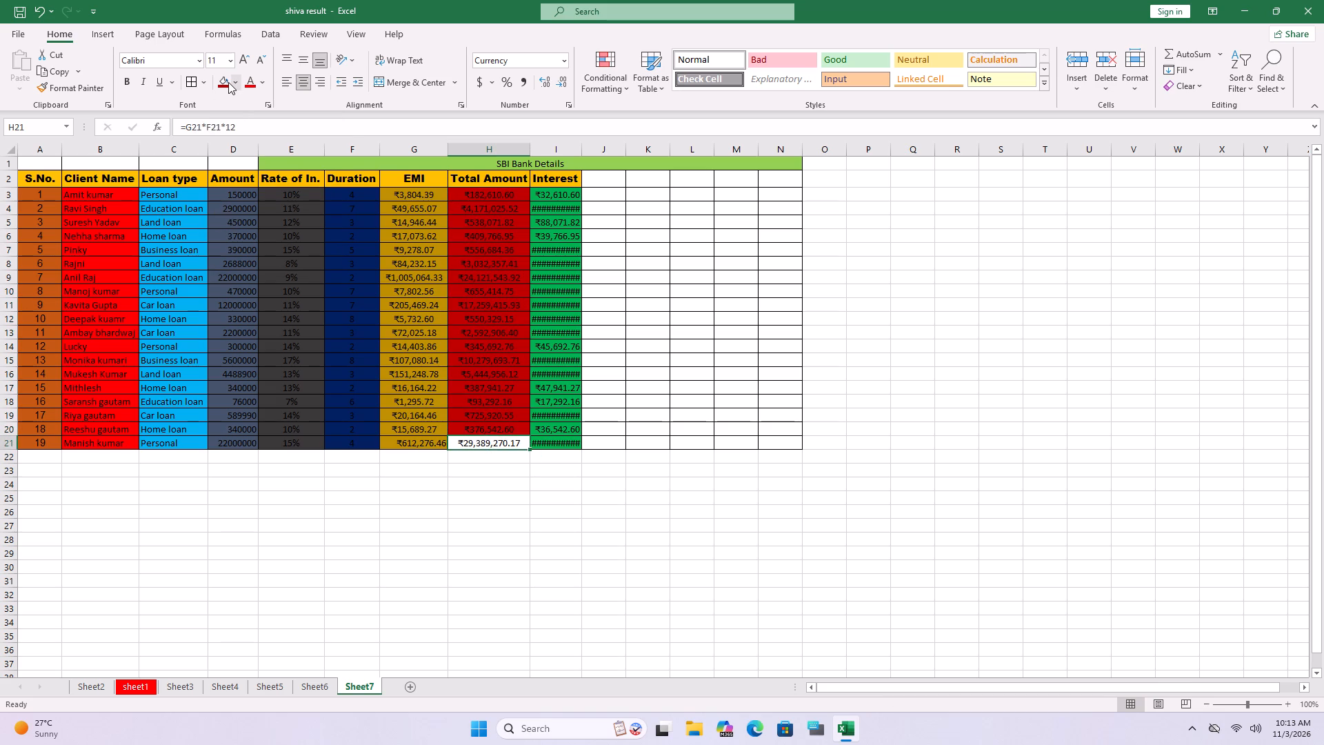
pyautogui.click(228, 82)
# Close the "shiva result" workbook, saving its changes.
pyautogui.click(949, 232)
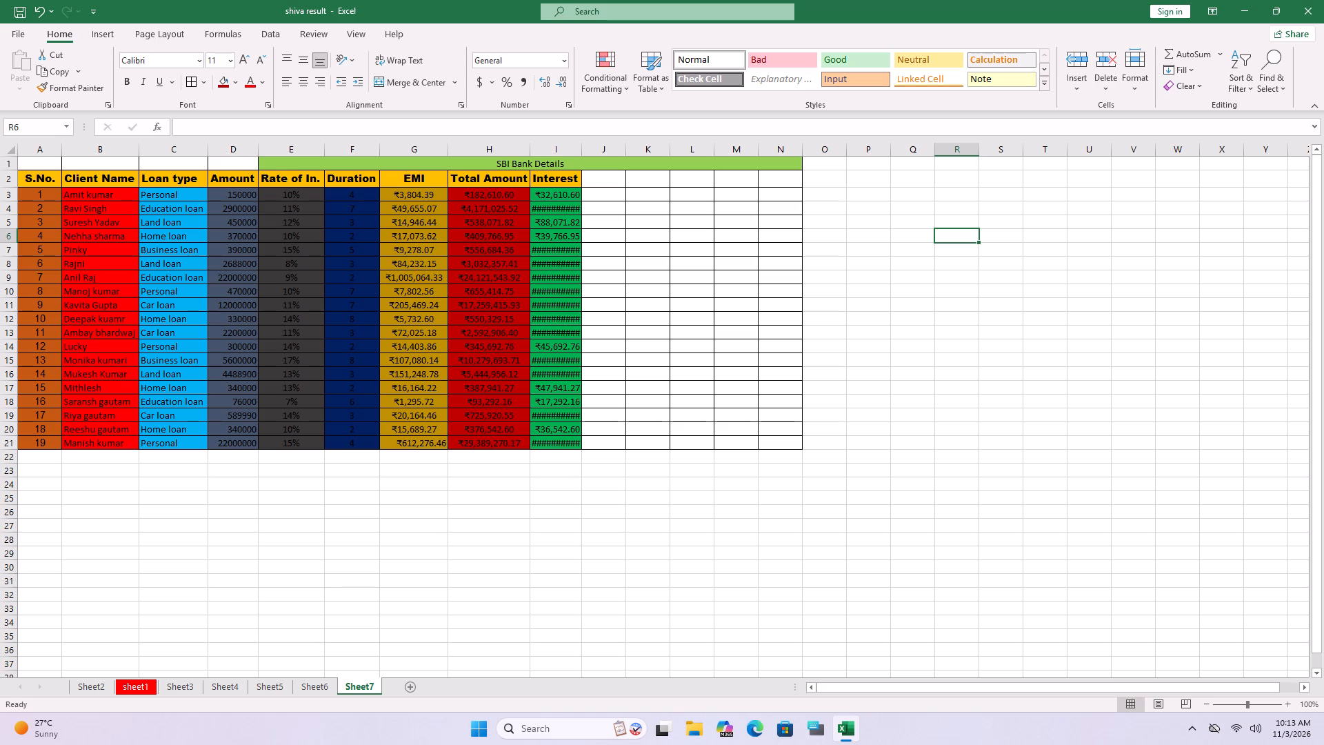
pyautogui.click(1303, 8)
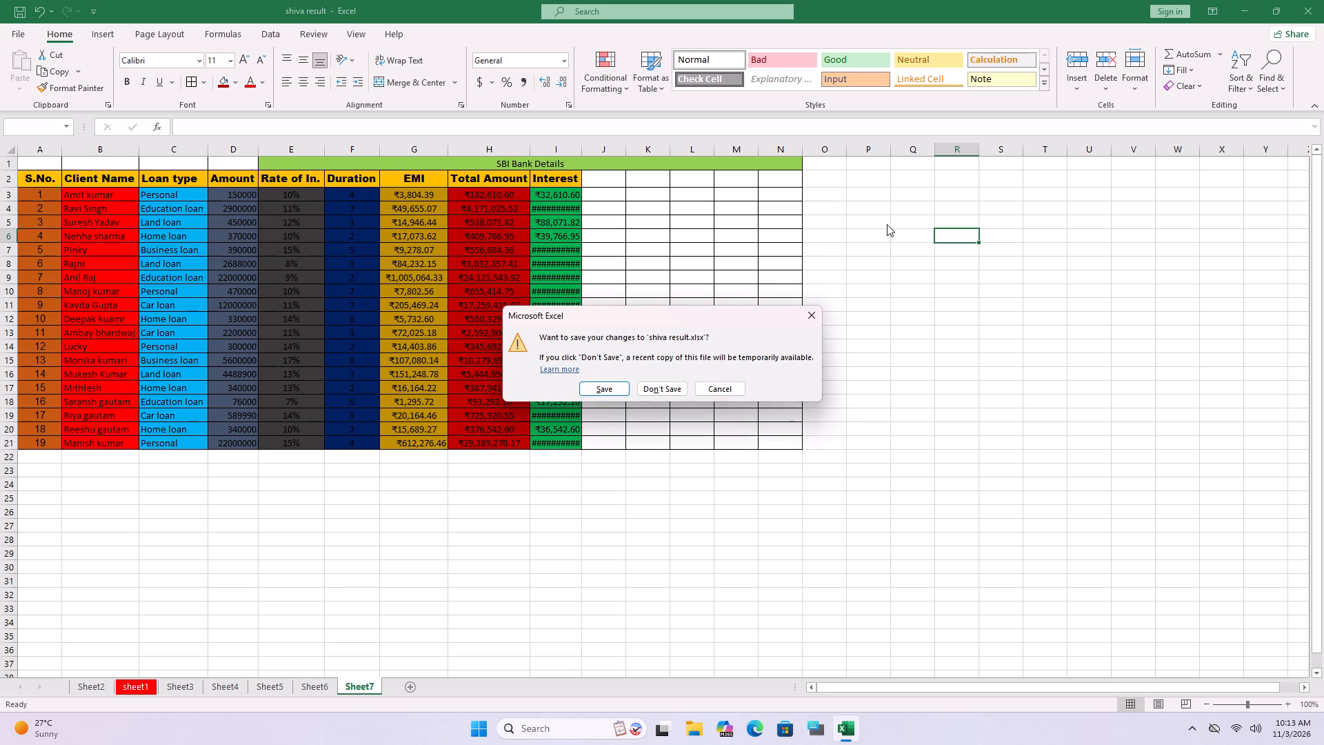
pyautogui.click(602, 392)
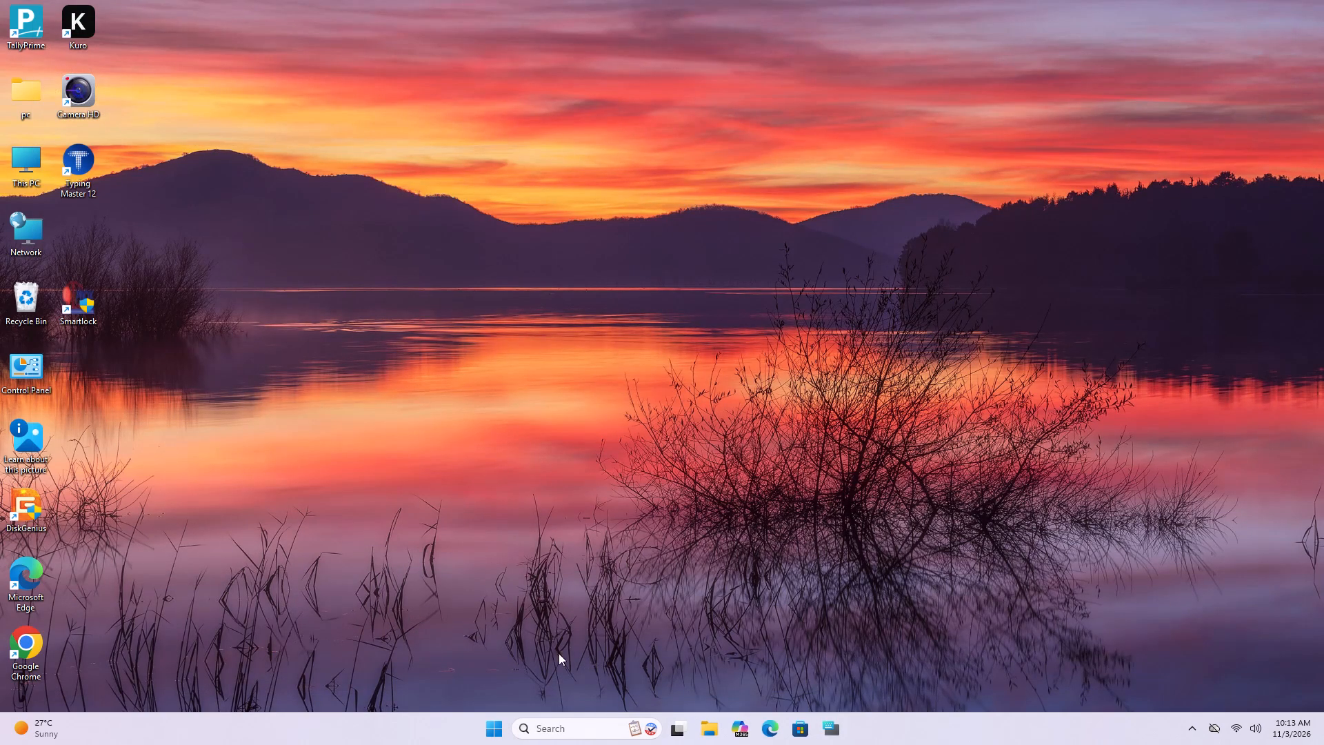
# Launch Kuro from the recent items in Windows search.
pyautogui.click(545, 725)
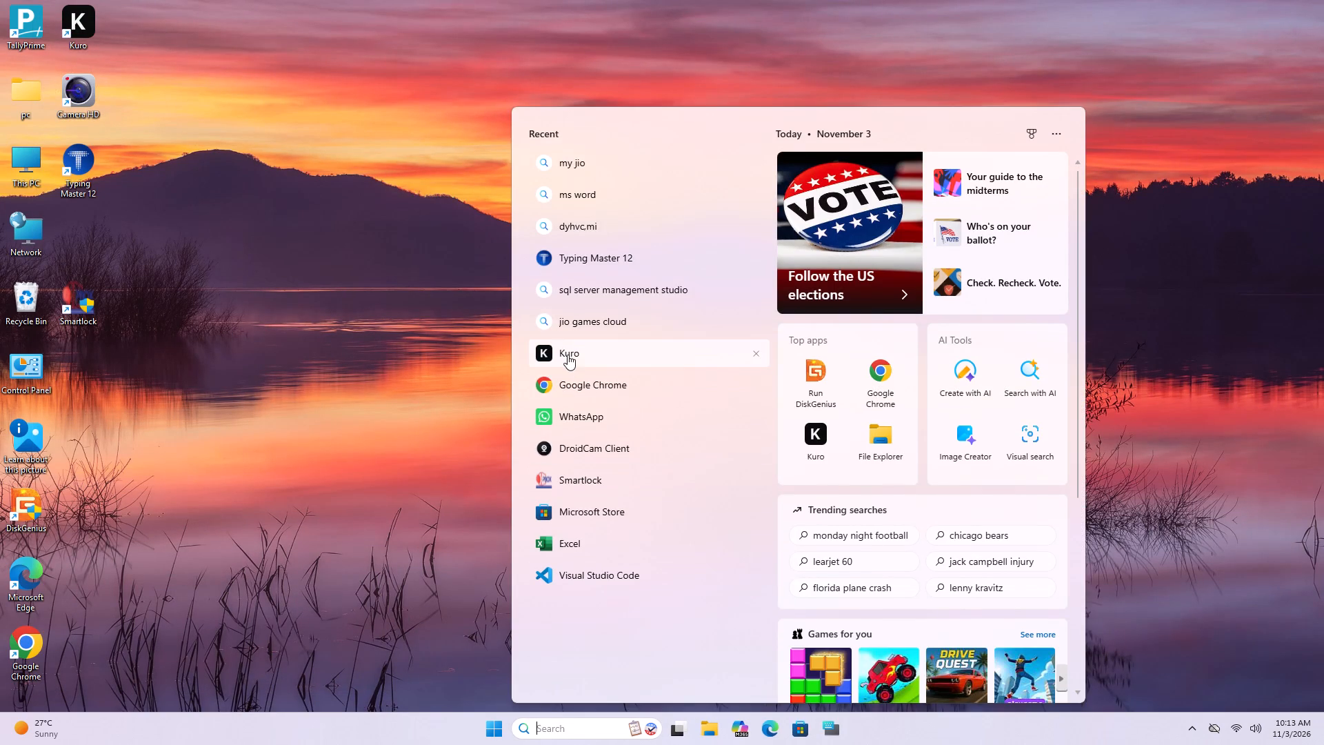
pyautogui.click(566, 351)
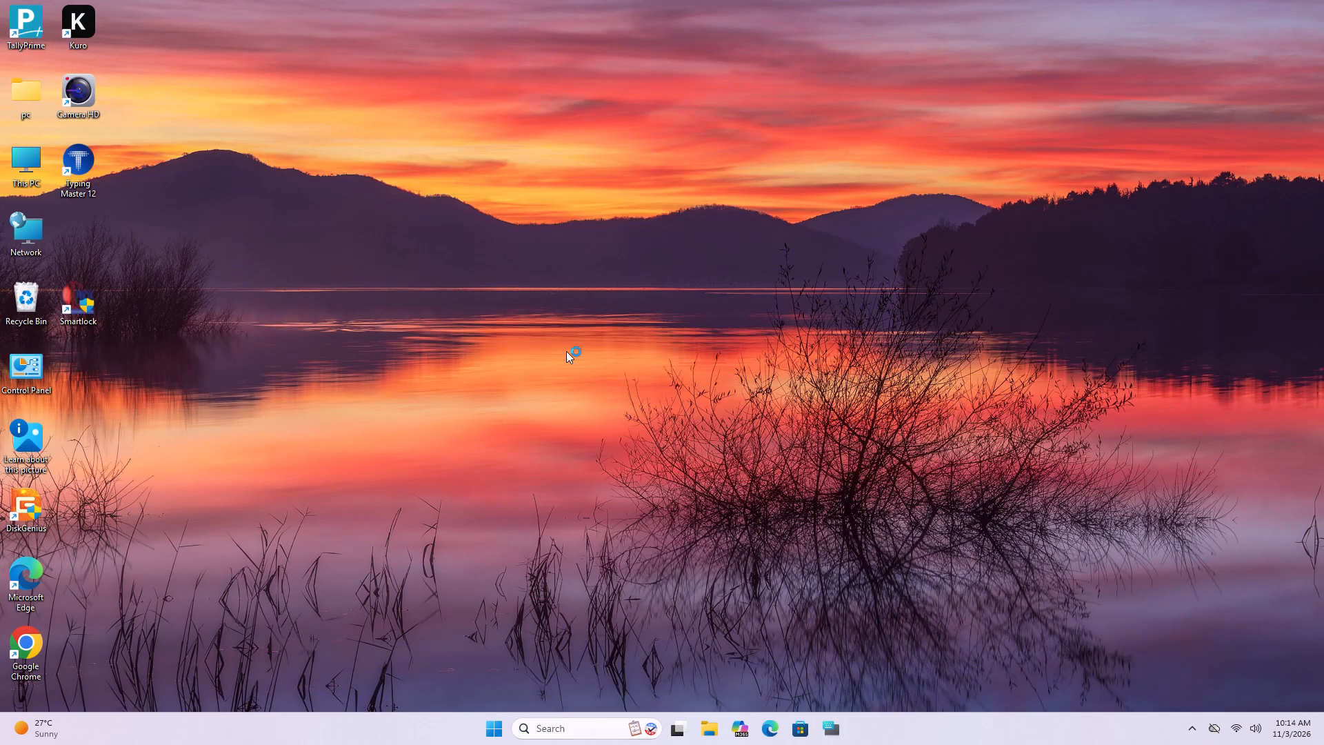